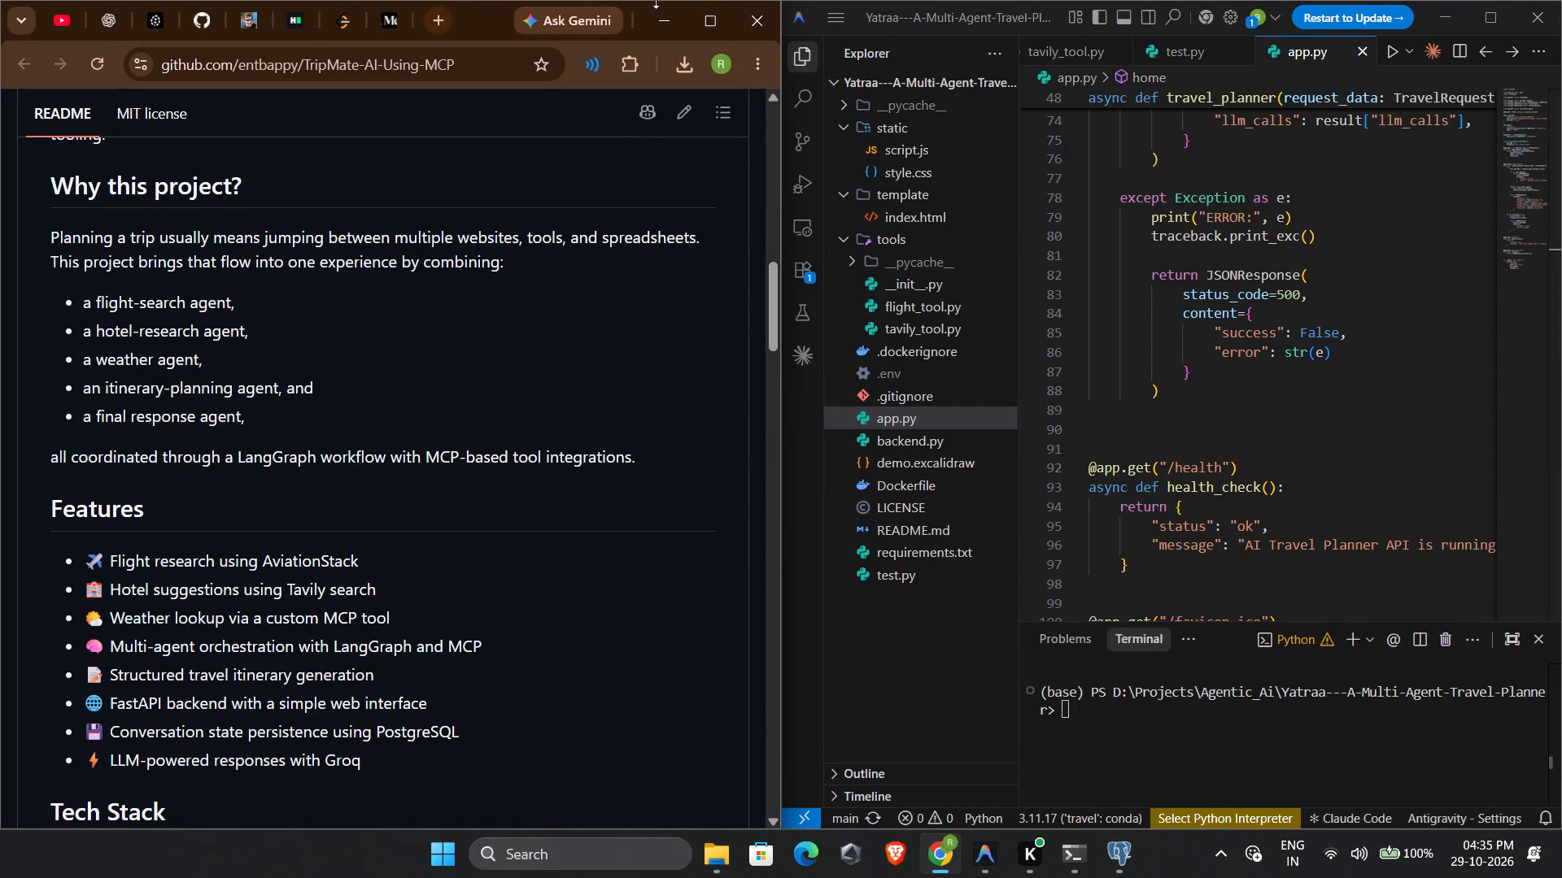
Maximise the browser window and search the web for "editing" in a new tab.
click(725, 18)
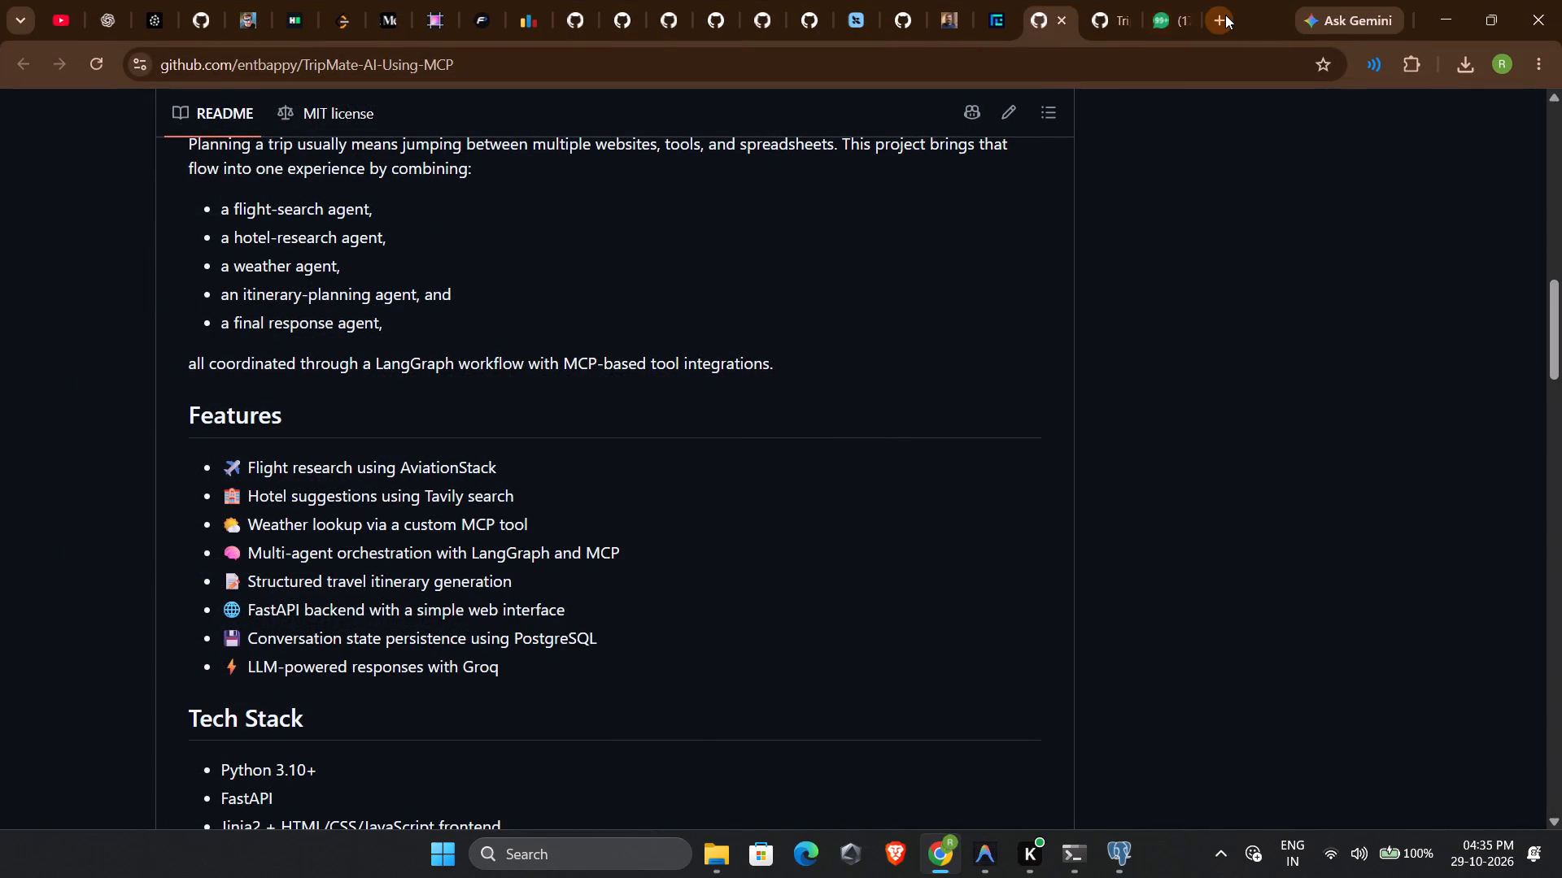
click(1225, 15)
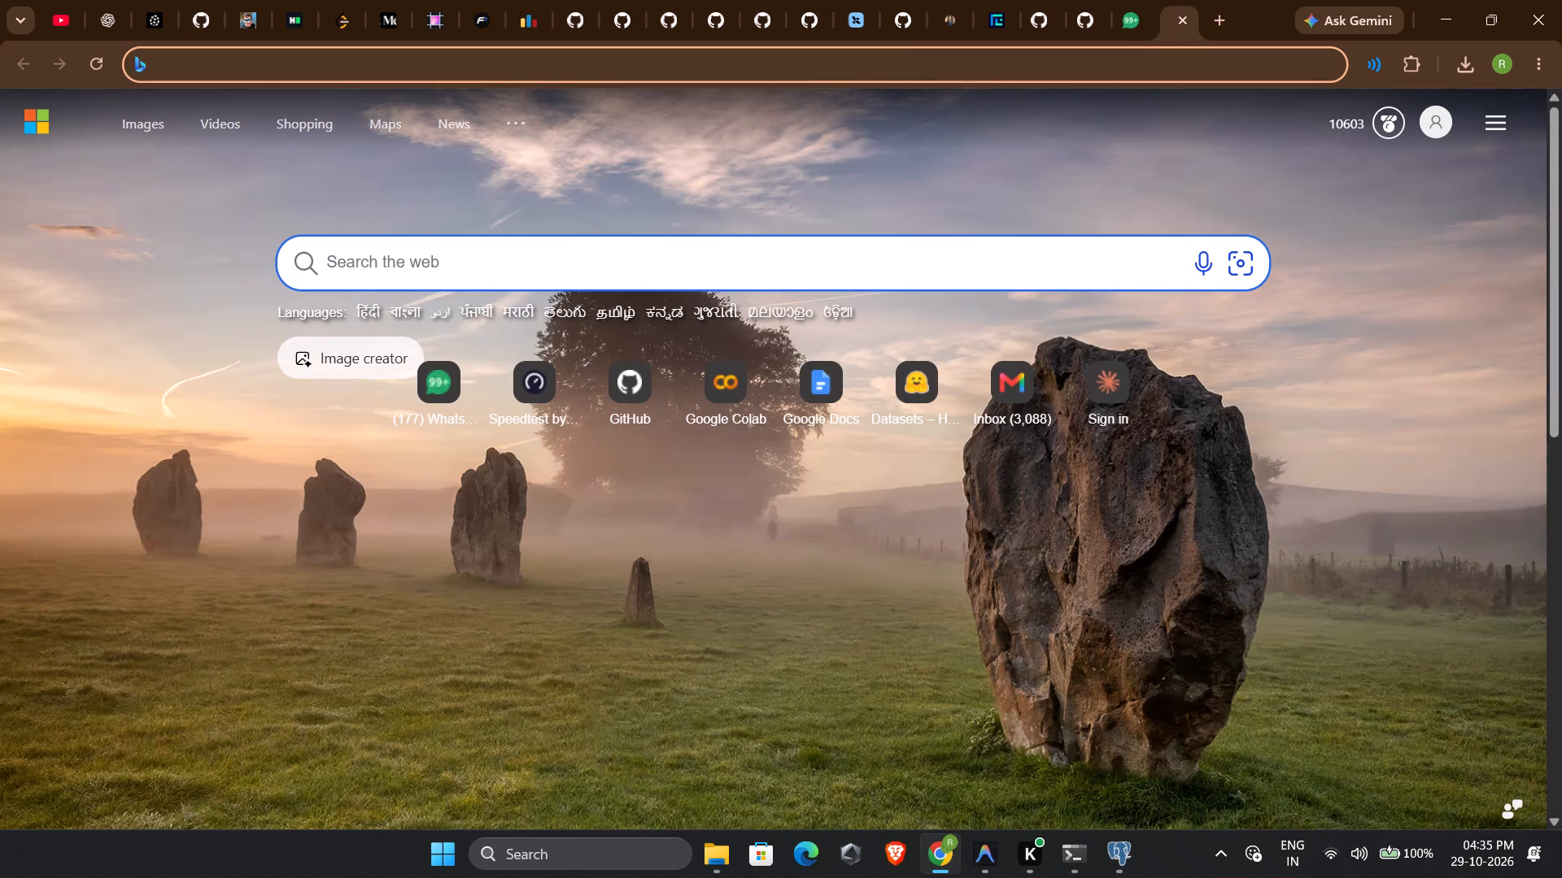
click(910, 64)
text(editing)
key(Return)
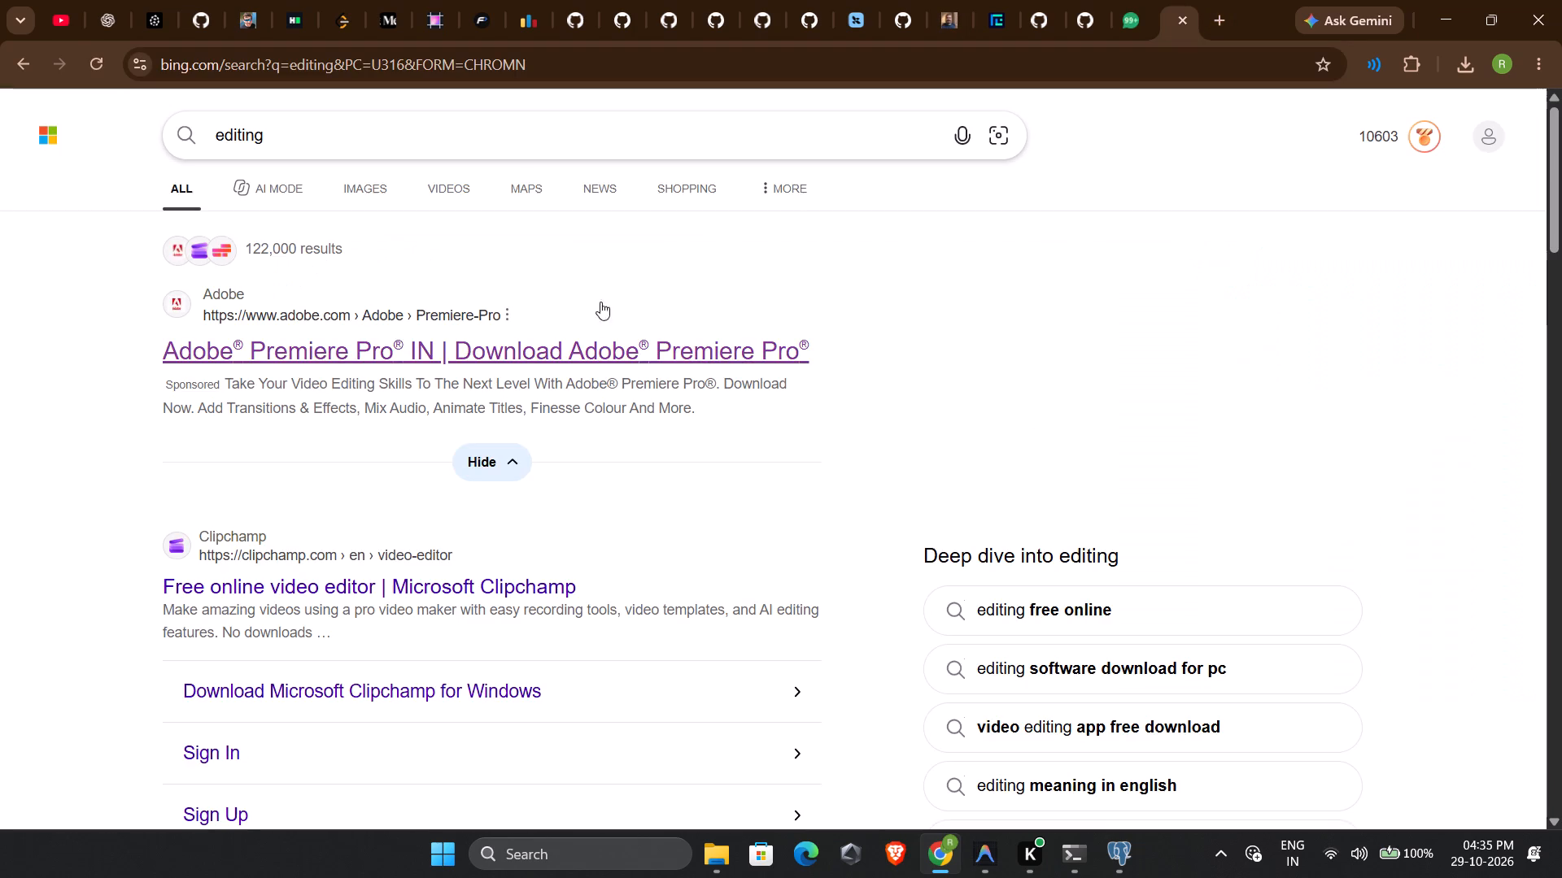
Open the Microsoft Clipchamp free online video editor result and look through its feature and template sections.
scroll(583, 287, down, 3)
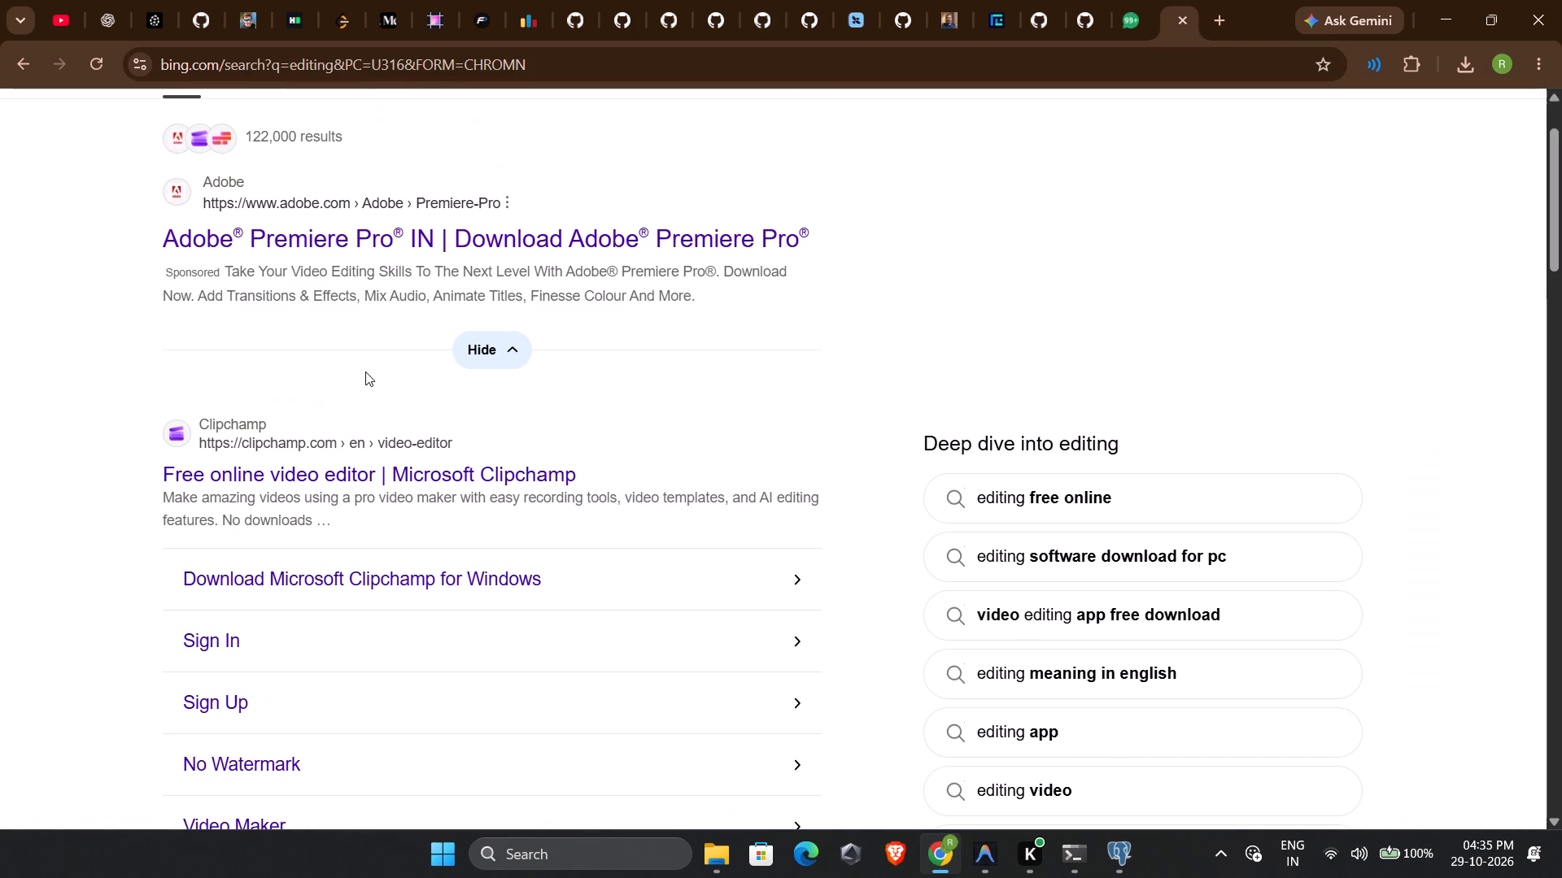
click(373, 477)
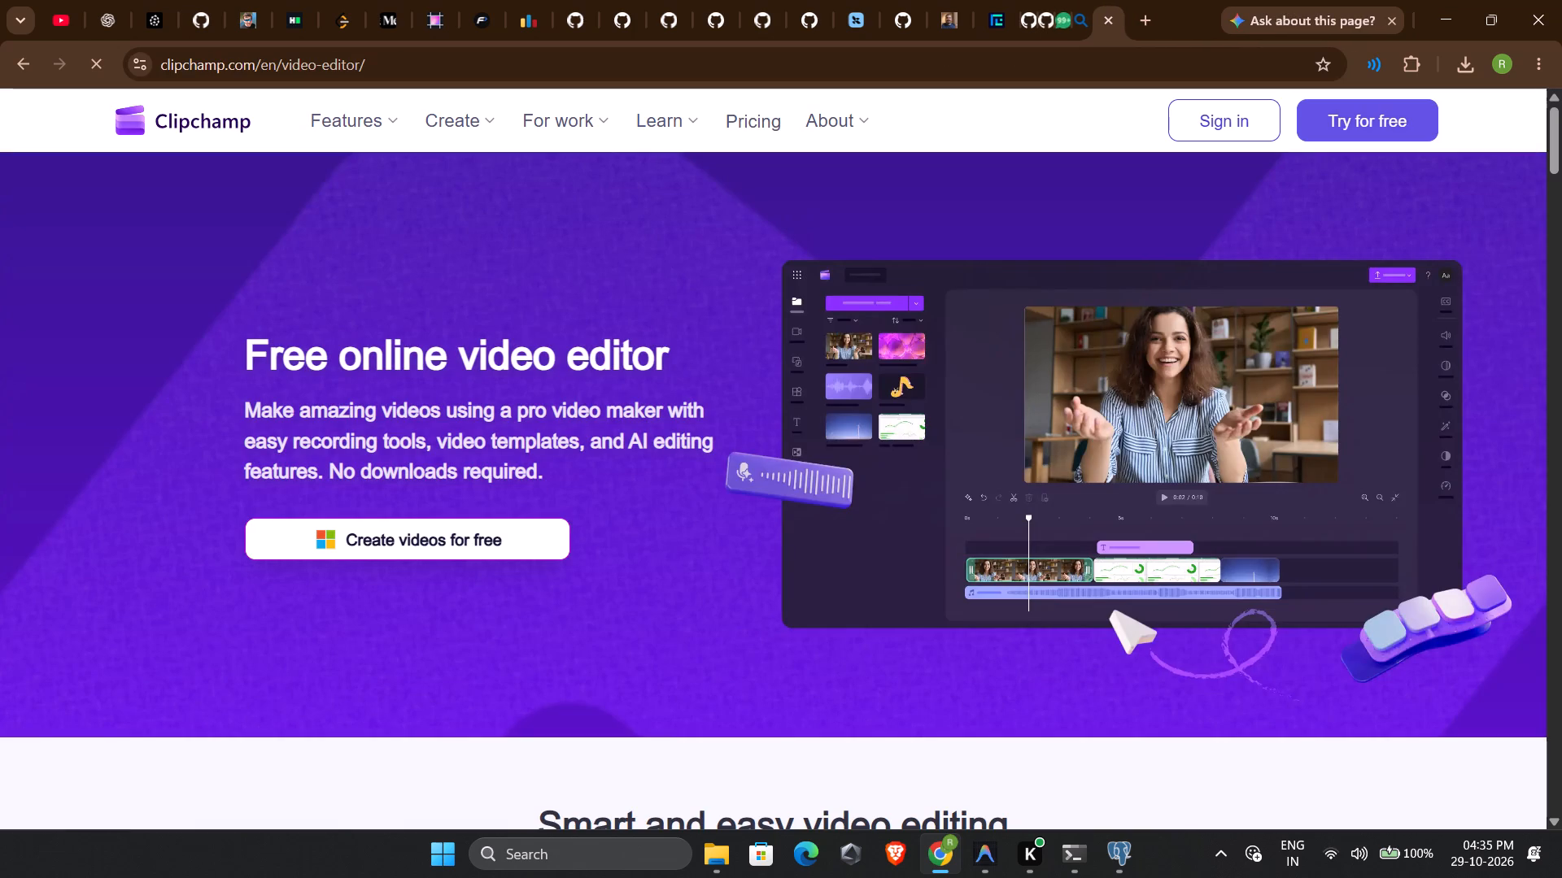
scroll(621, 520, down, 6)
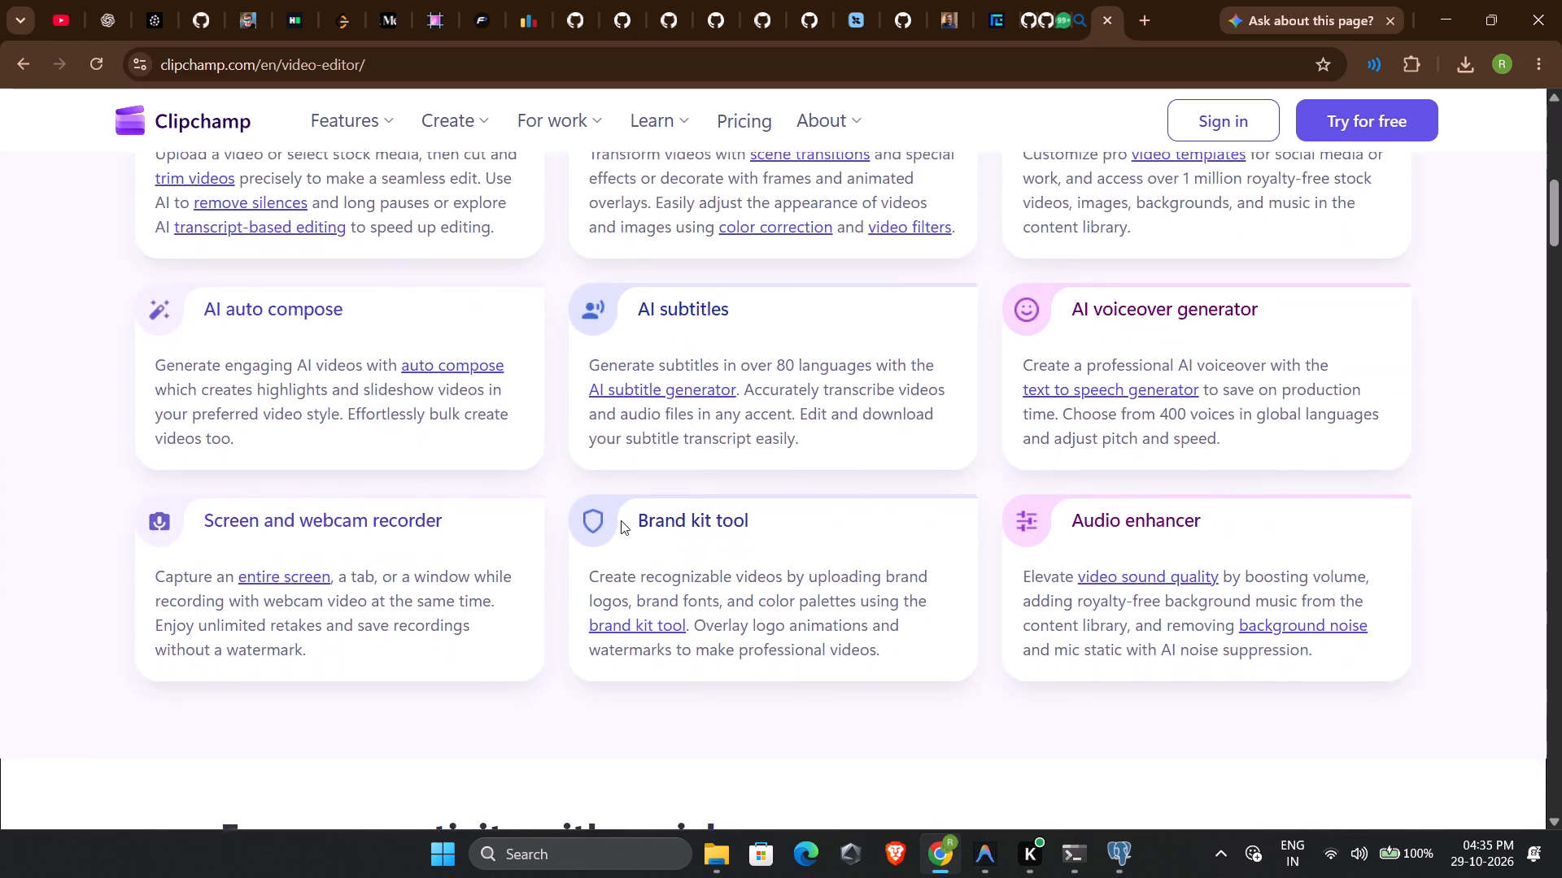
scroll(621, 520, down, 11)
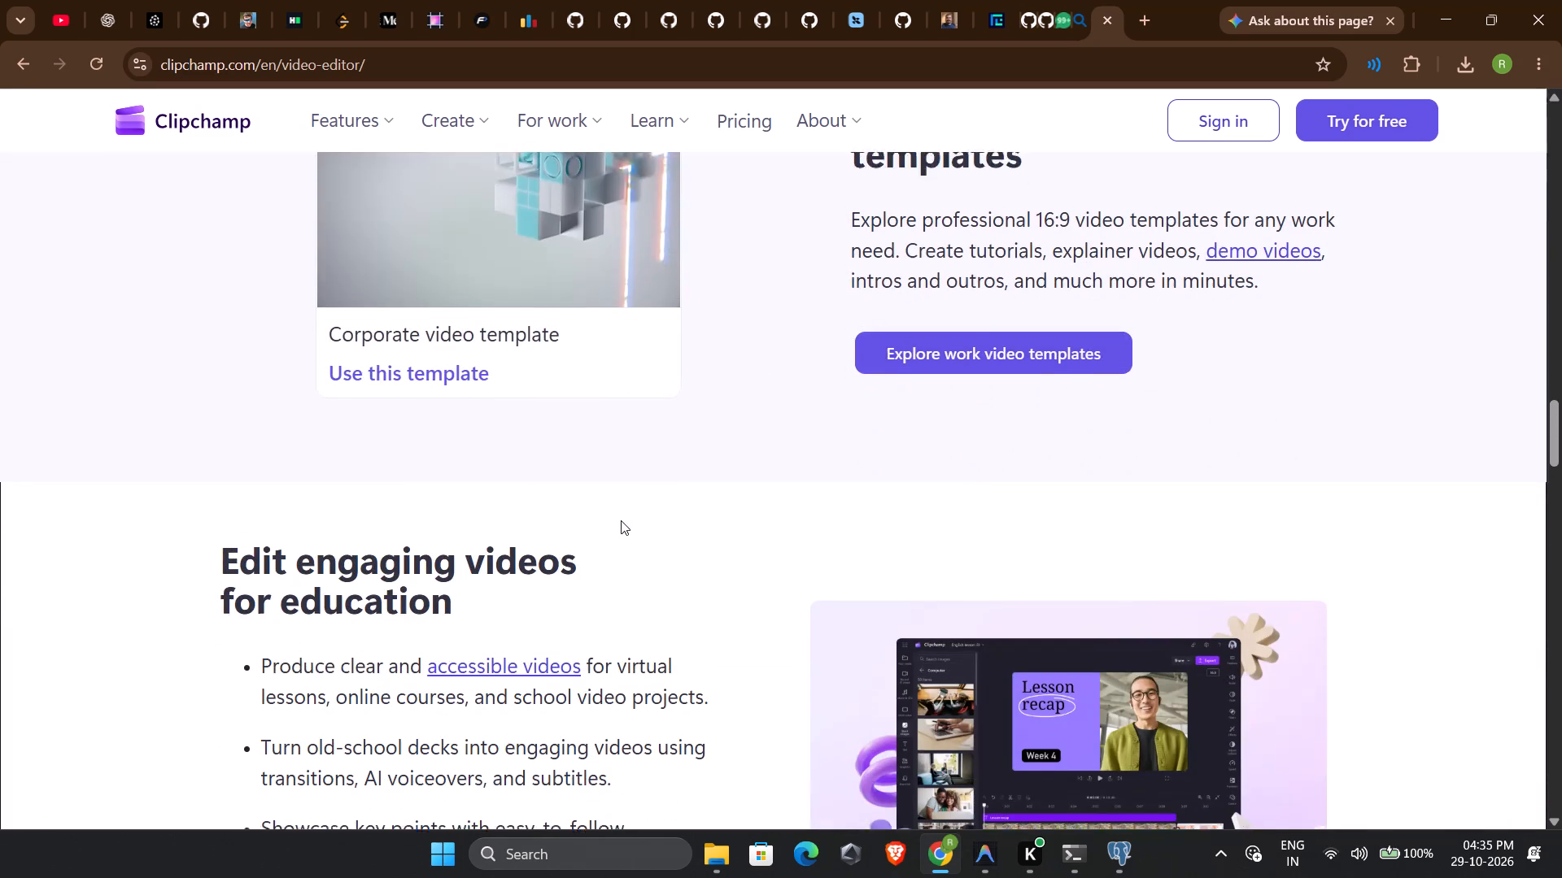
Search Windows for "clip" and launch the Clipchamp desktop app.
click(593, 844)
text(clip)
key(Return)
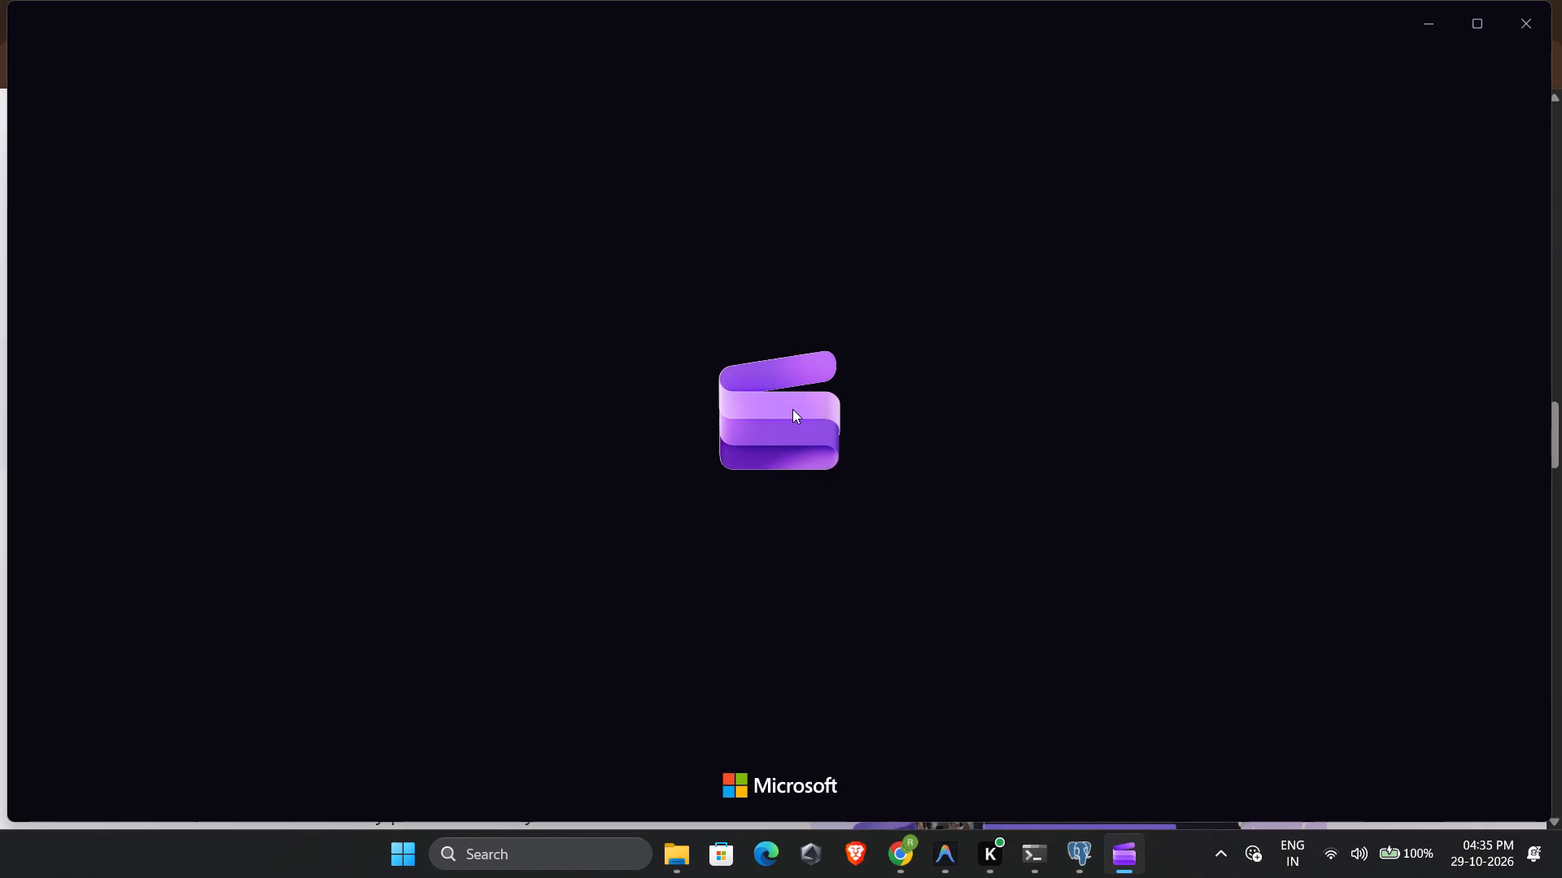
click(596, 862)
click(1421, 498)
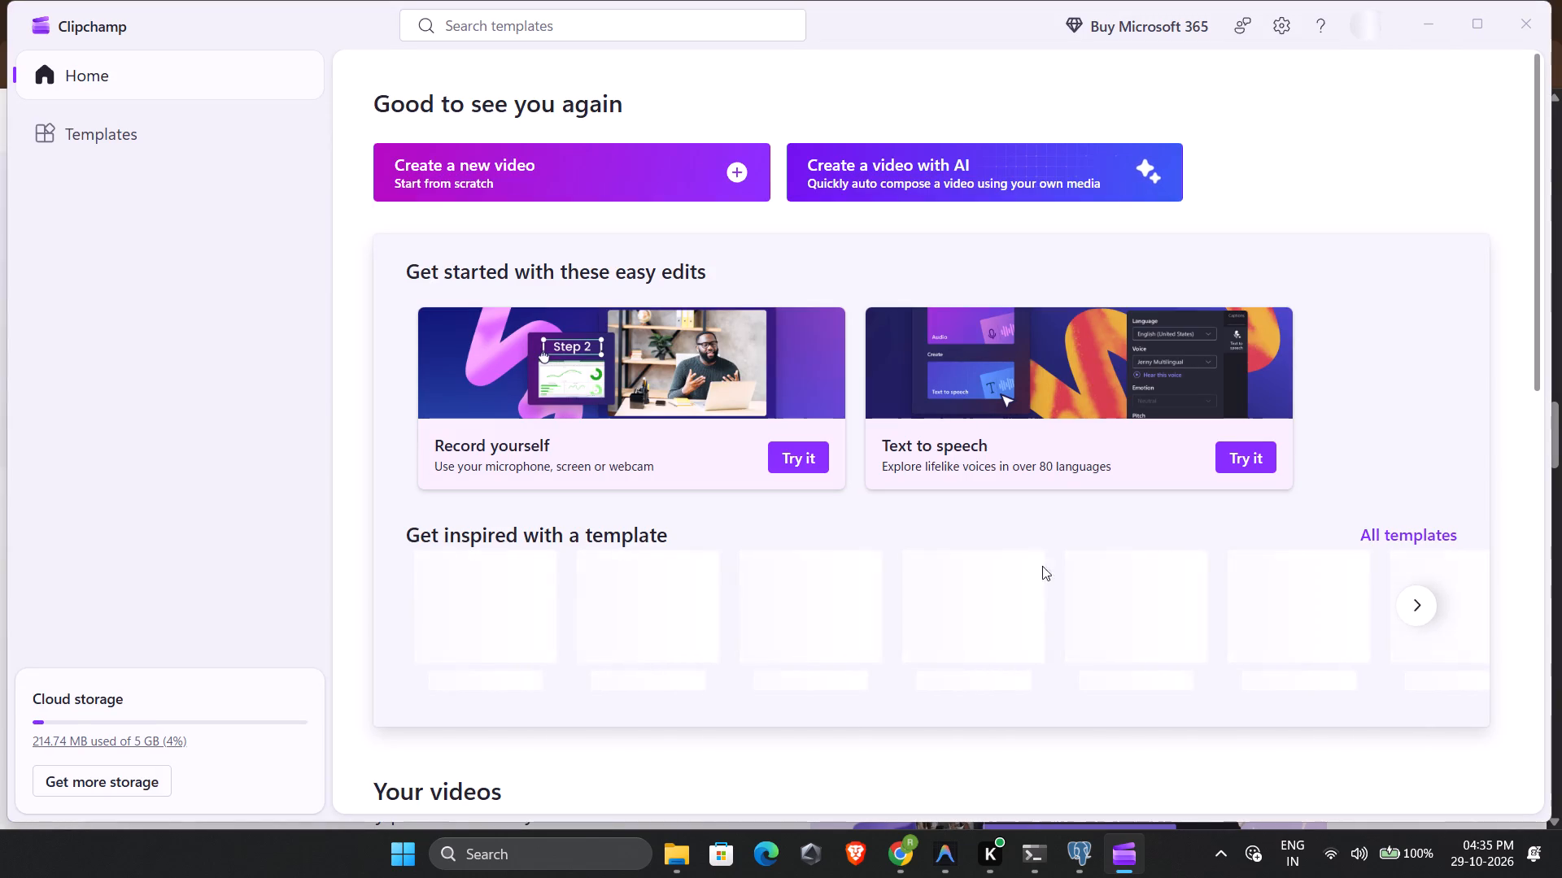
Create a new video project from scratch in Clipchamp.
click(581, 161)
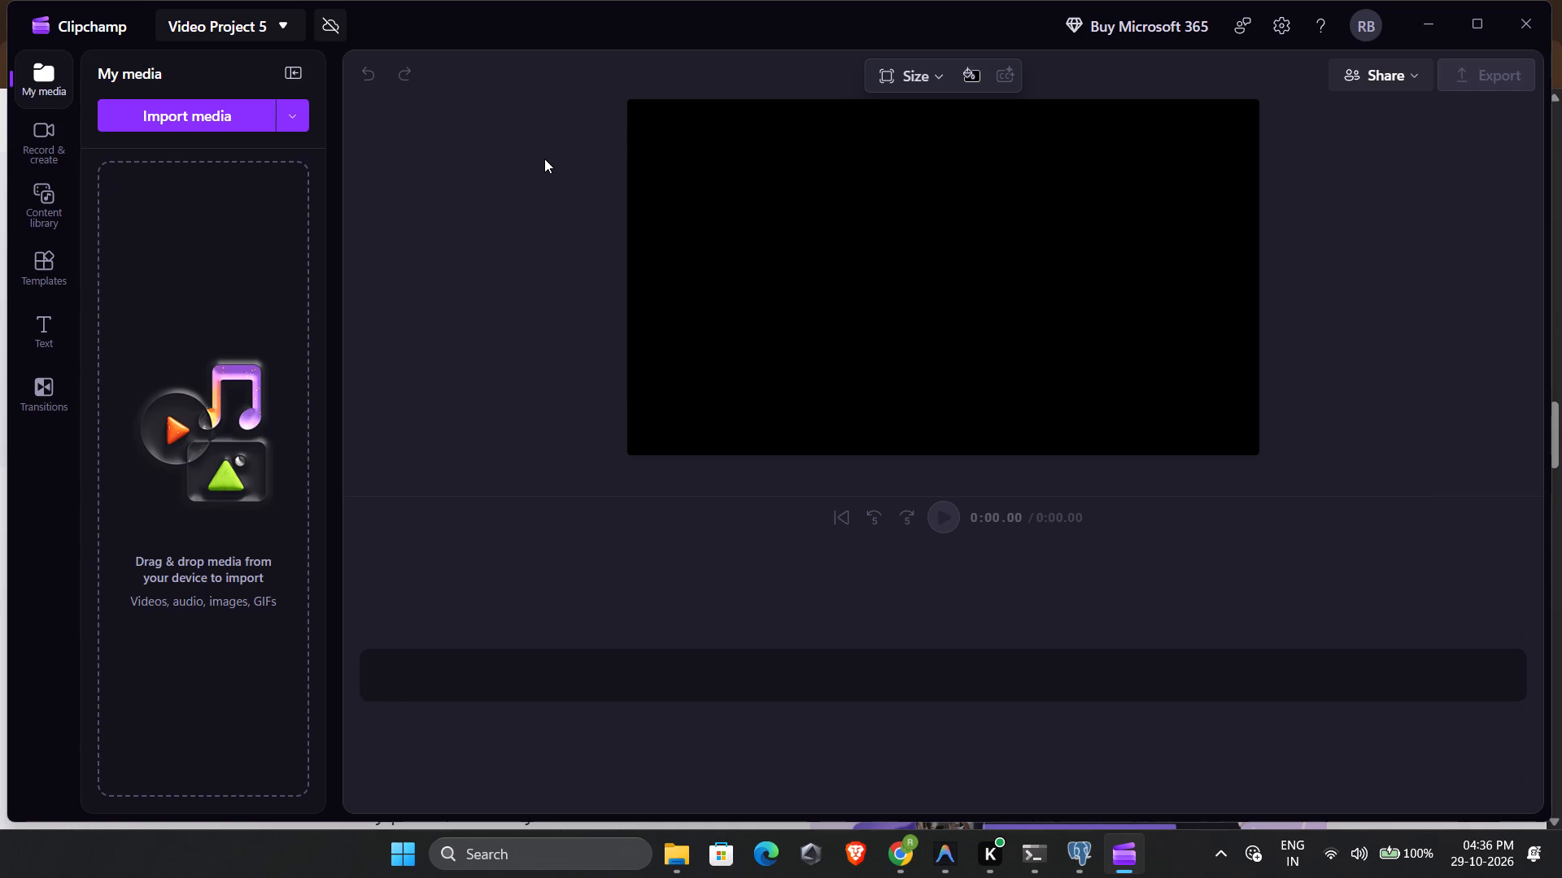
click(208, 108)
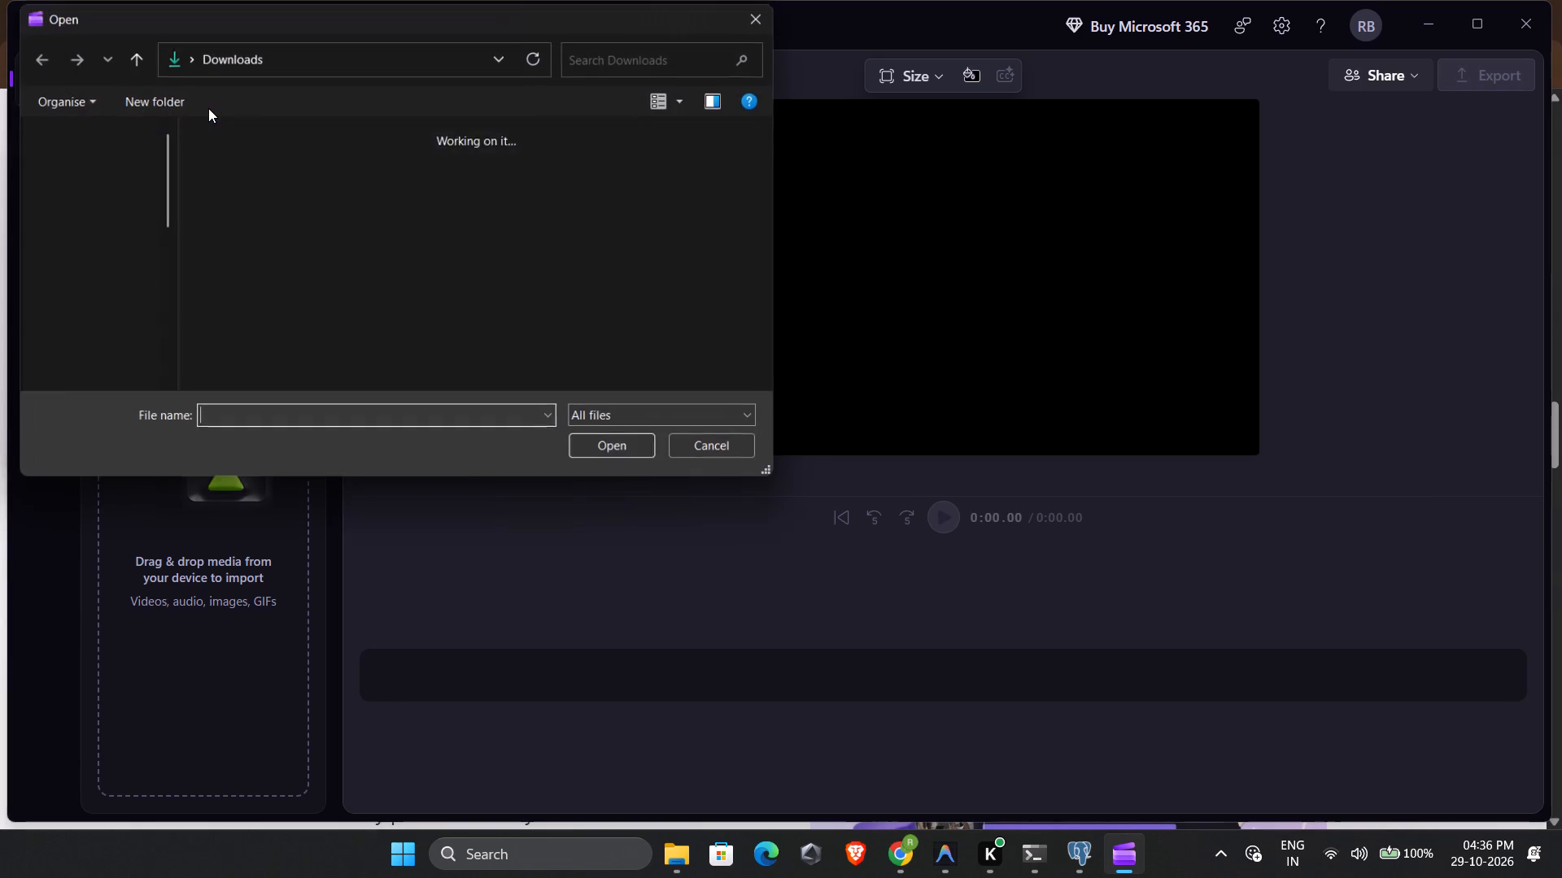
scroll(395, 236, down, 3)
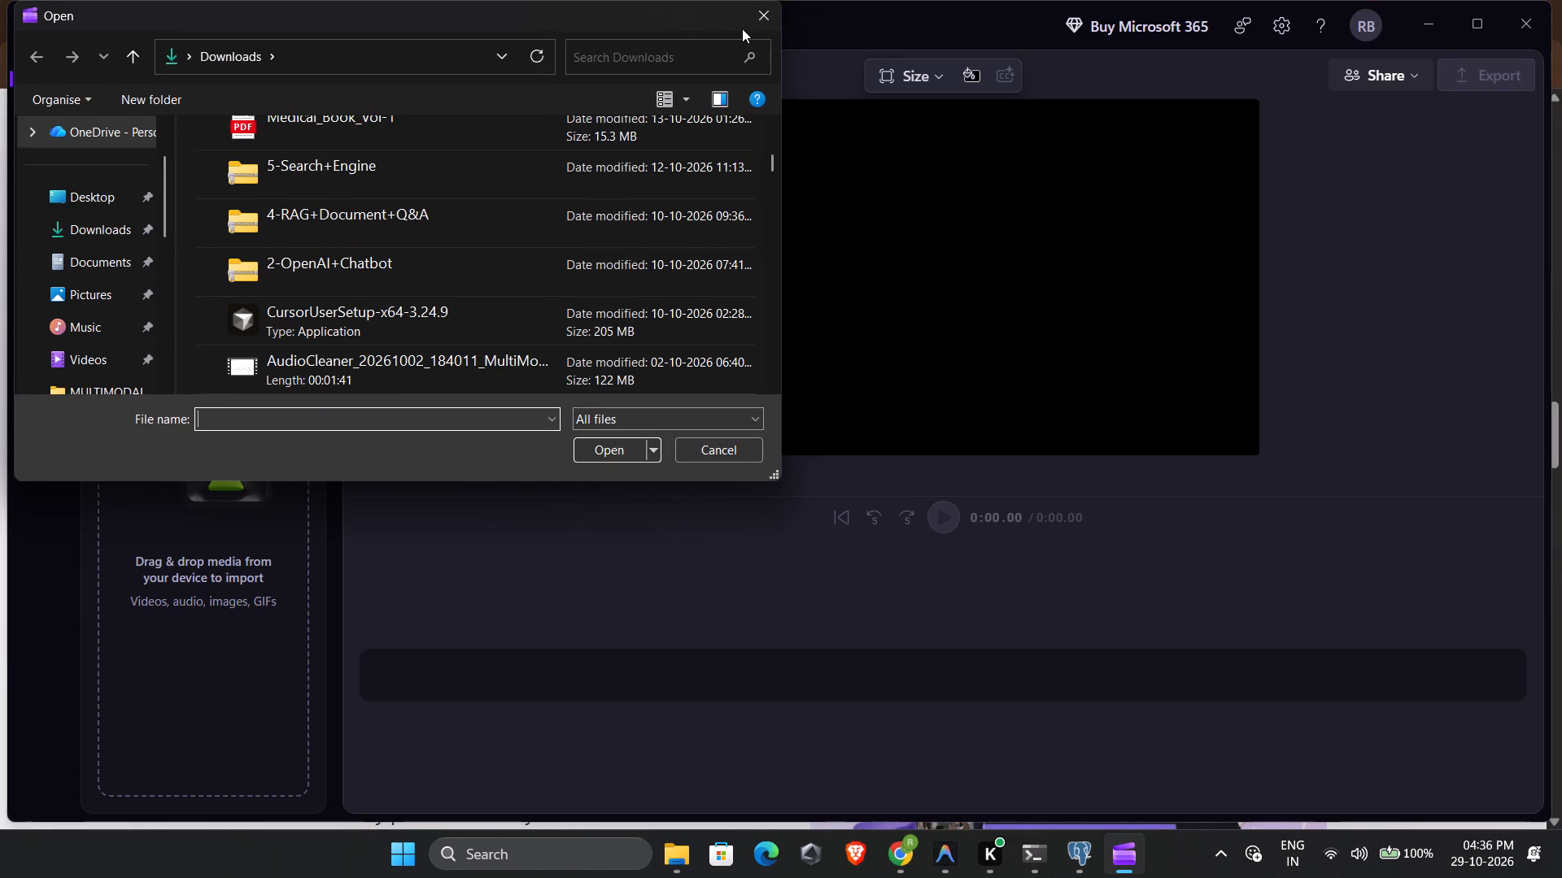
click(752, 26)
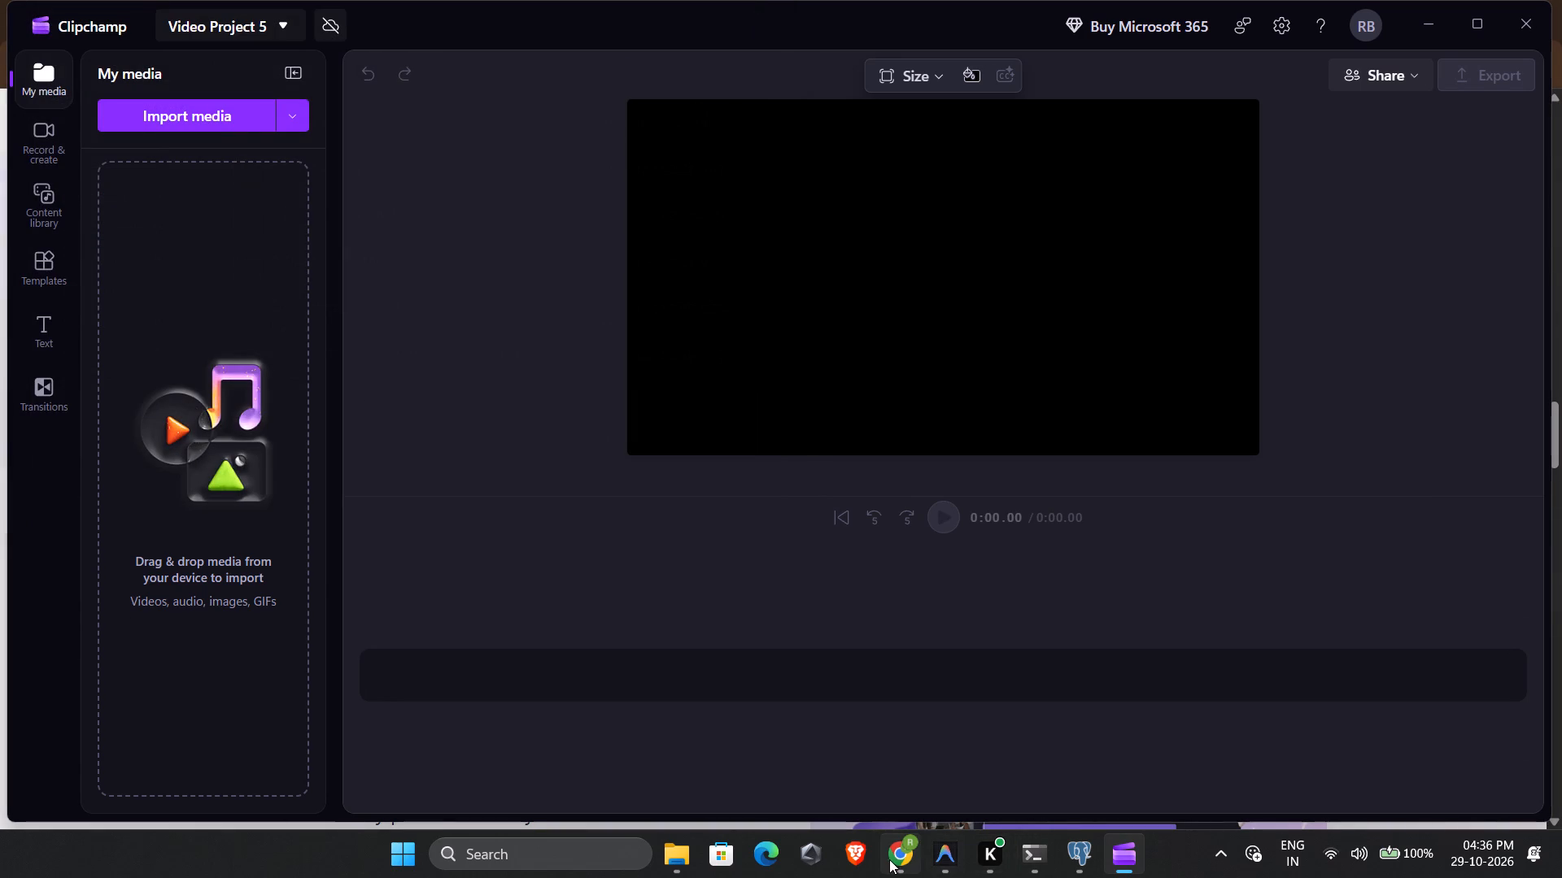
Switch to Chrome, search the web for "capcut pc" in a new tab and open the CapCut Desktop result.
click(918, 739)
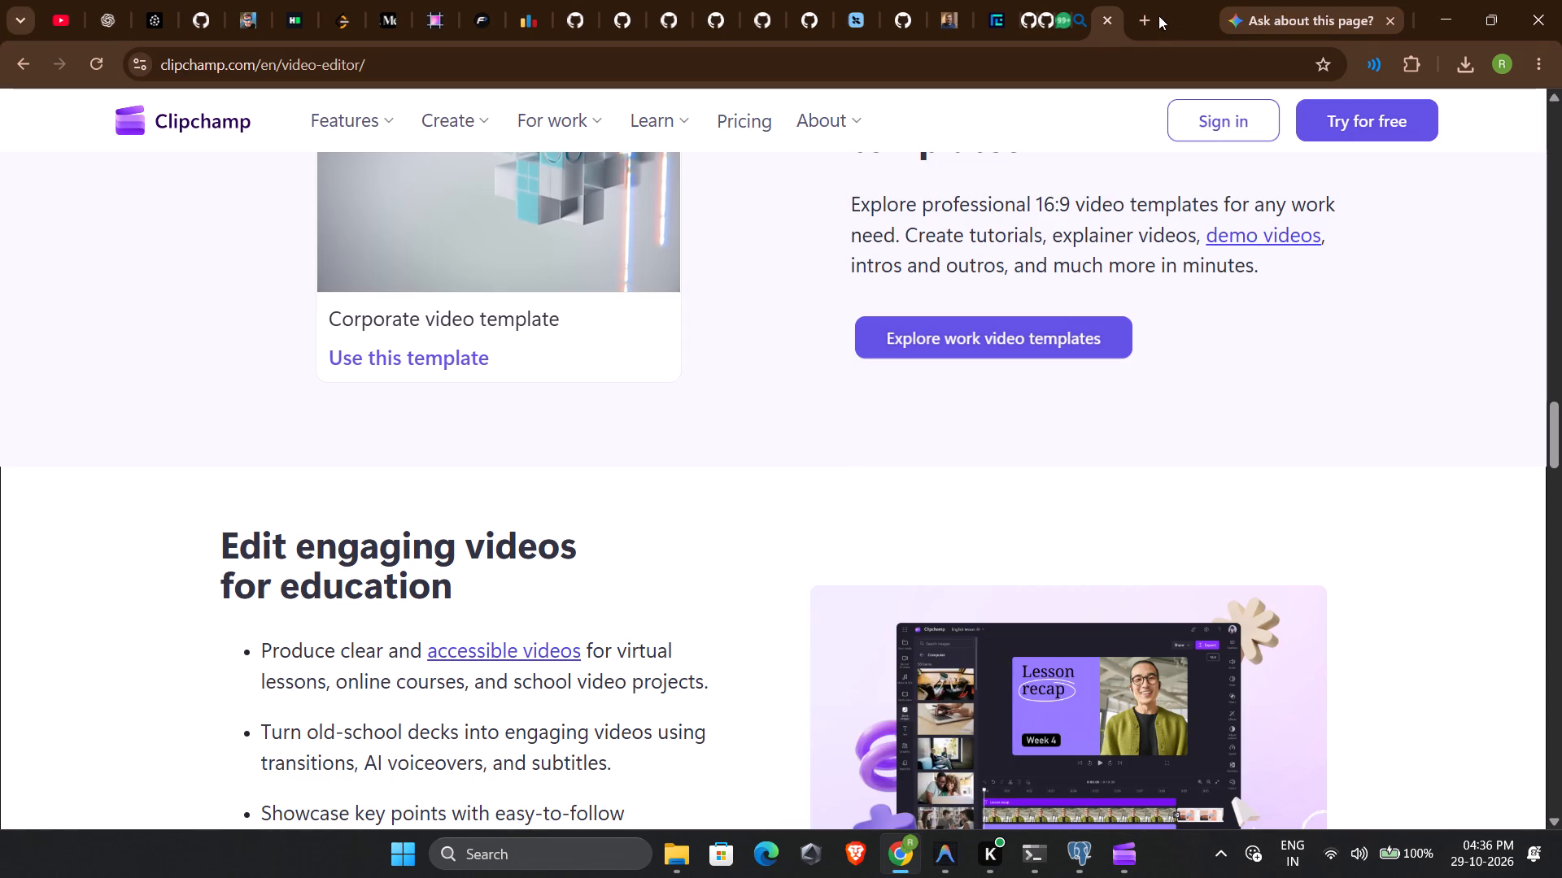
click(1147, 15)
text(capcut pc)
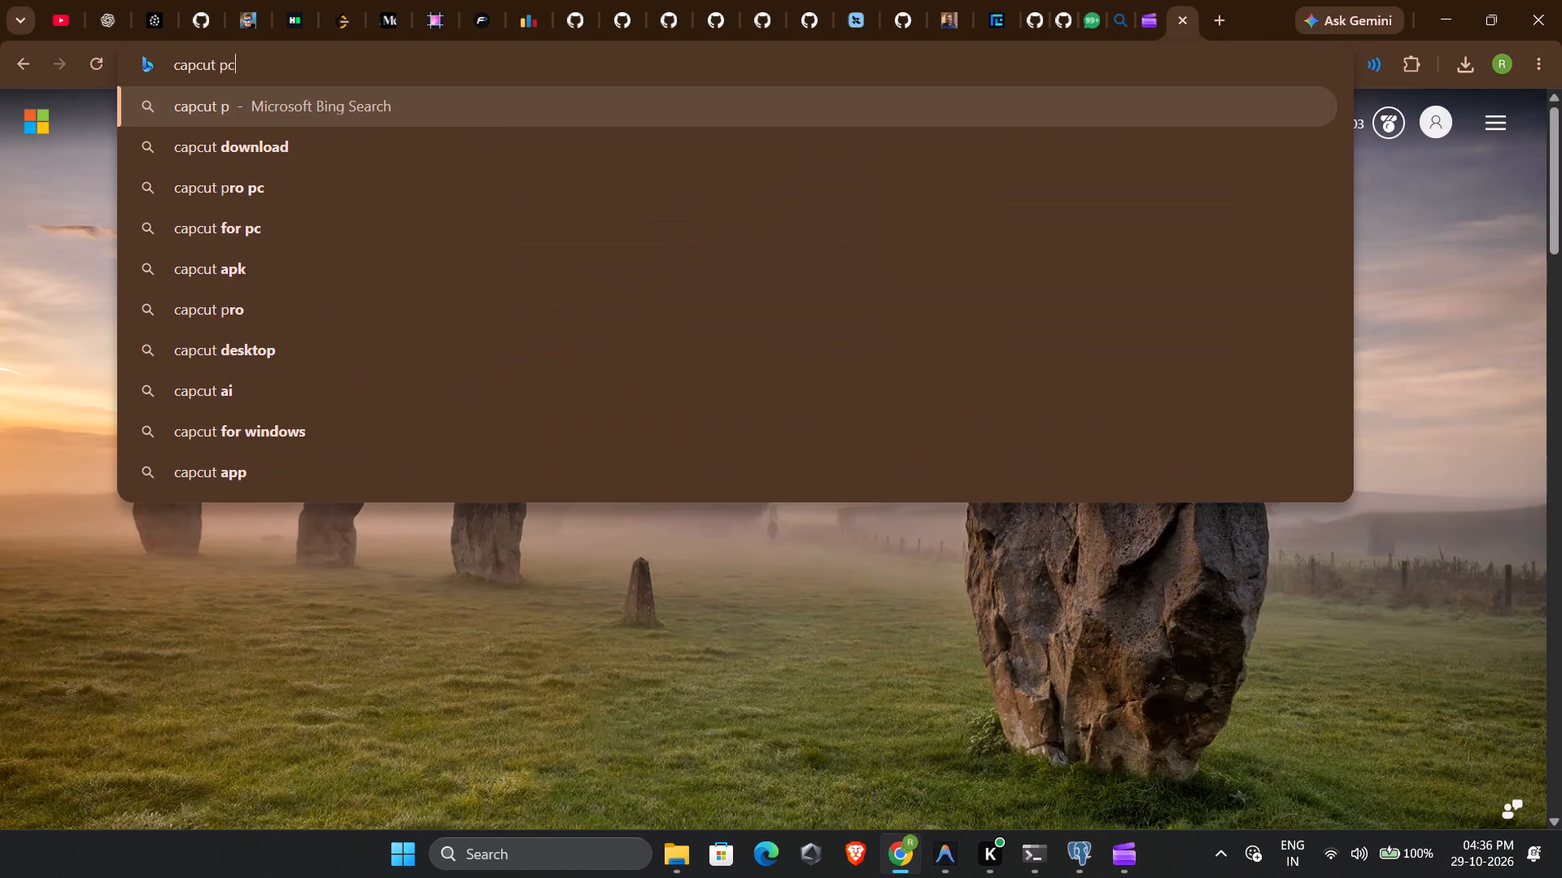
key(space)
key(Return)
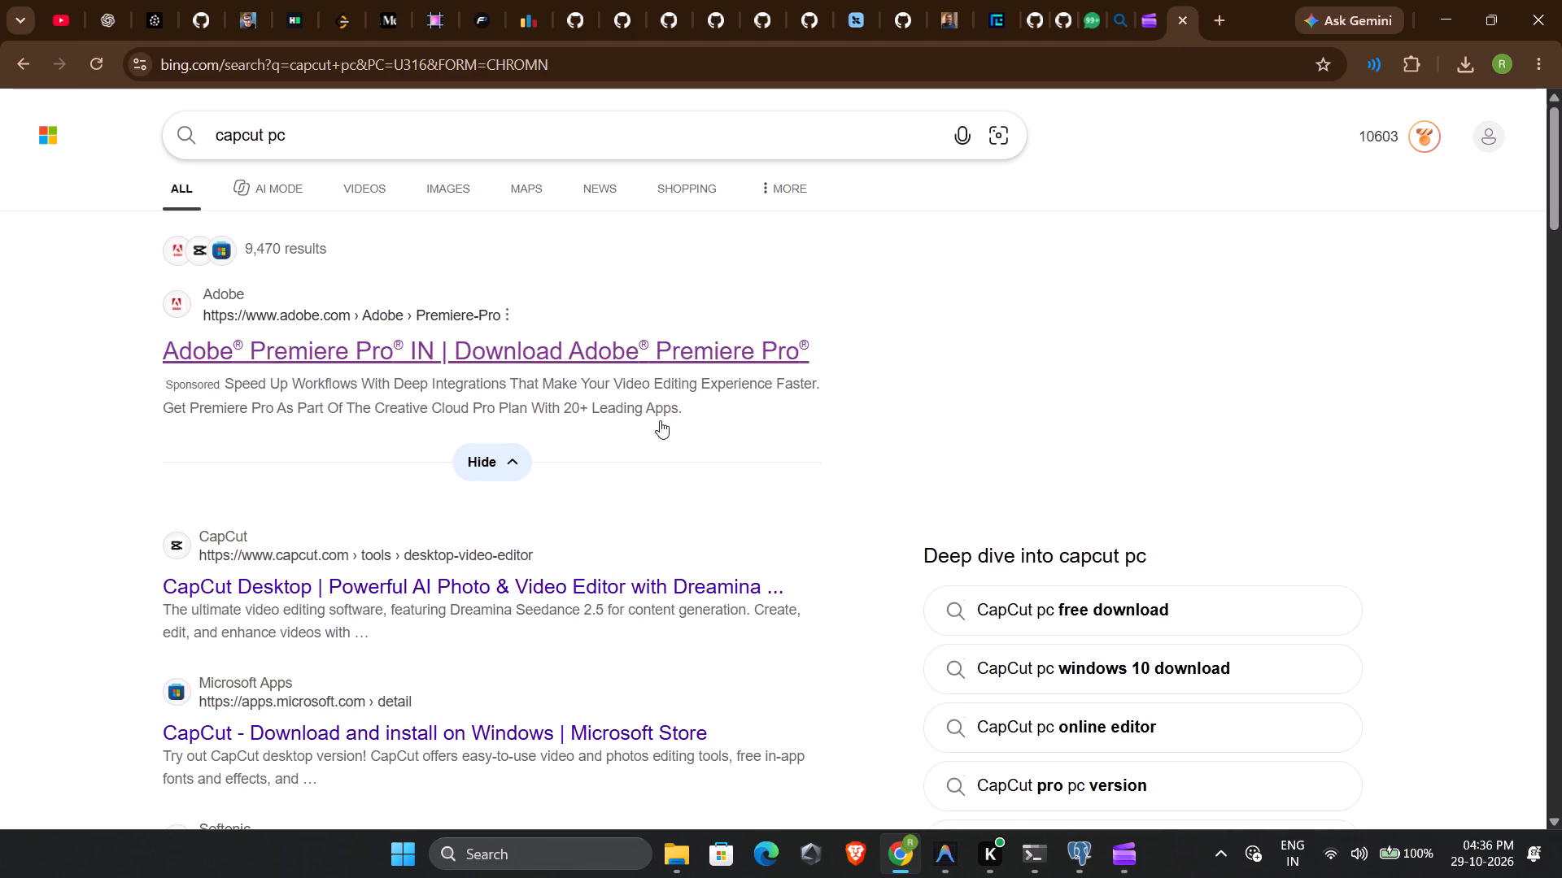
scroll(648, 427, down, 3)
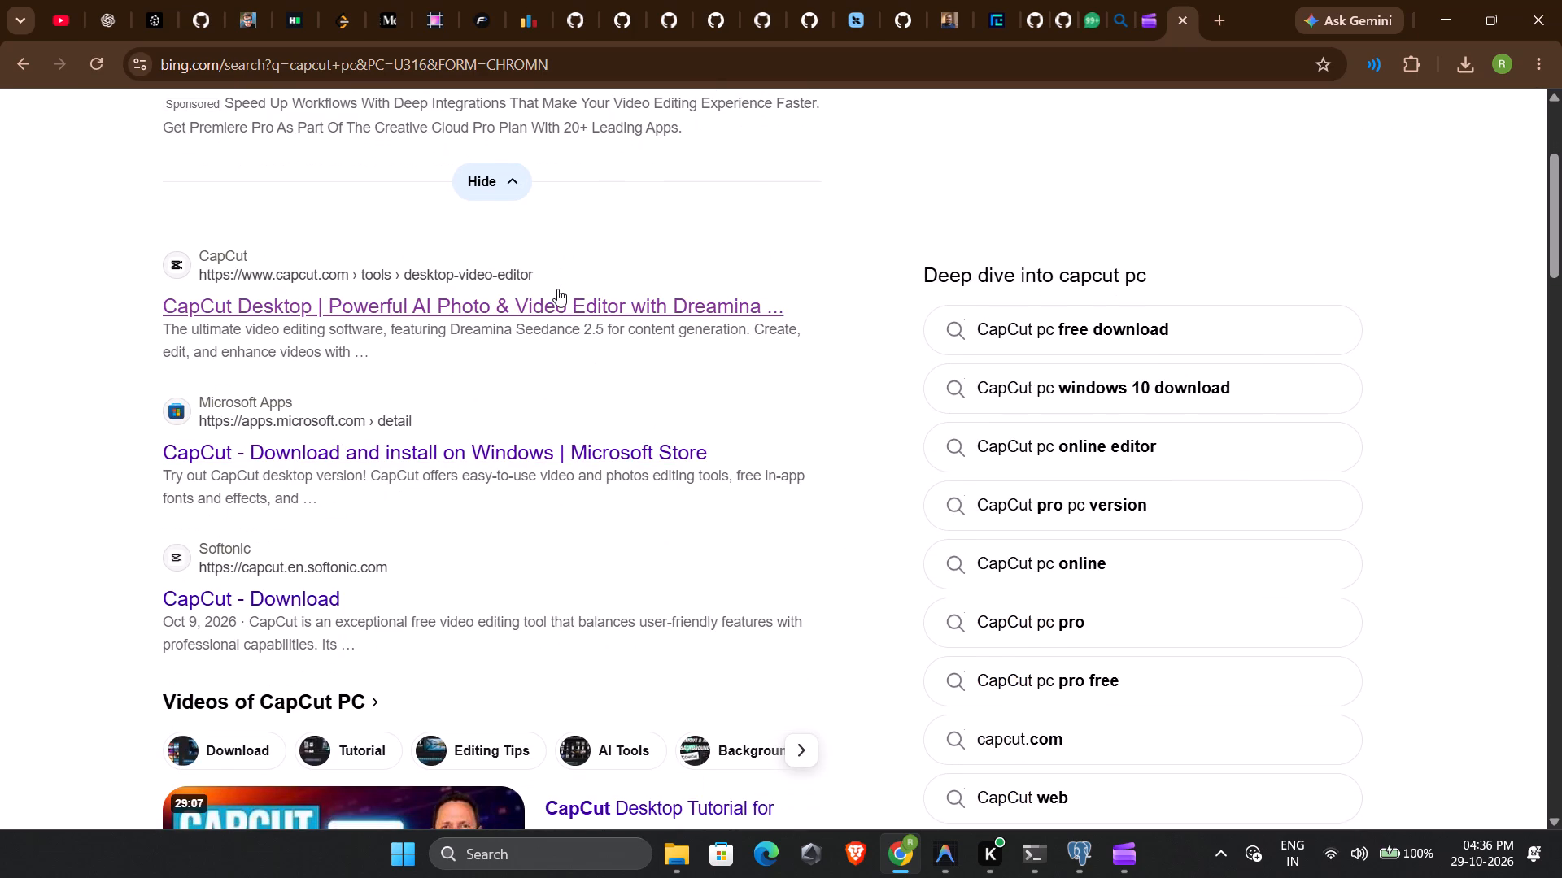
click(489, 326)
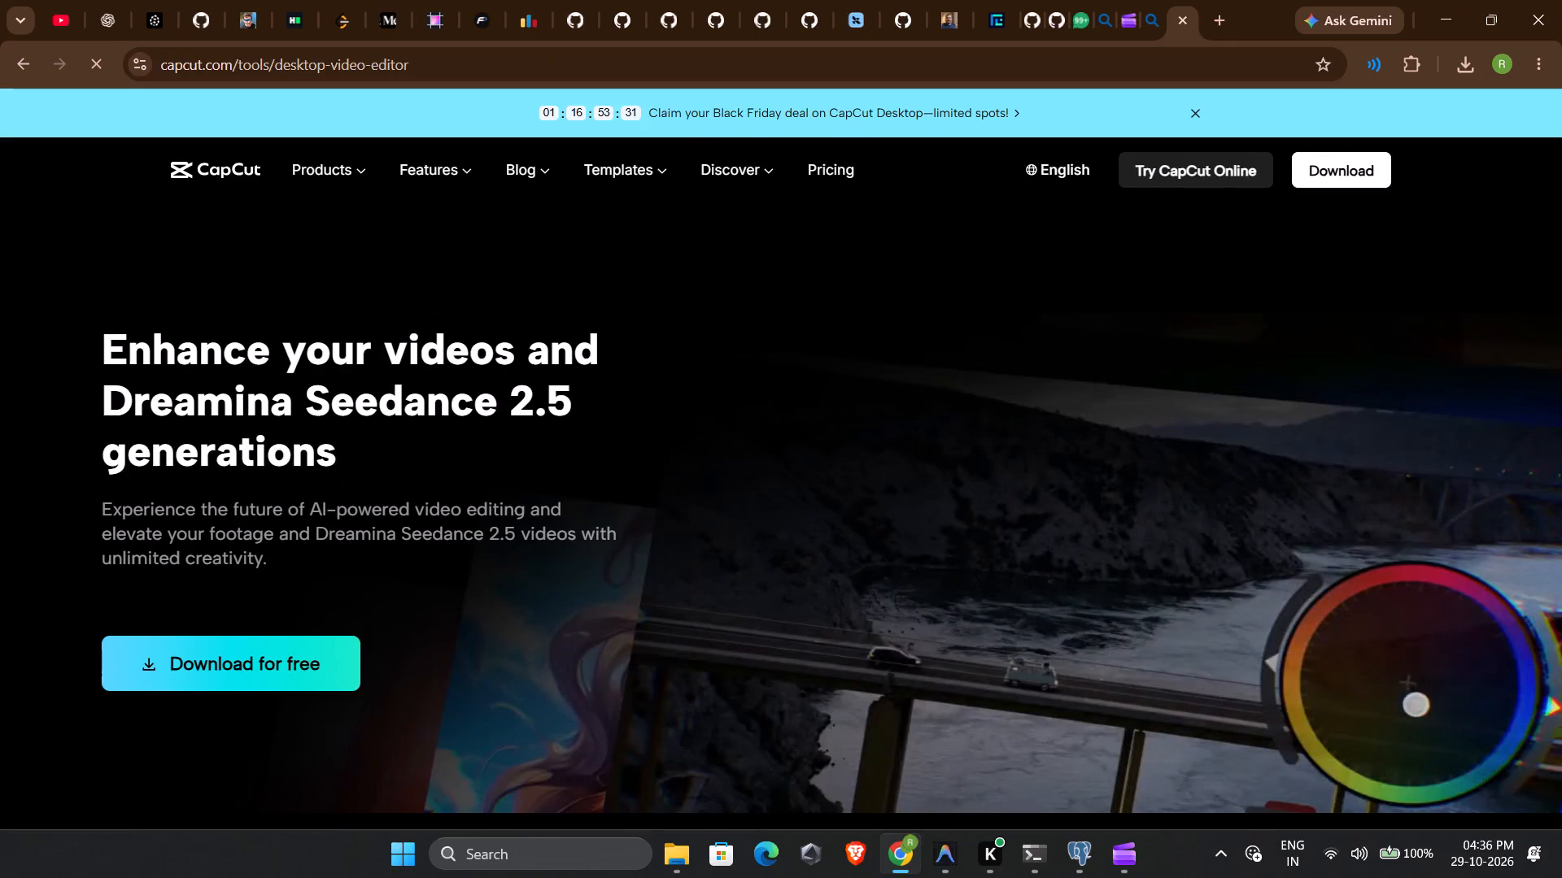
Look through the CapCut Desktop page's editing features, AI tools and download options.
scroll(587, 334, down, 1)
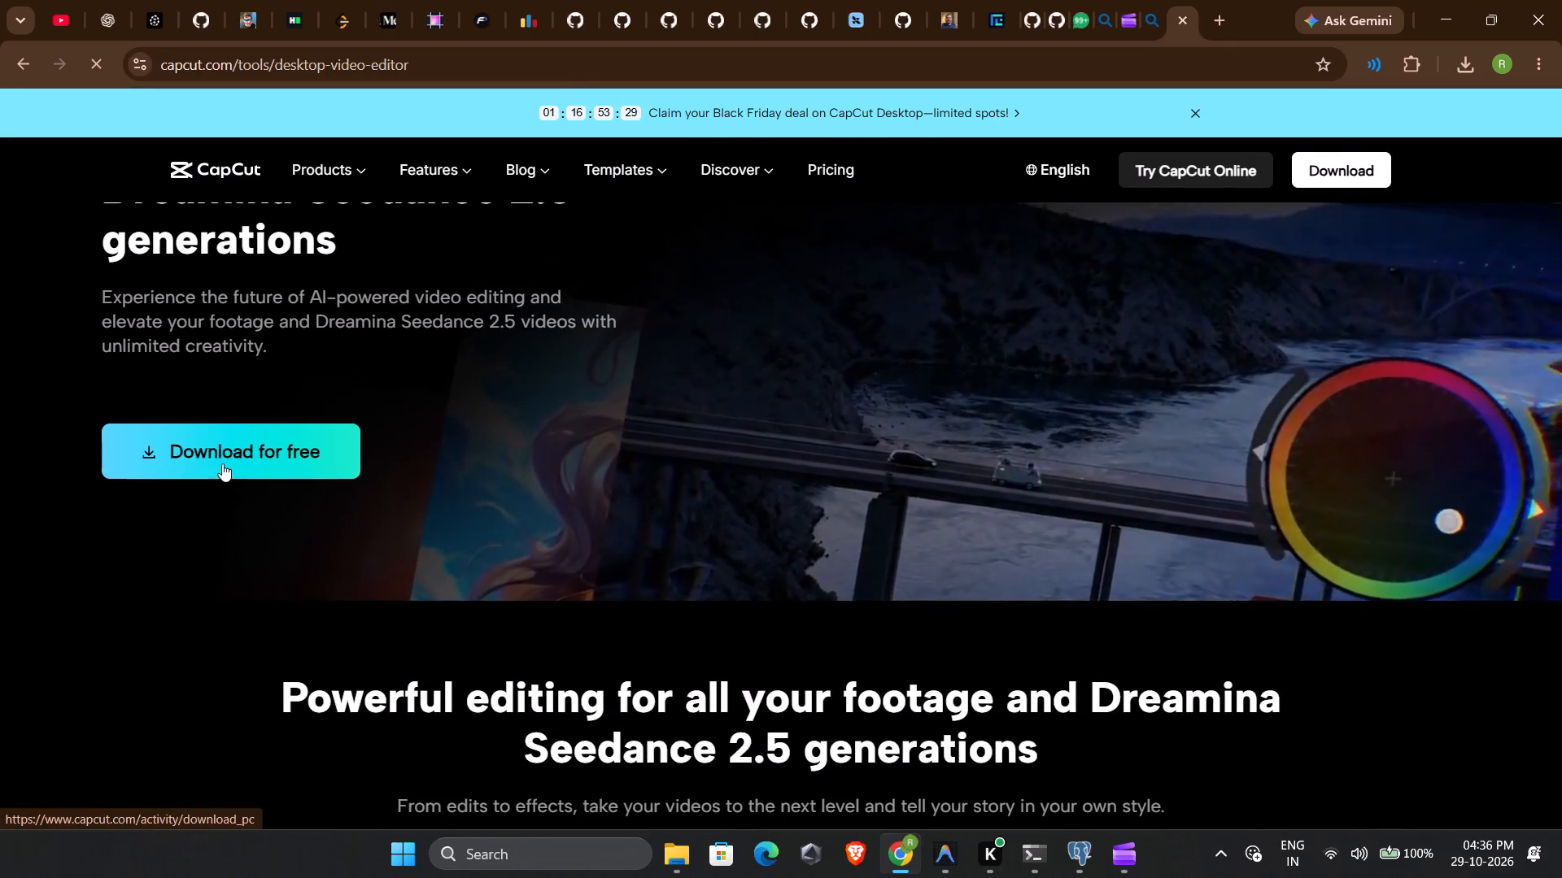
scroll(222, 463, down, 6)
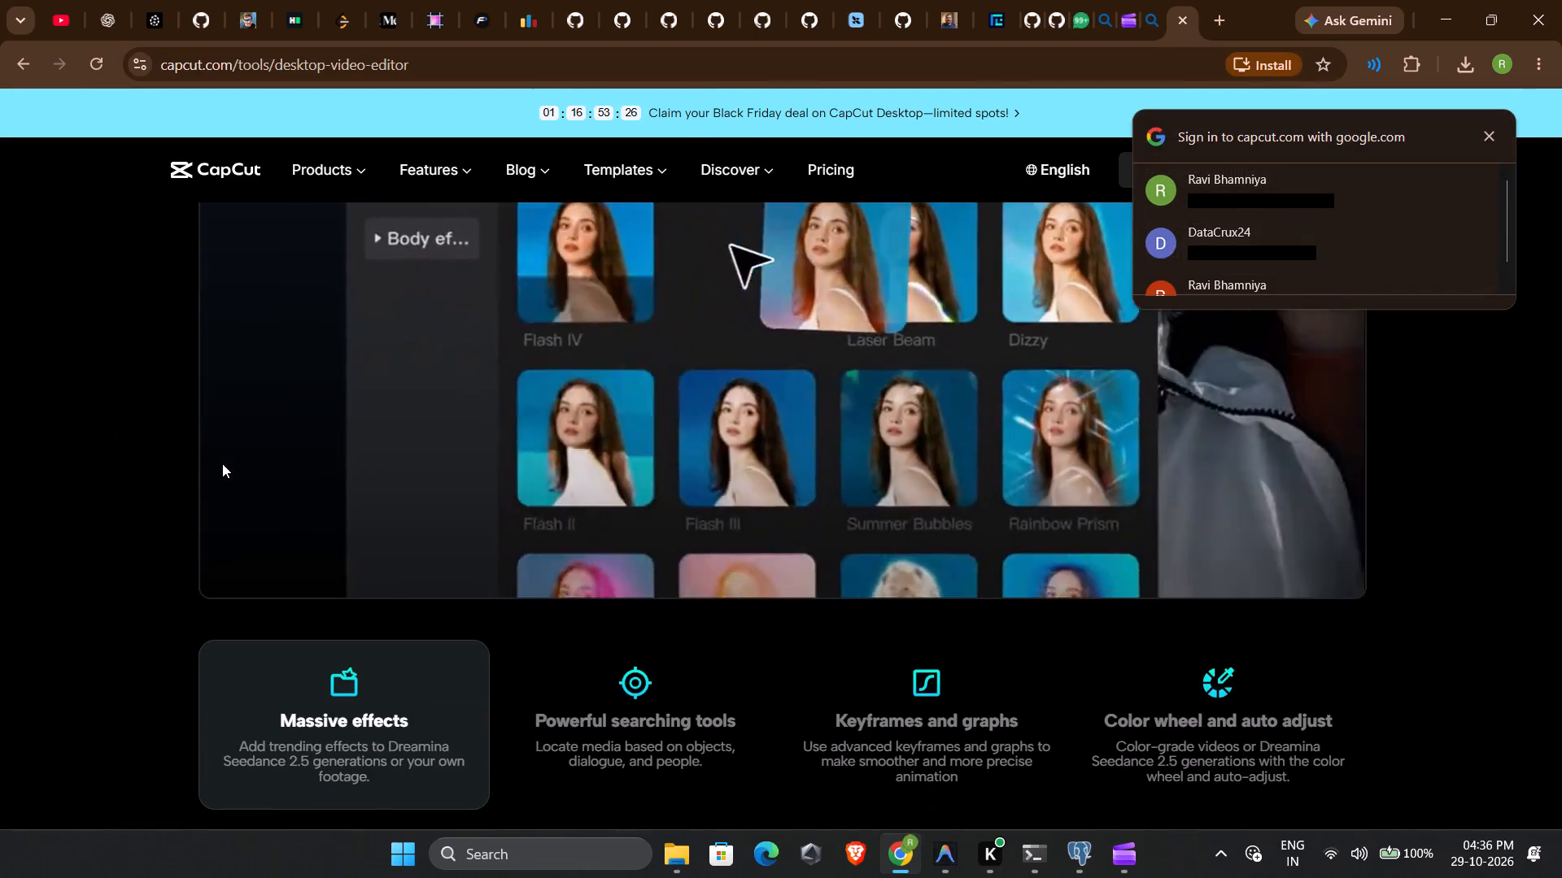
scroll(578, 496, down, 4)
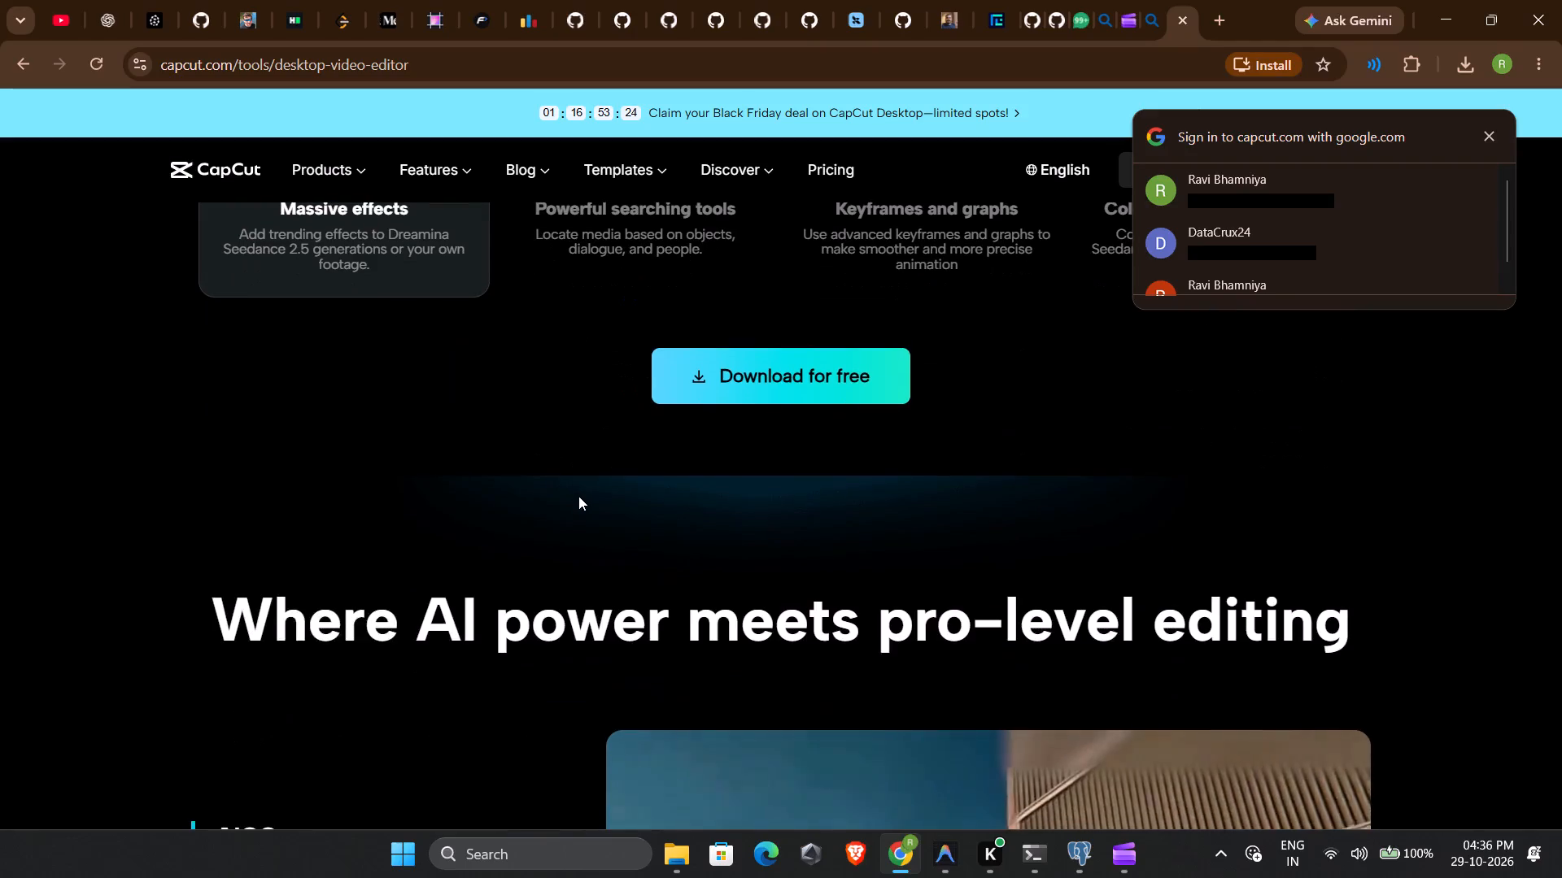
scroll(578, 496, down, 7)
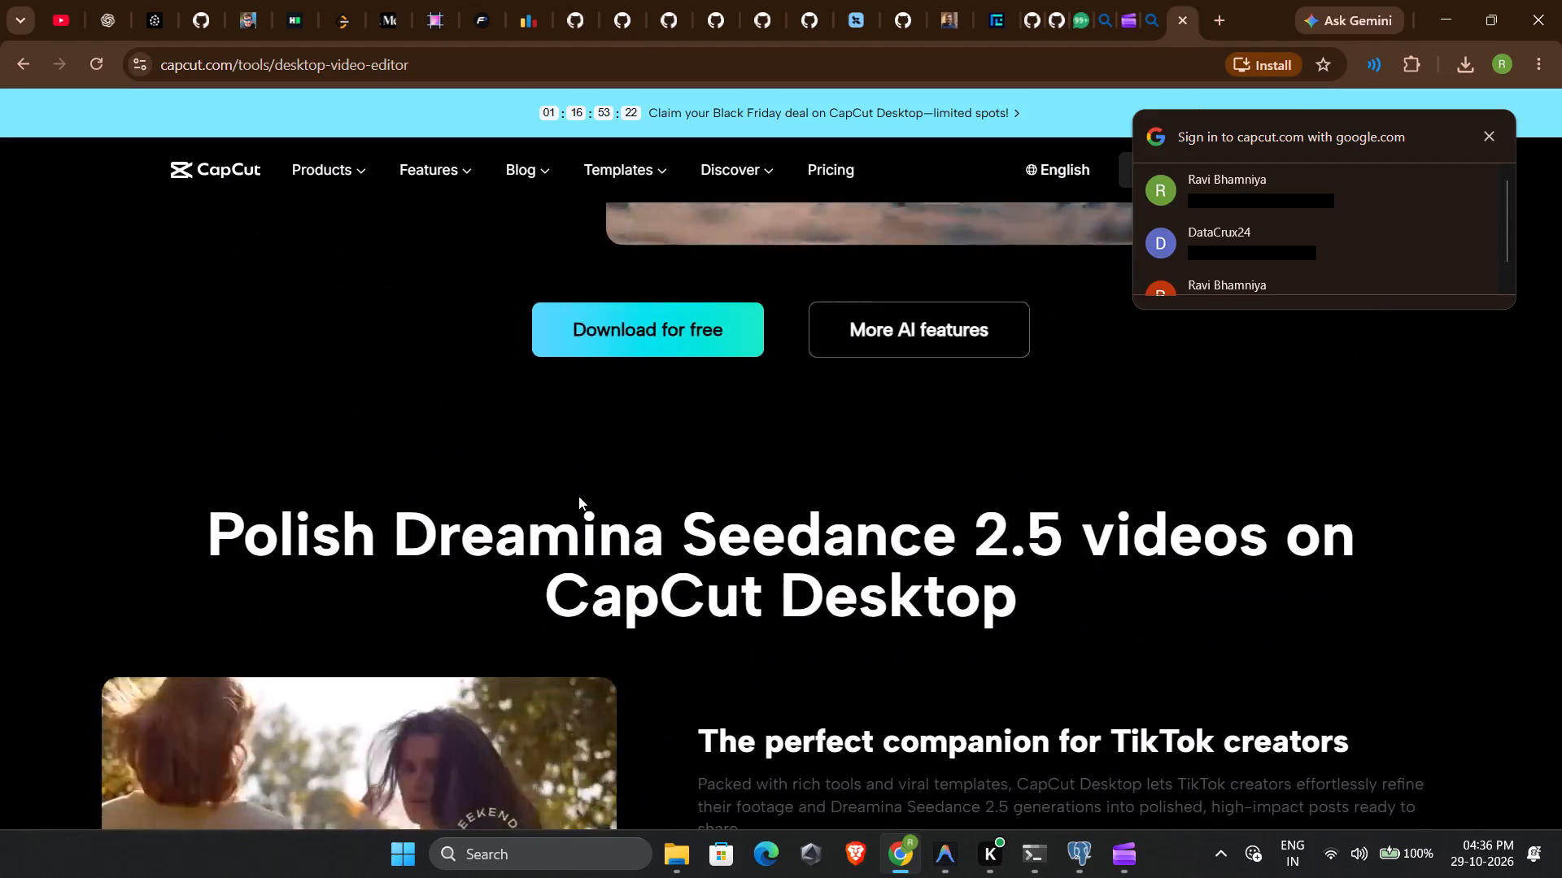
scroll(578, 496, down, 10)
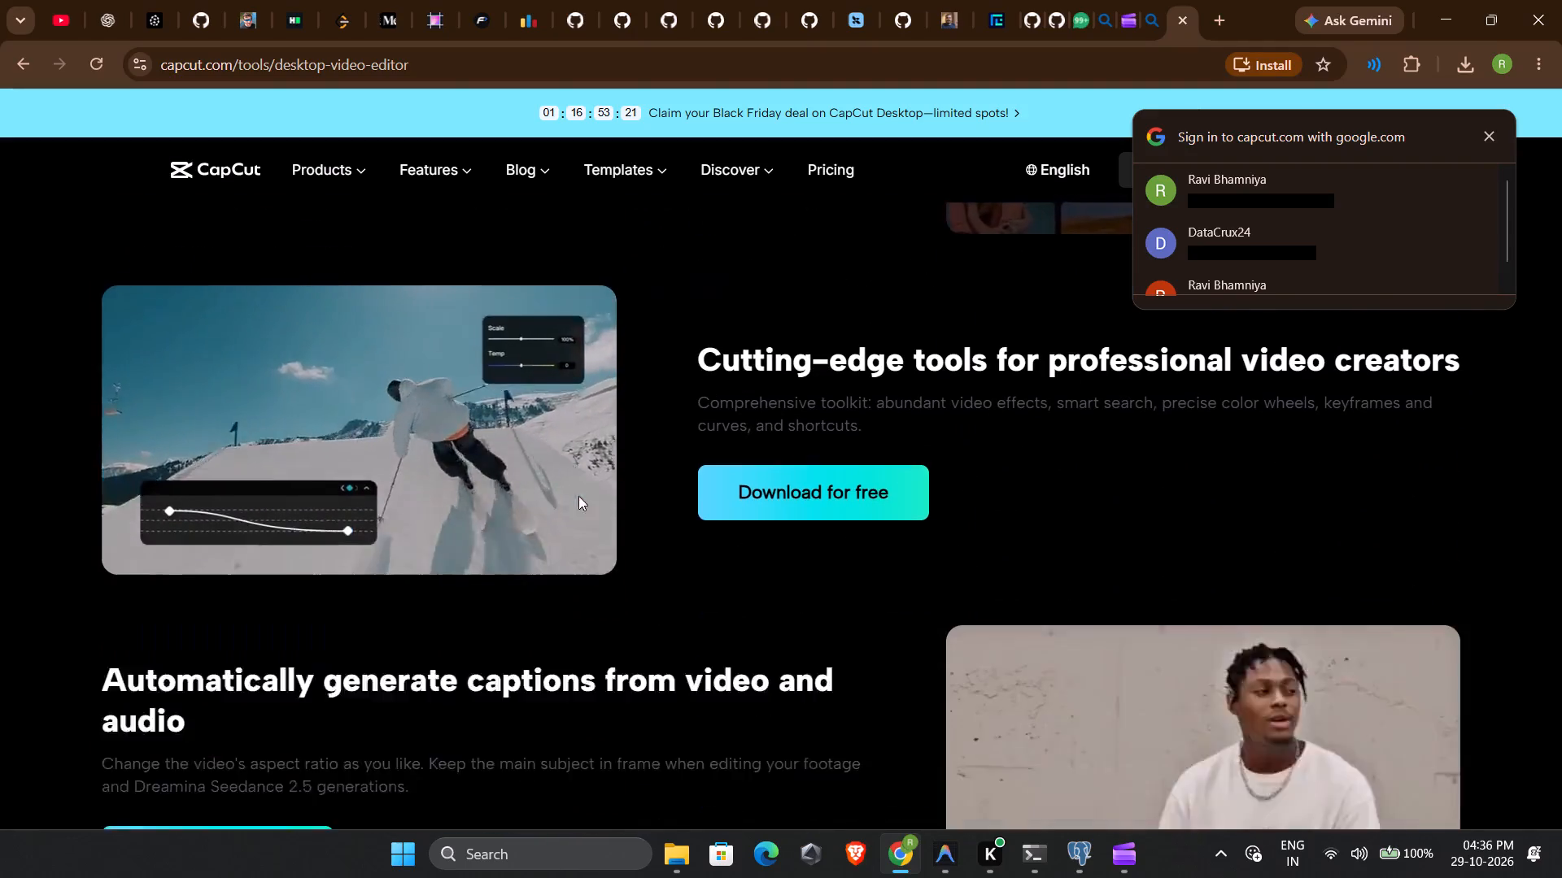
scroll(578, 496, down, 7)
scroll(578, 496, up, 8)
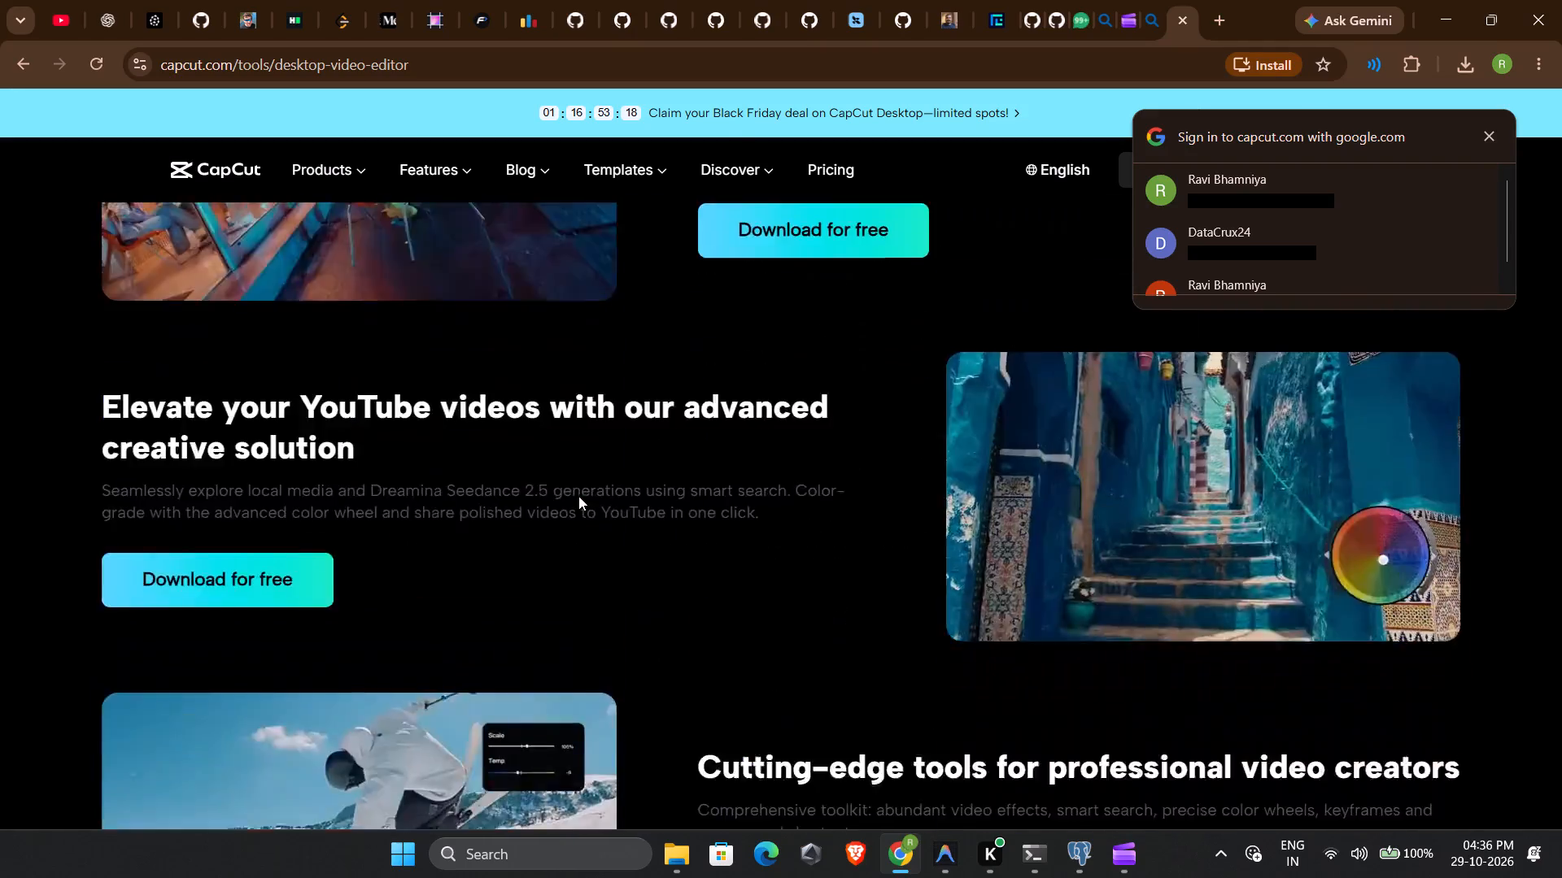
scroll(578, 496, up, 12)
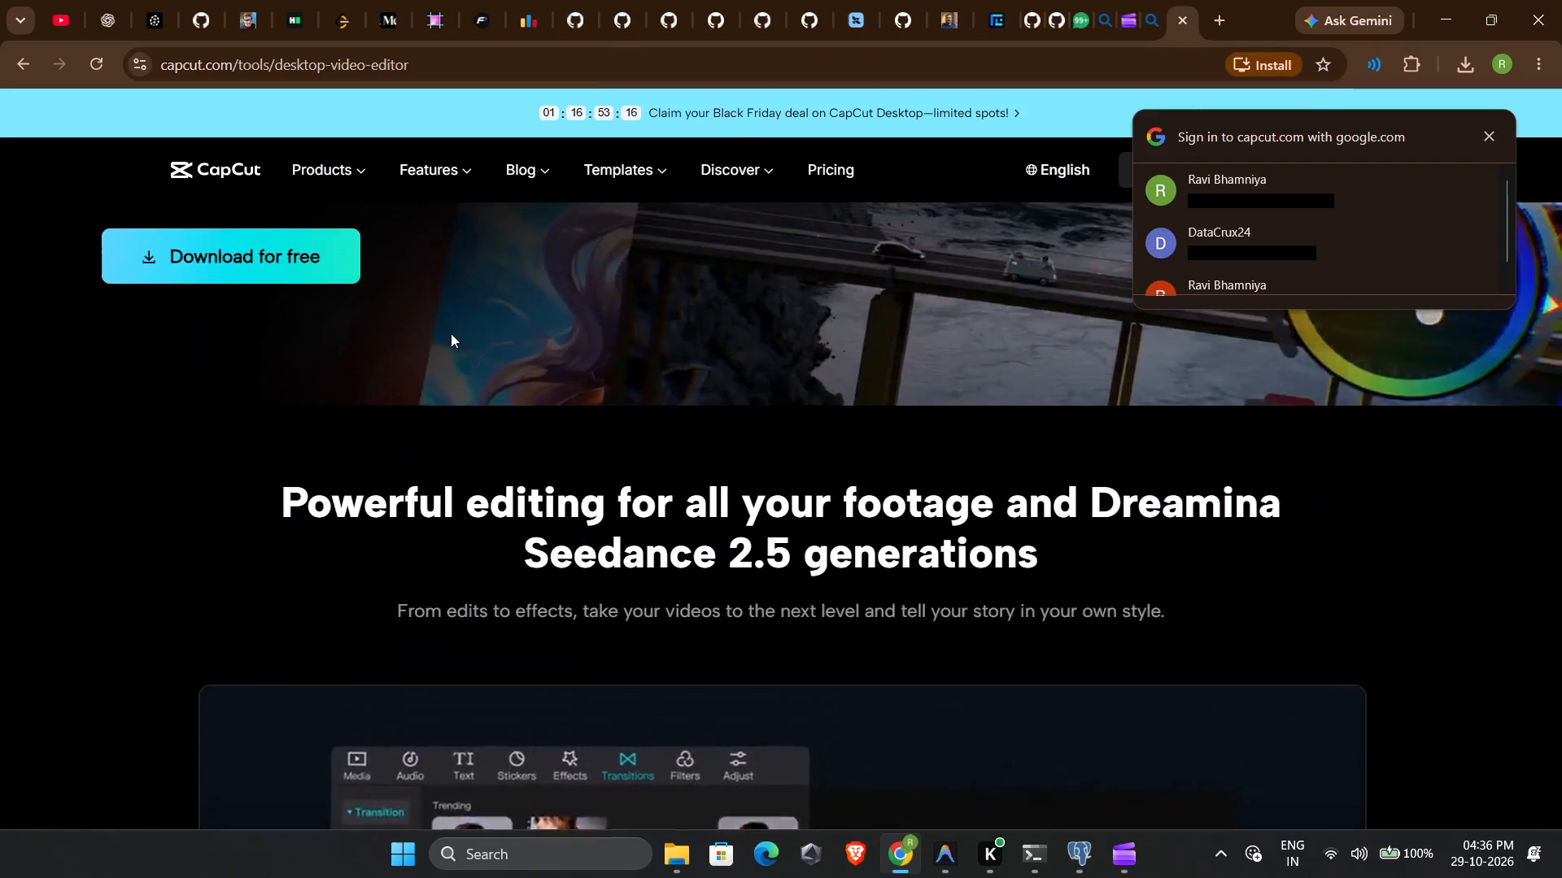
scroll(451, 333, up, 5)
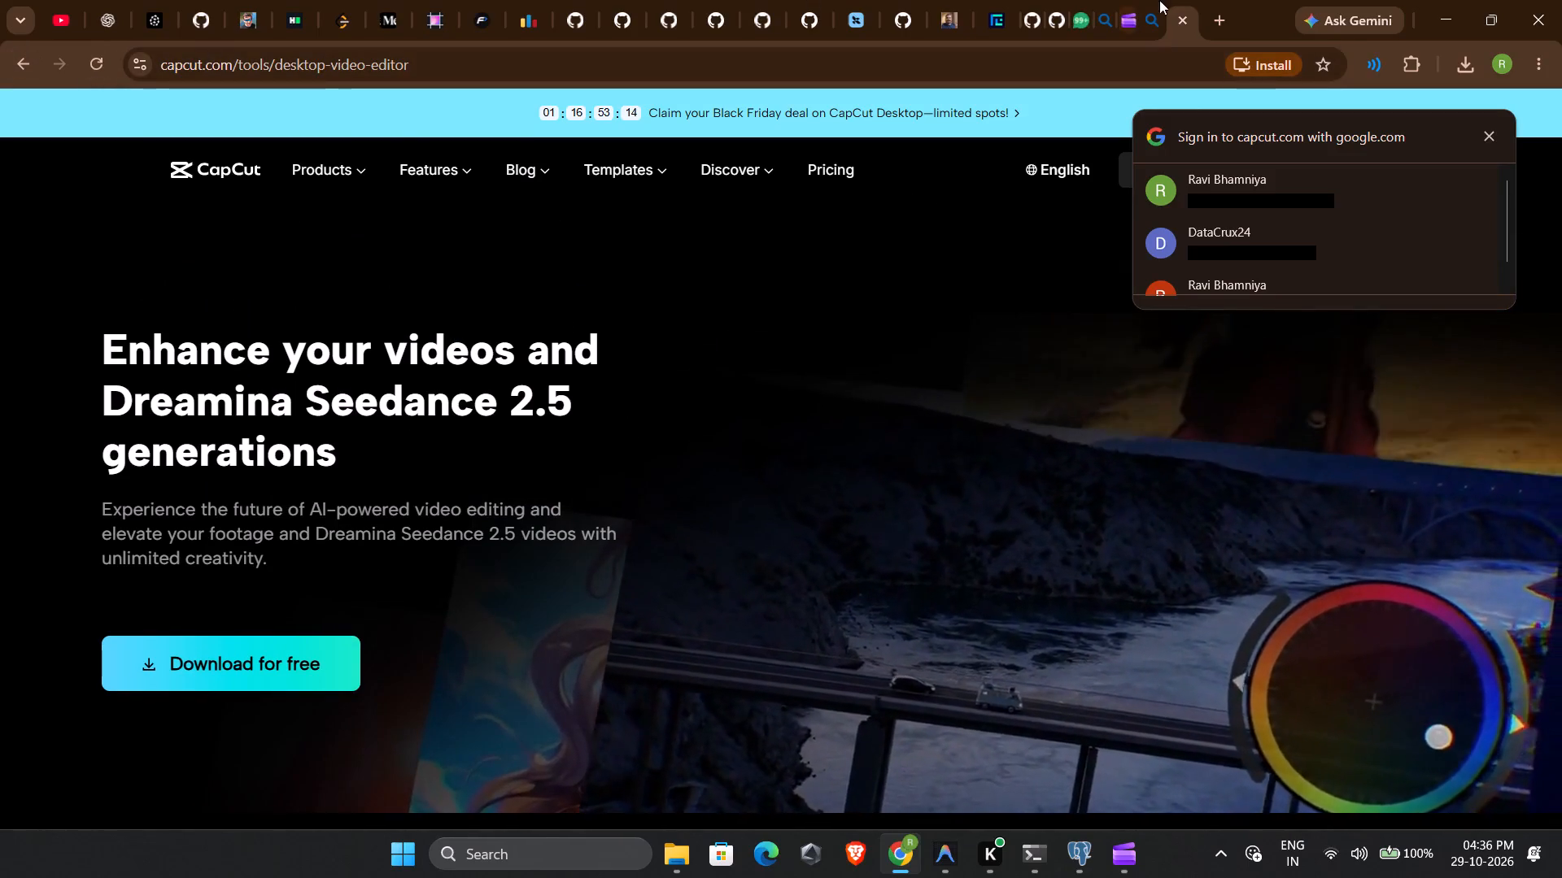
Go back to the "capcut pc" search results and look over the other download and tutorial results.
click(1145, 16)
scroll(828, 462, down, 6)
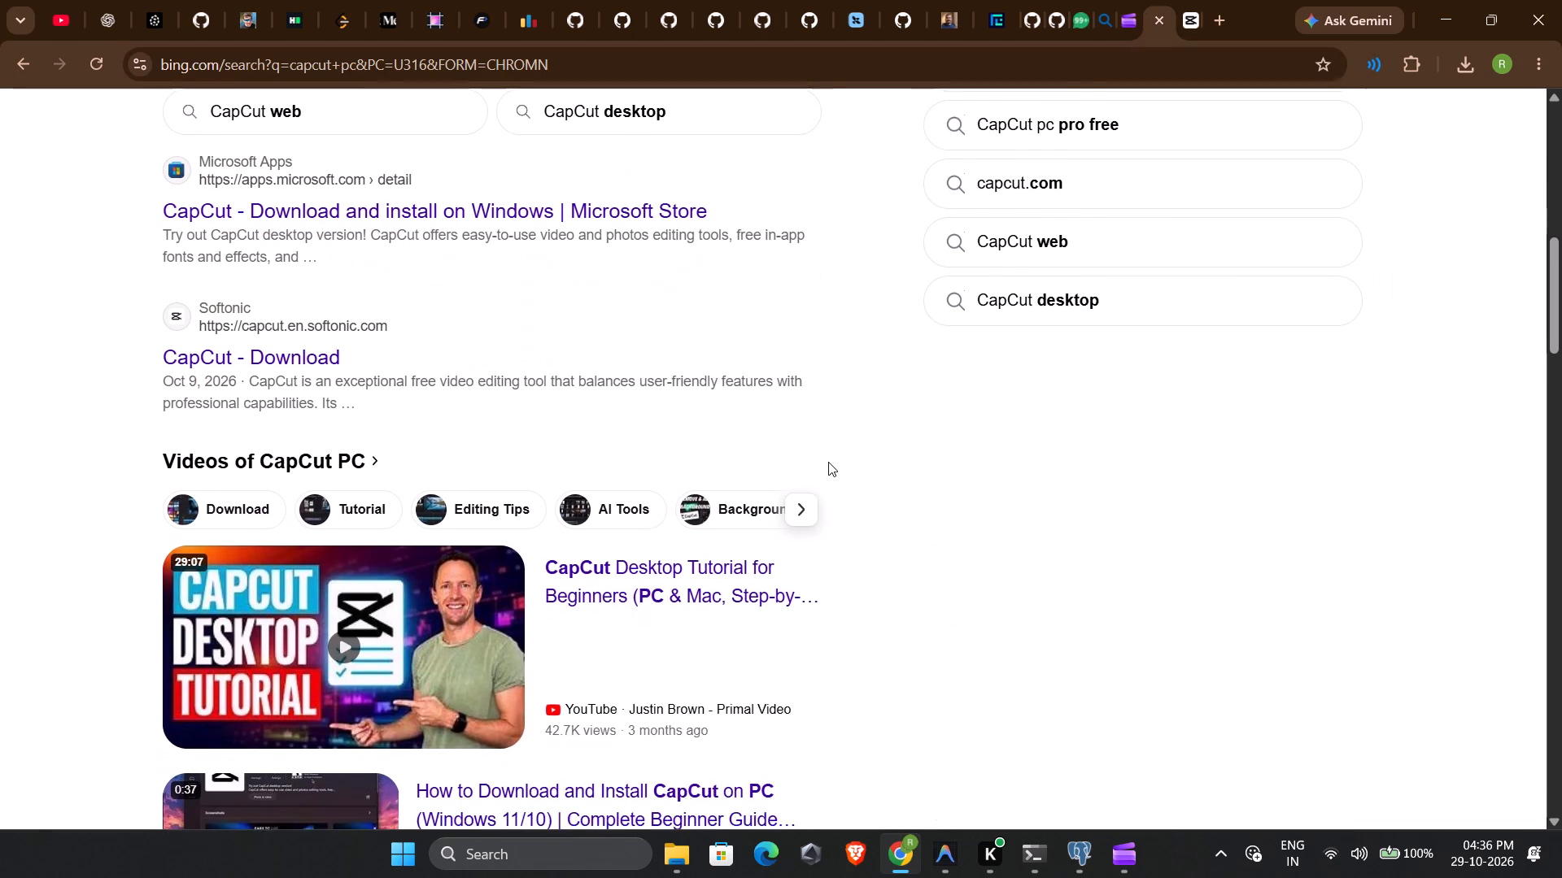
scroll(591, 184, down, 6)
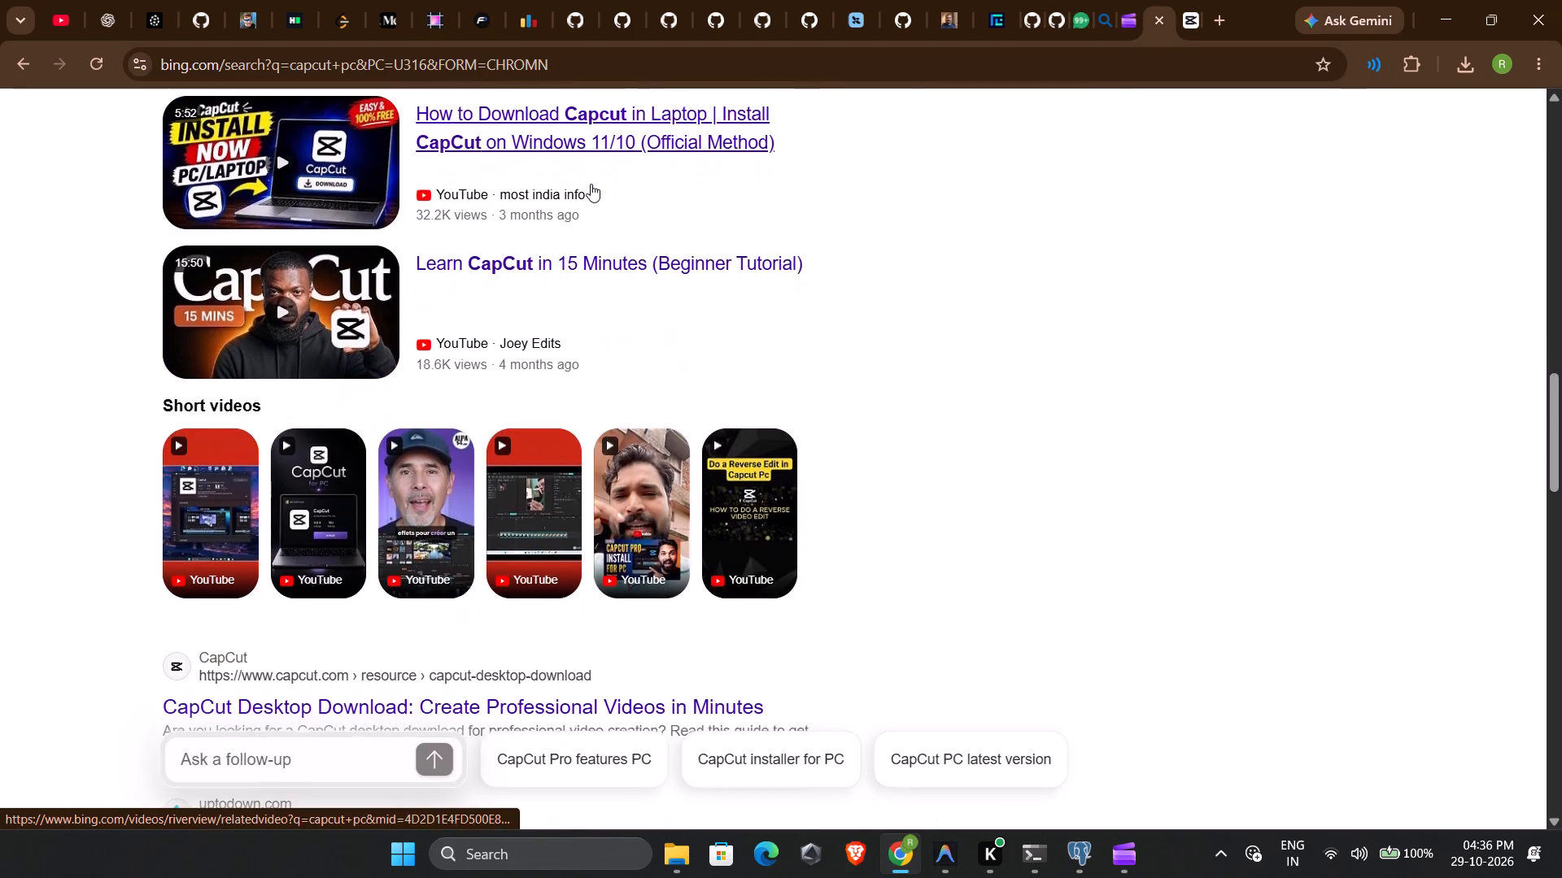
scroll(591, 184, up, 14)
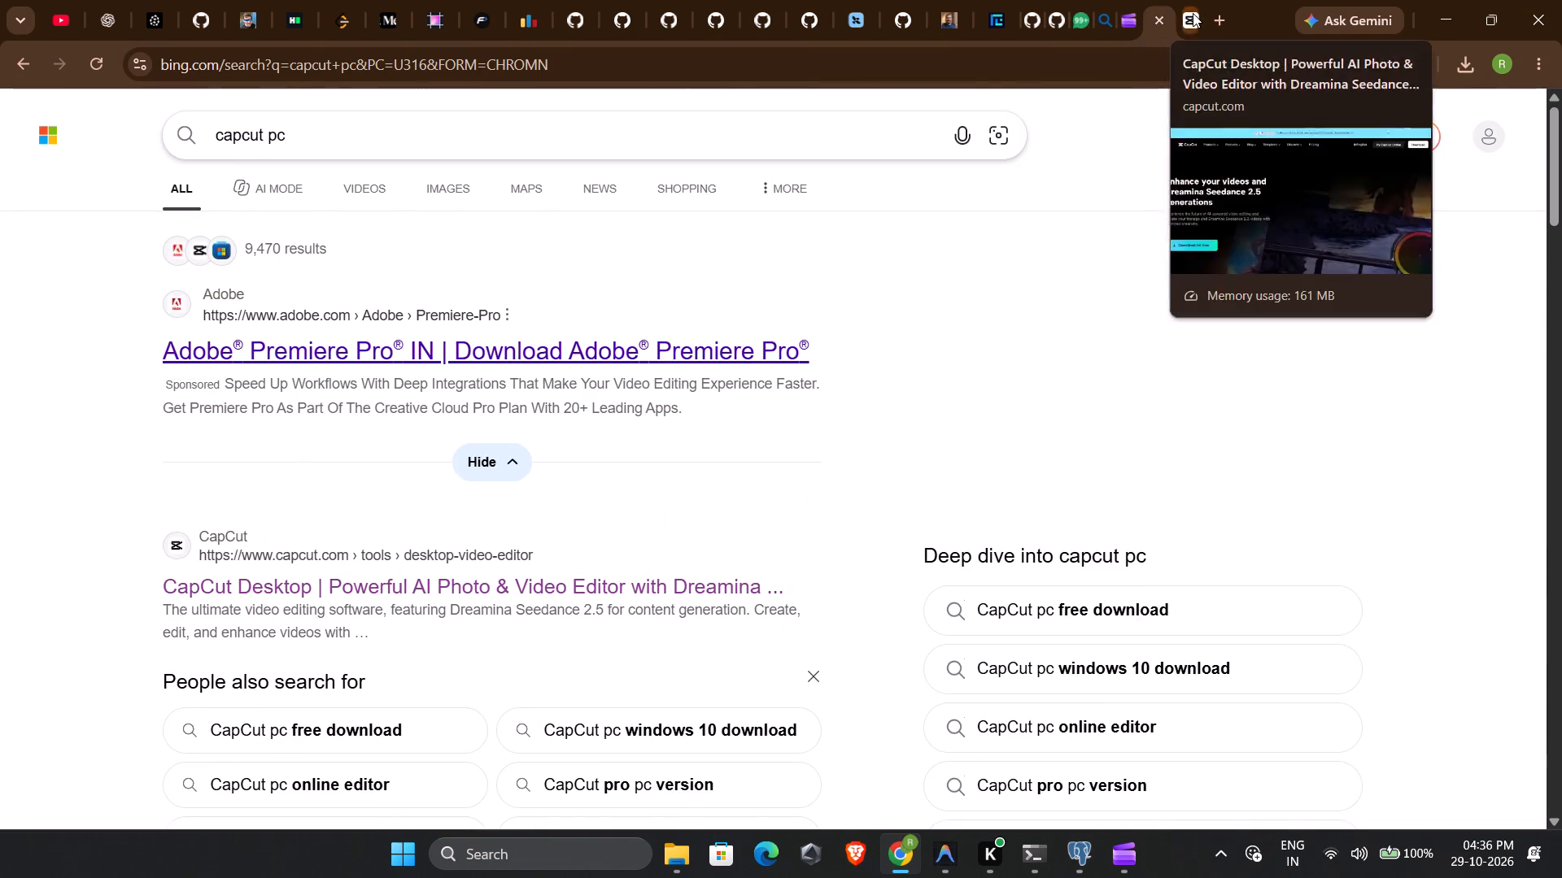
Download the free CapCut desktop installer from the CapCut Desktop page and run it.
click(1193, 13)
click(204, 706)
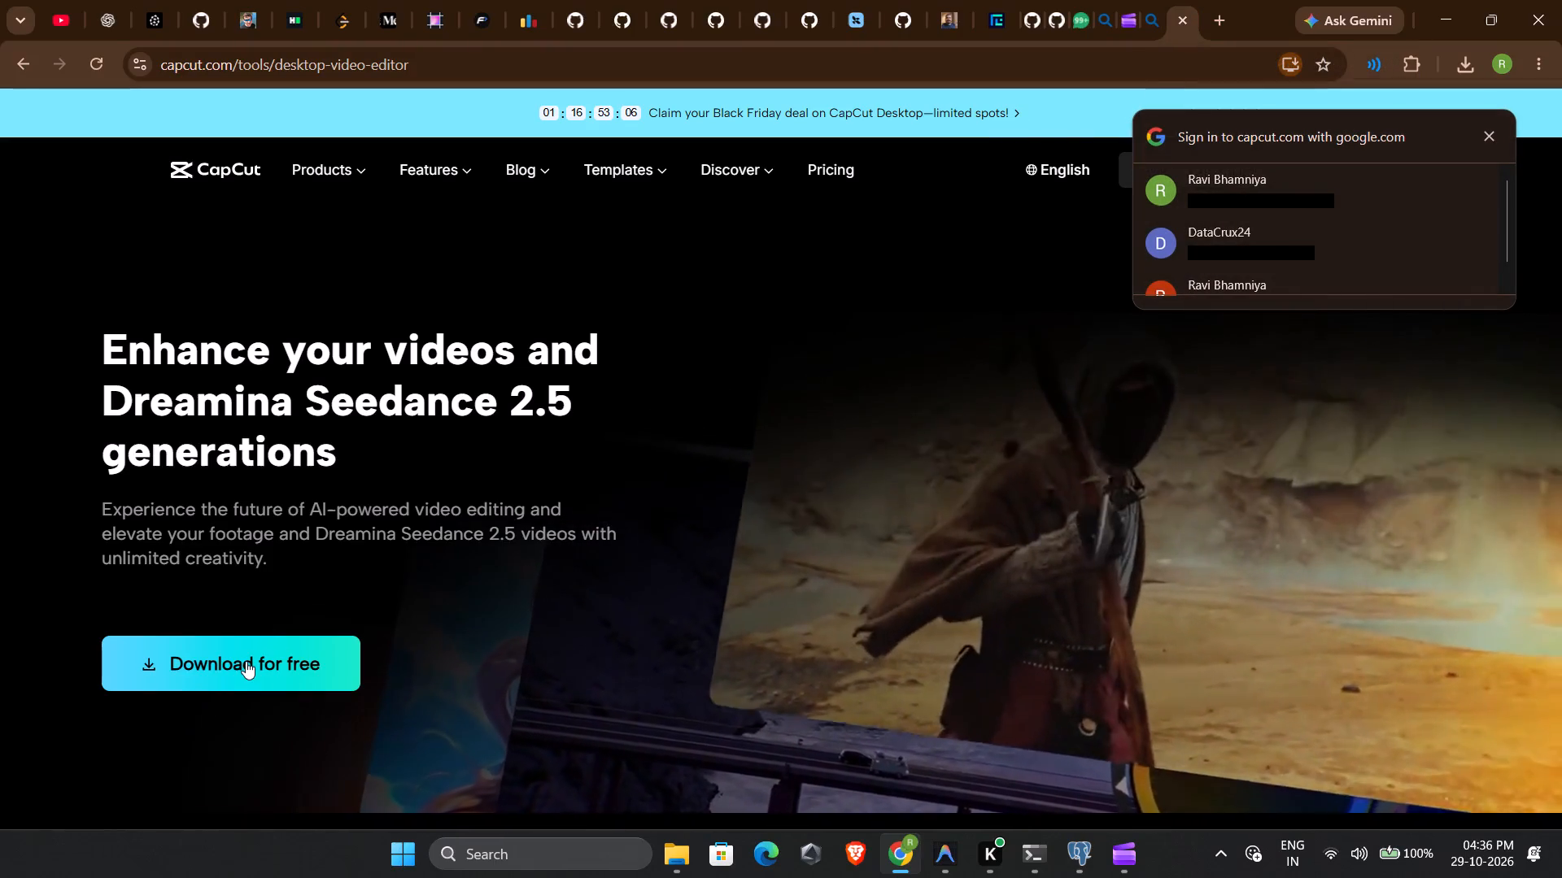
click(246, 661)
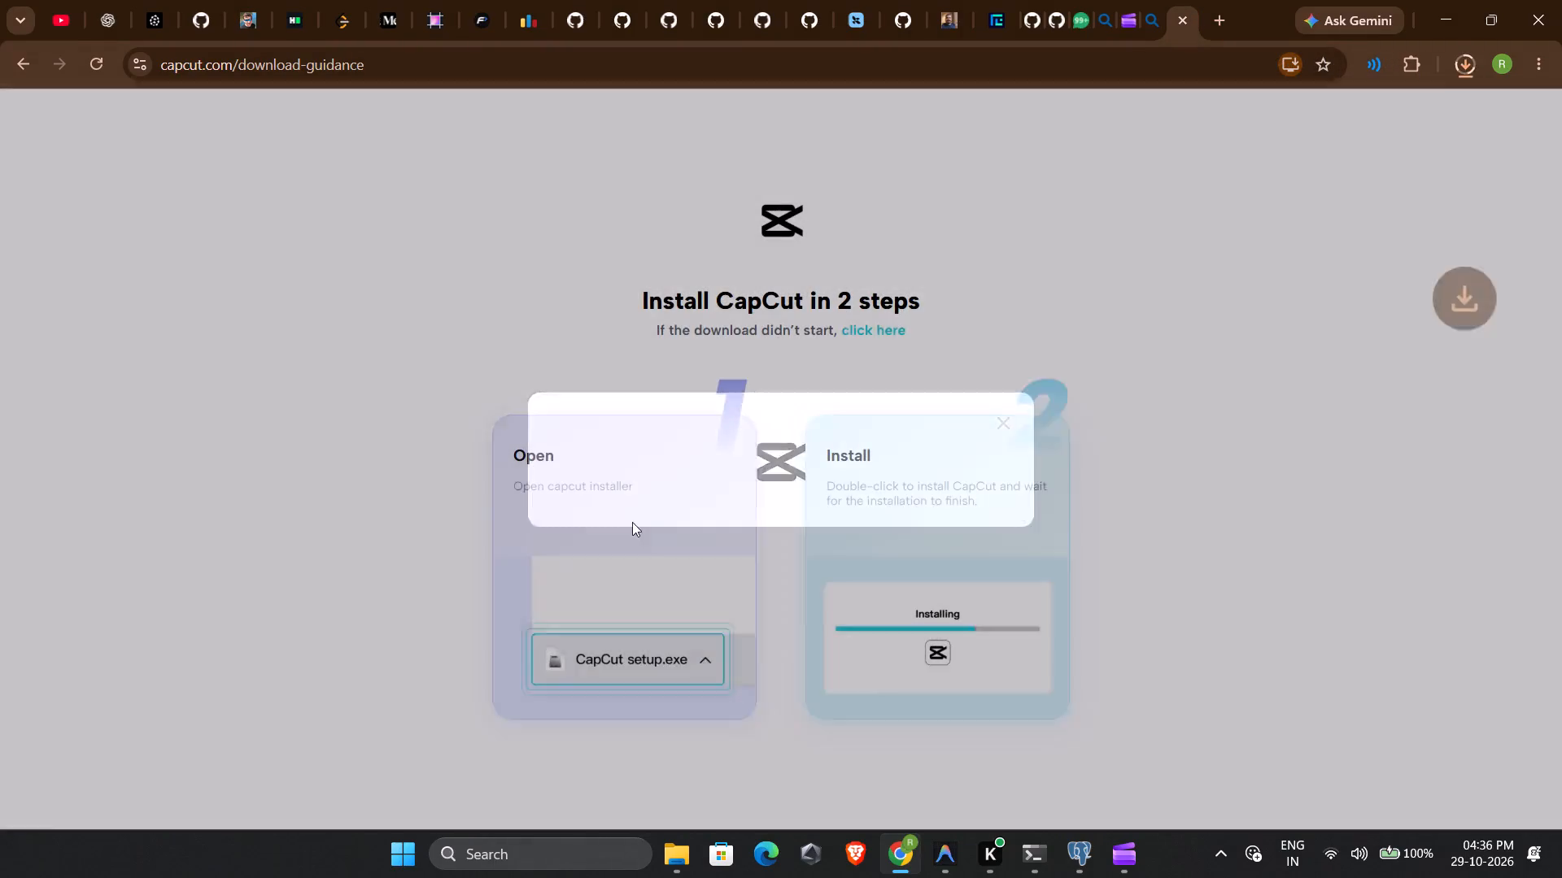
click(1325, 128)
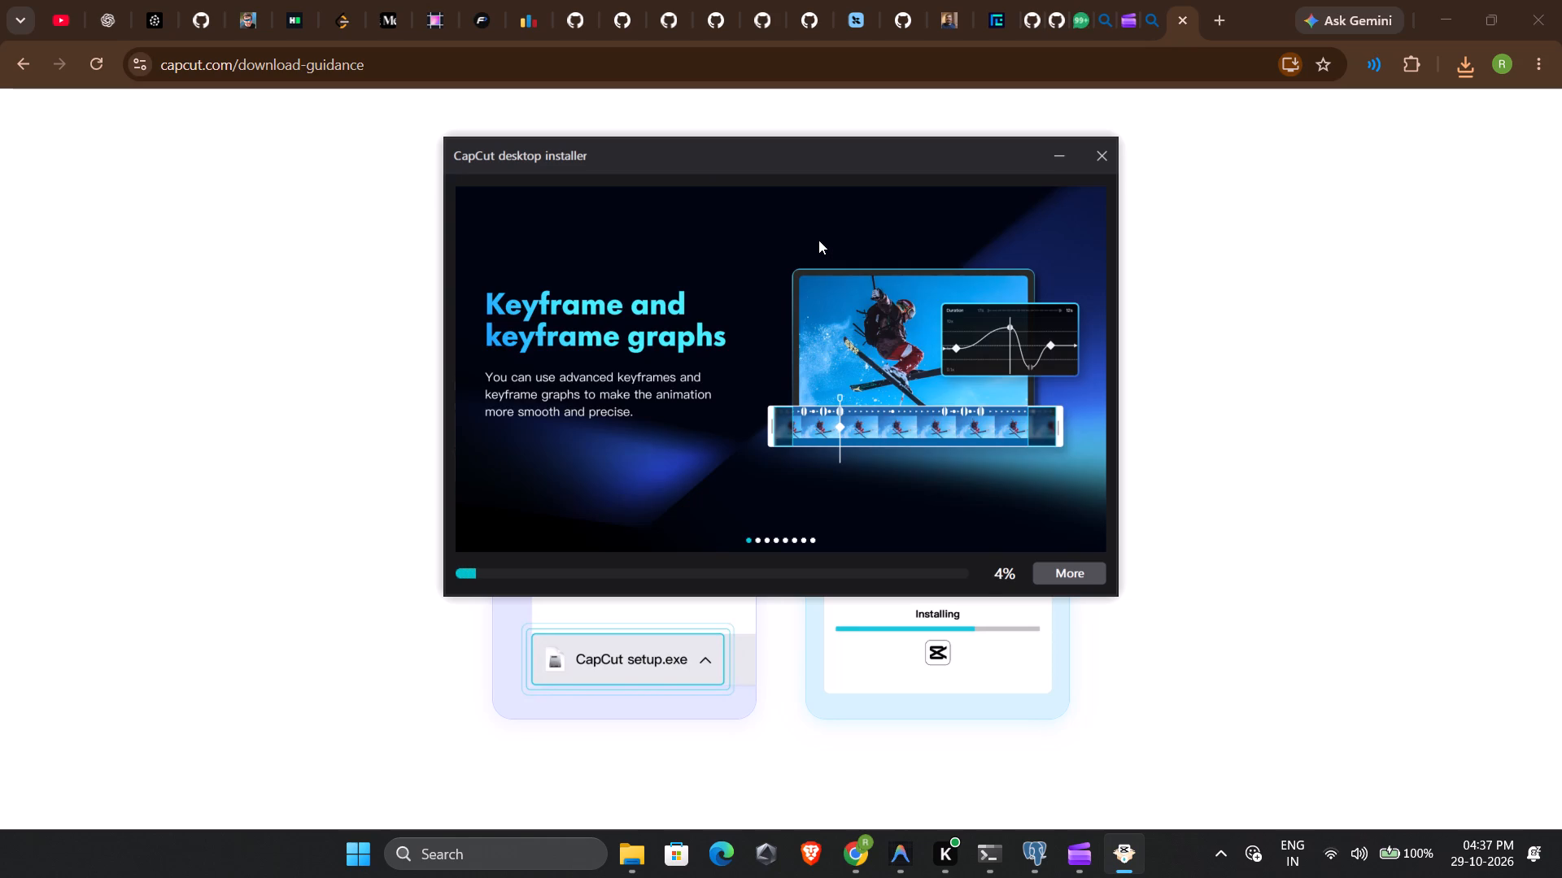
Close the "capcut pc" and "editing" search tabs in Chrome and return to the CapCut download guidance page.
click(1159, 20)
click(1158, 21)
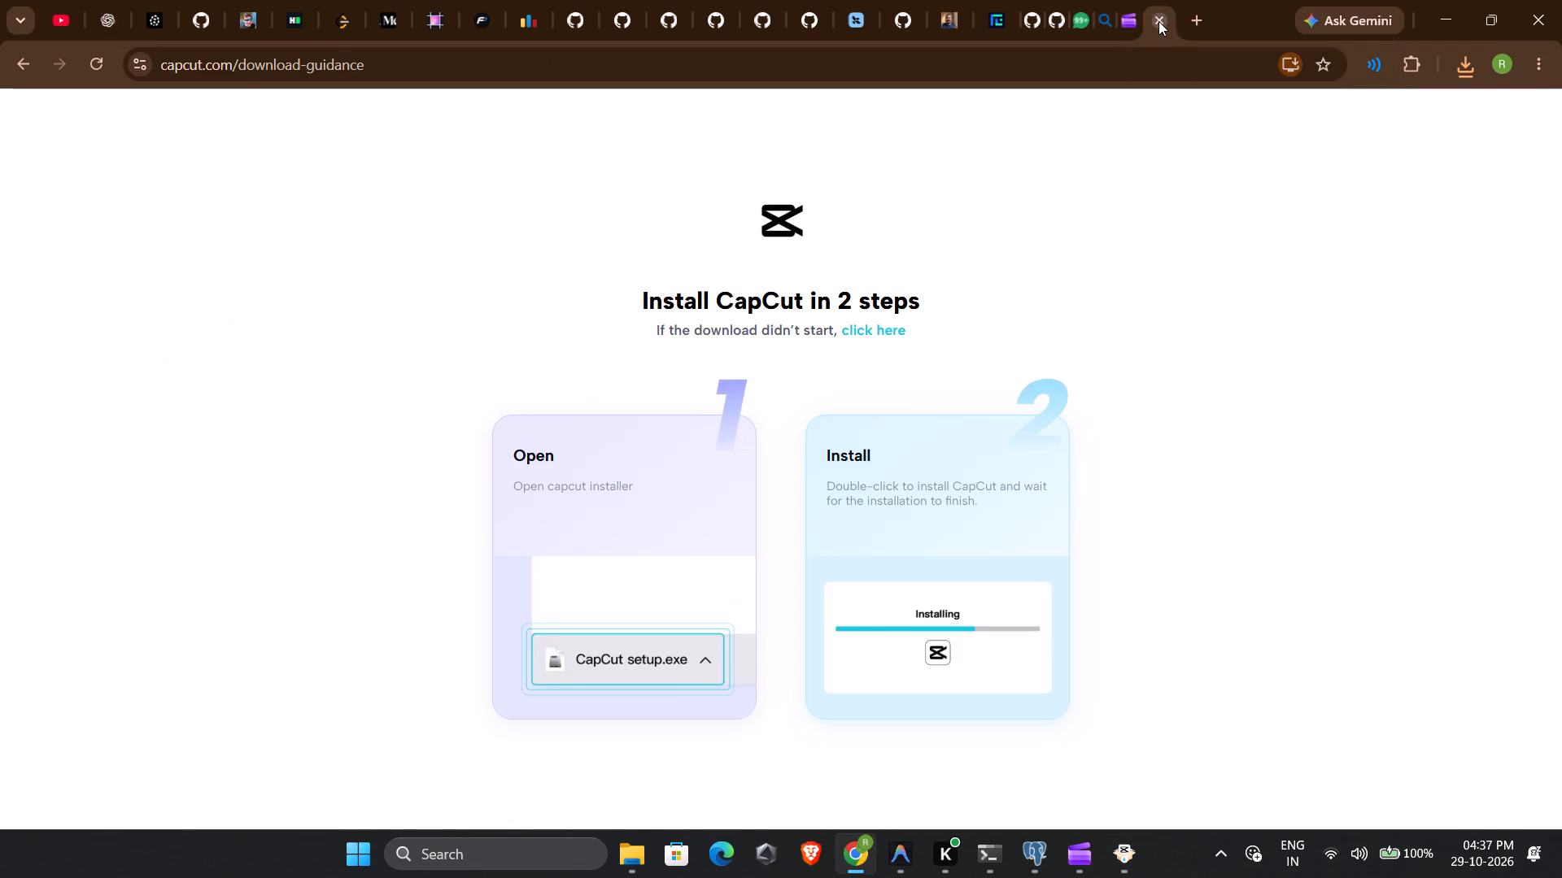
click(1103, 14)
click(1108, 17)
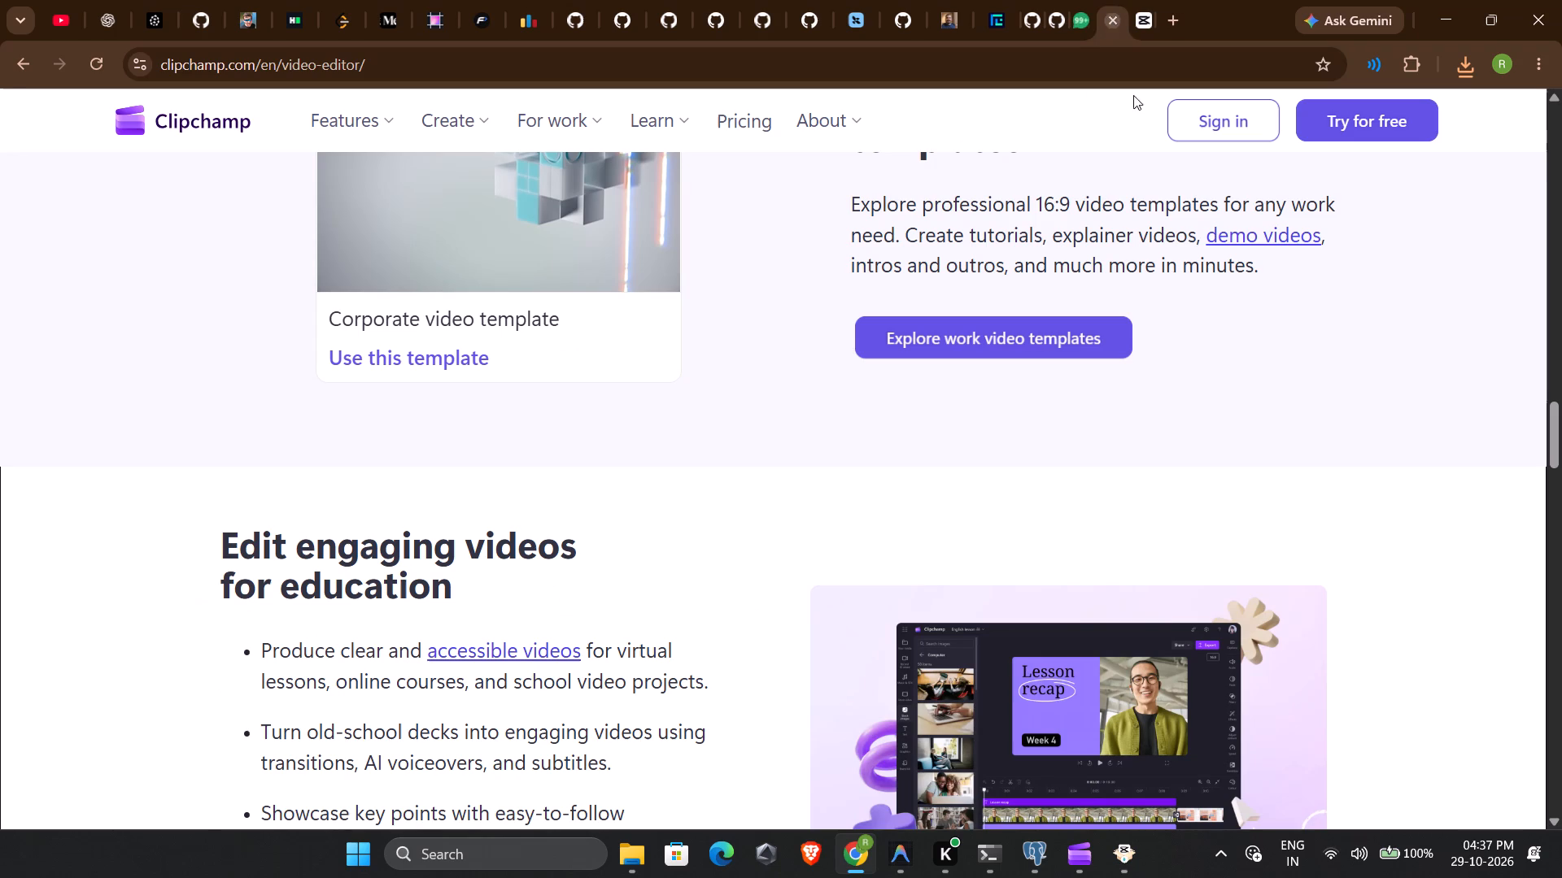
click(1143, 36)
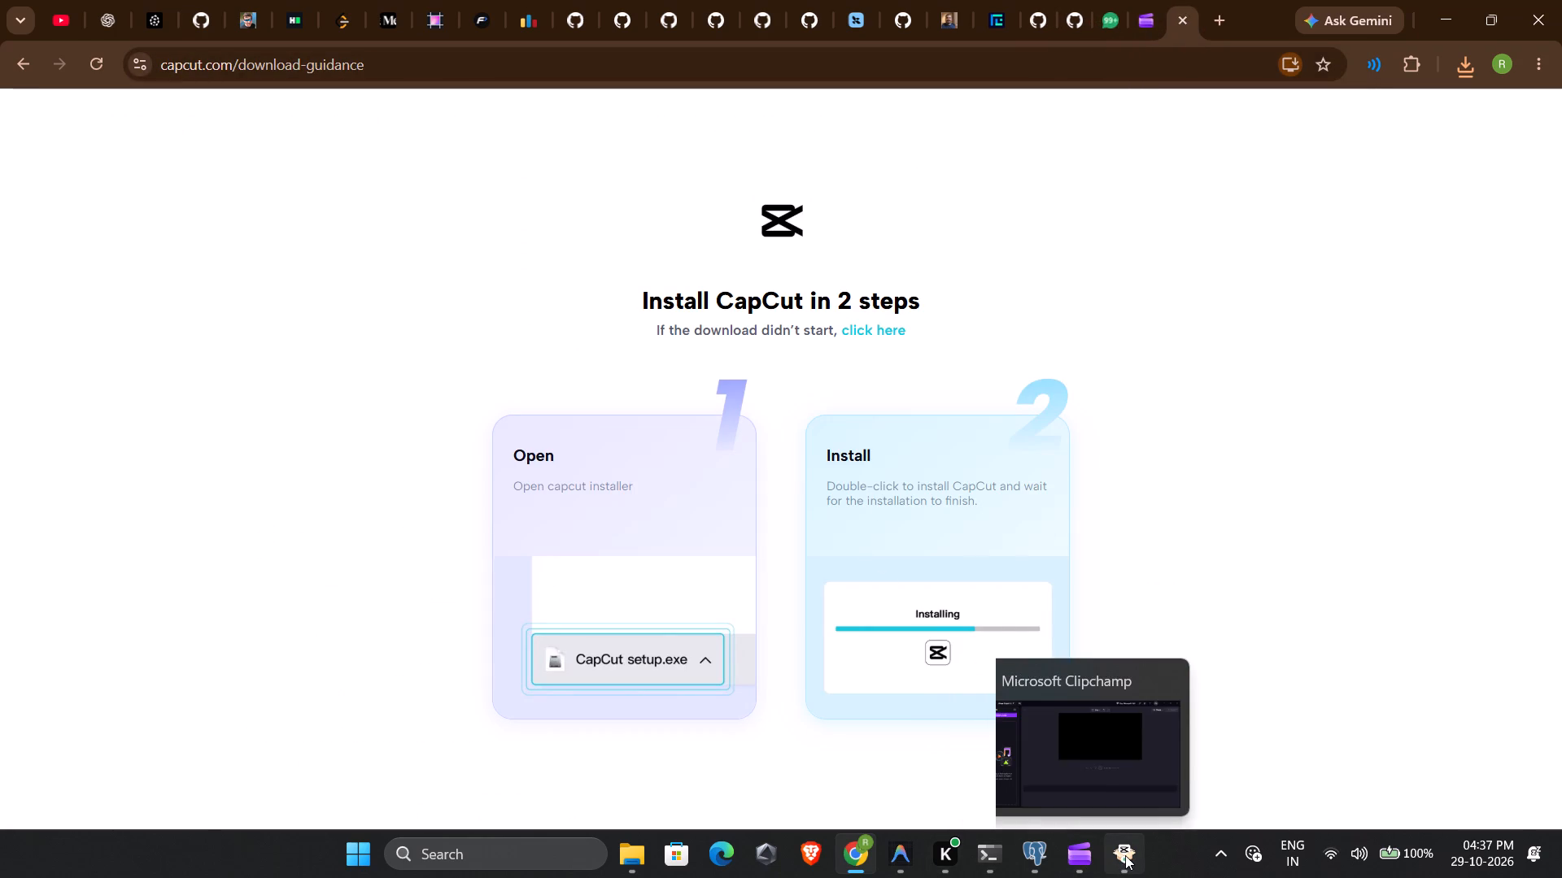
Bring the CapCut desktop installer window to the front.
click(1117, 785)
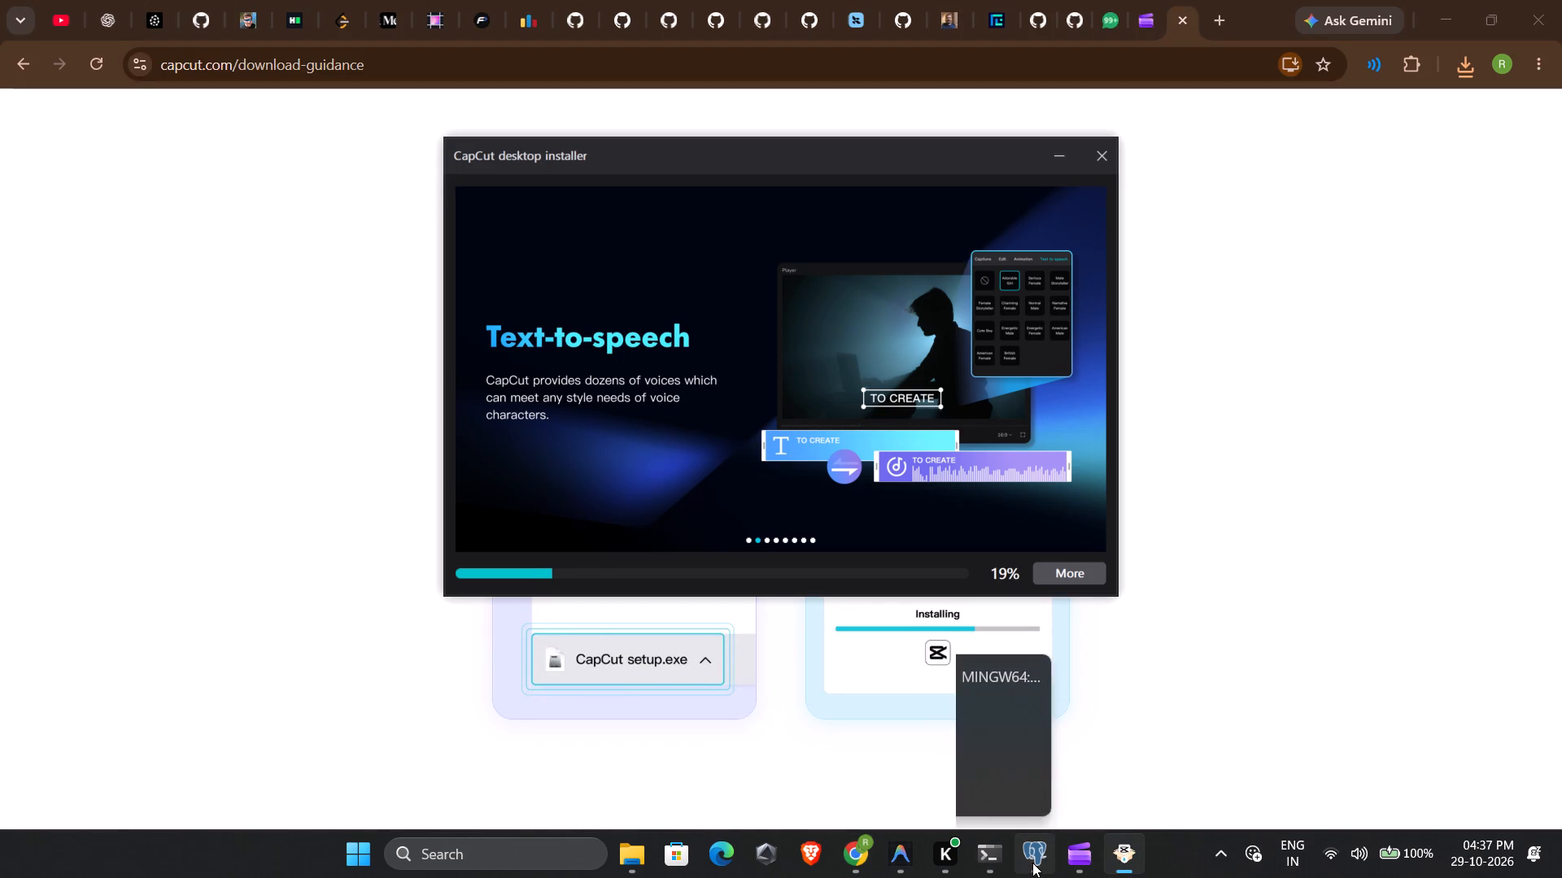
Close the open pgAdmin 4, MINGW terminal, Yatraa project editor and "static" File Explorer windows.
click(1098, 689)
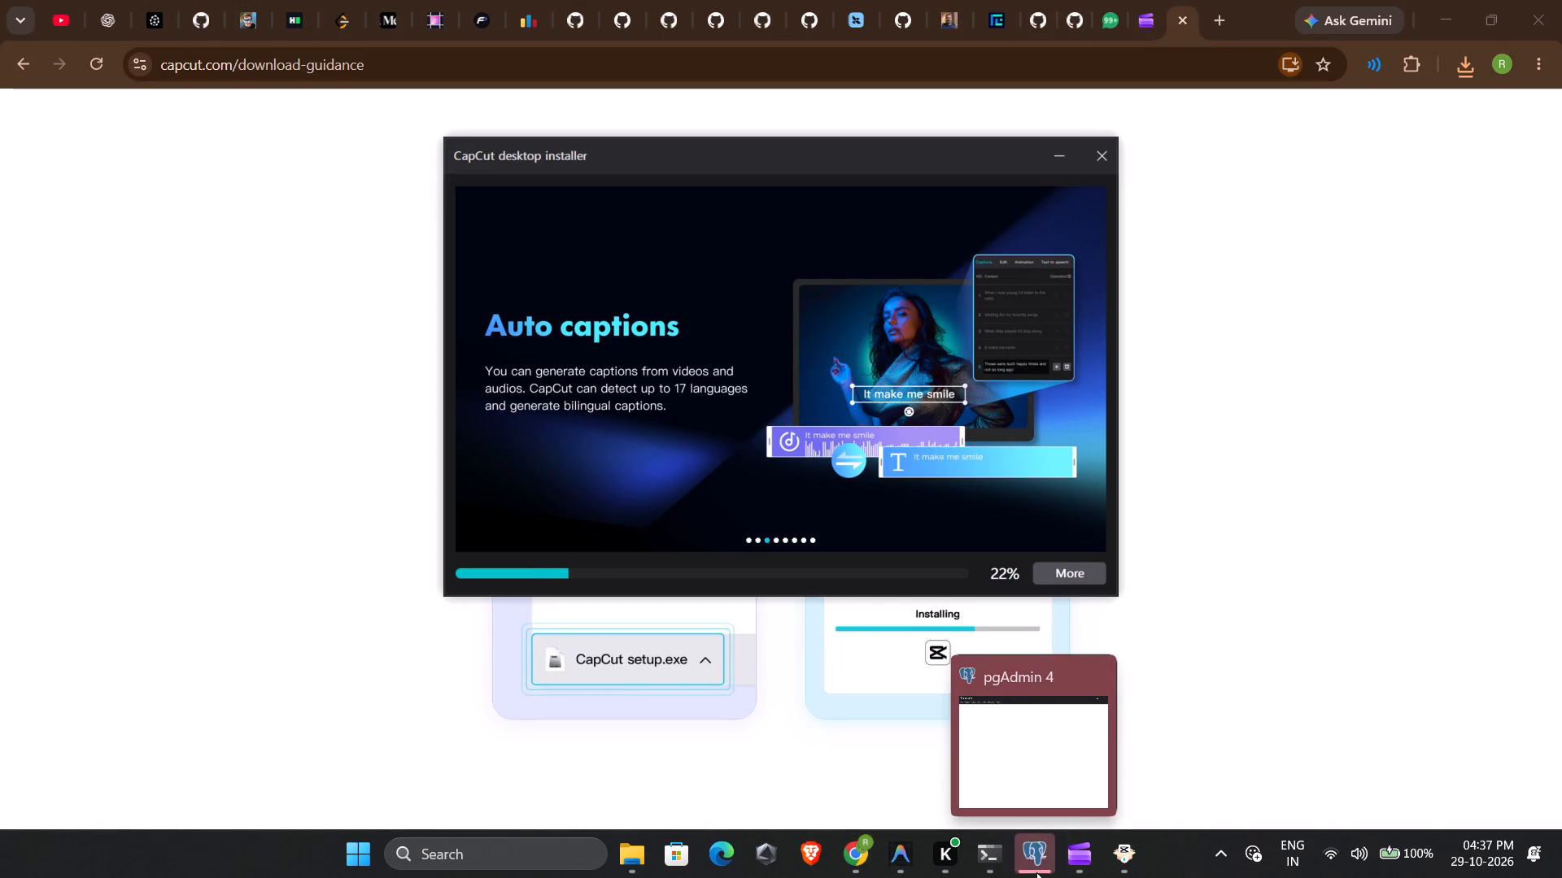
click(1029, 750)
click(801, 223)
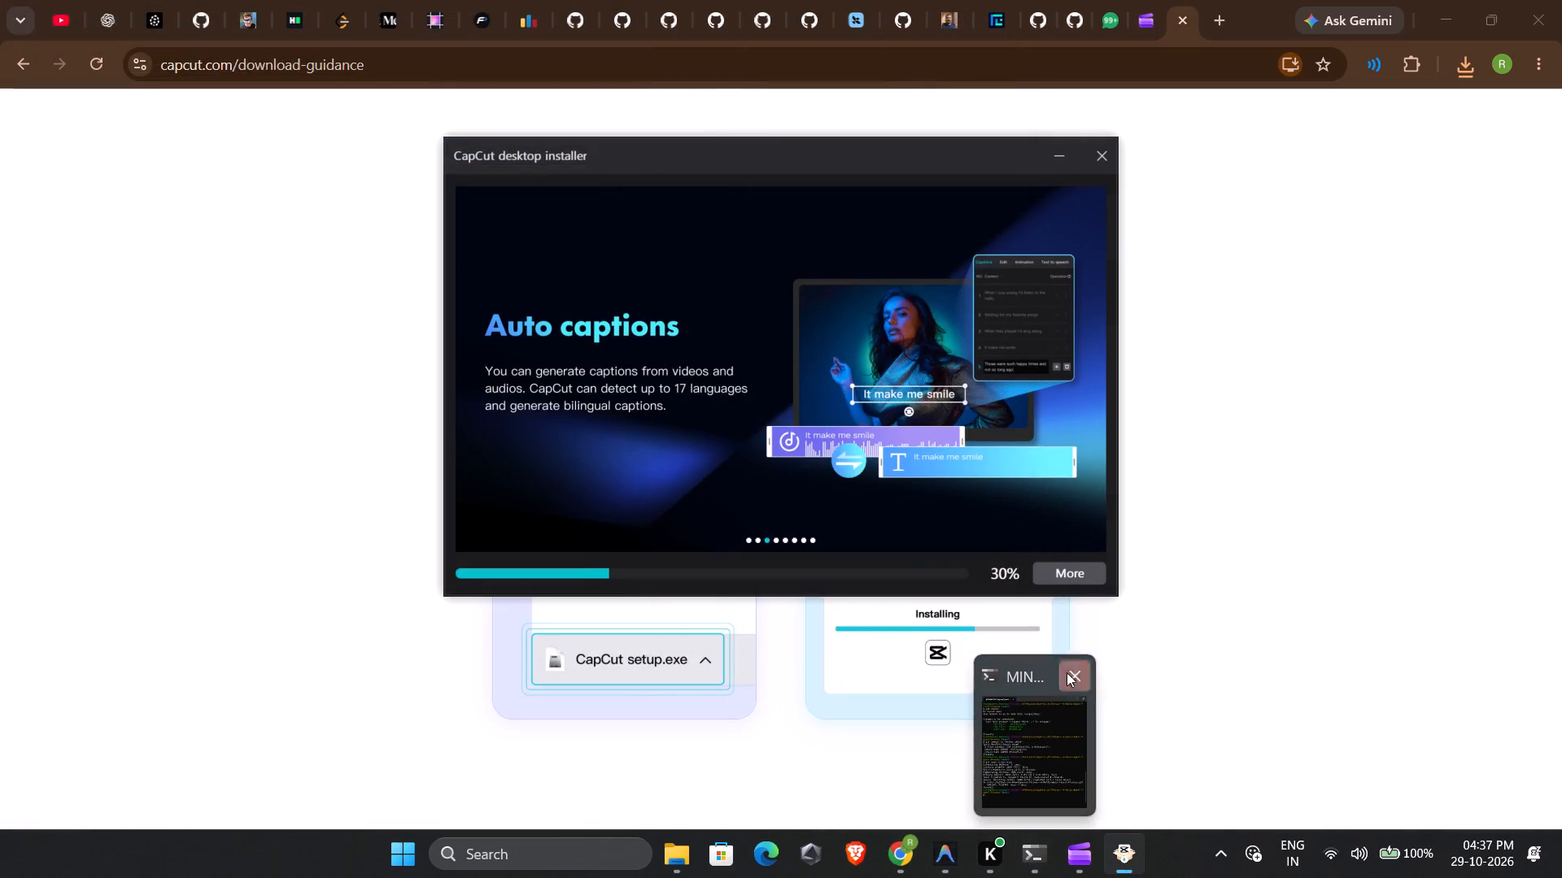
click(1072, 671)
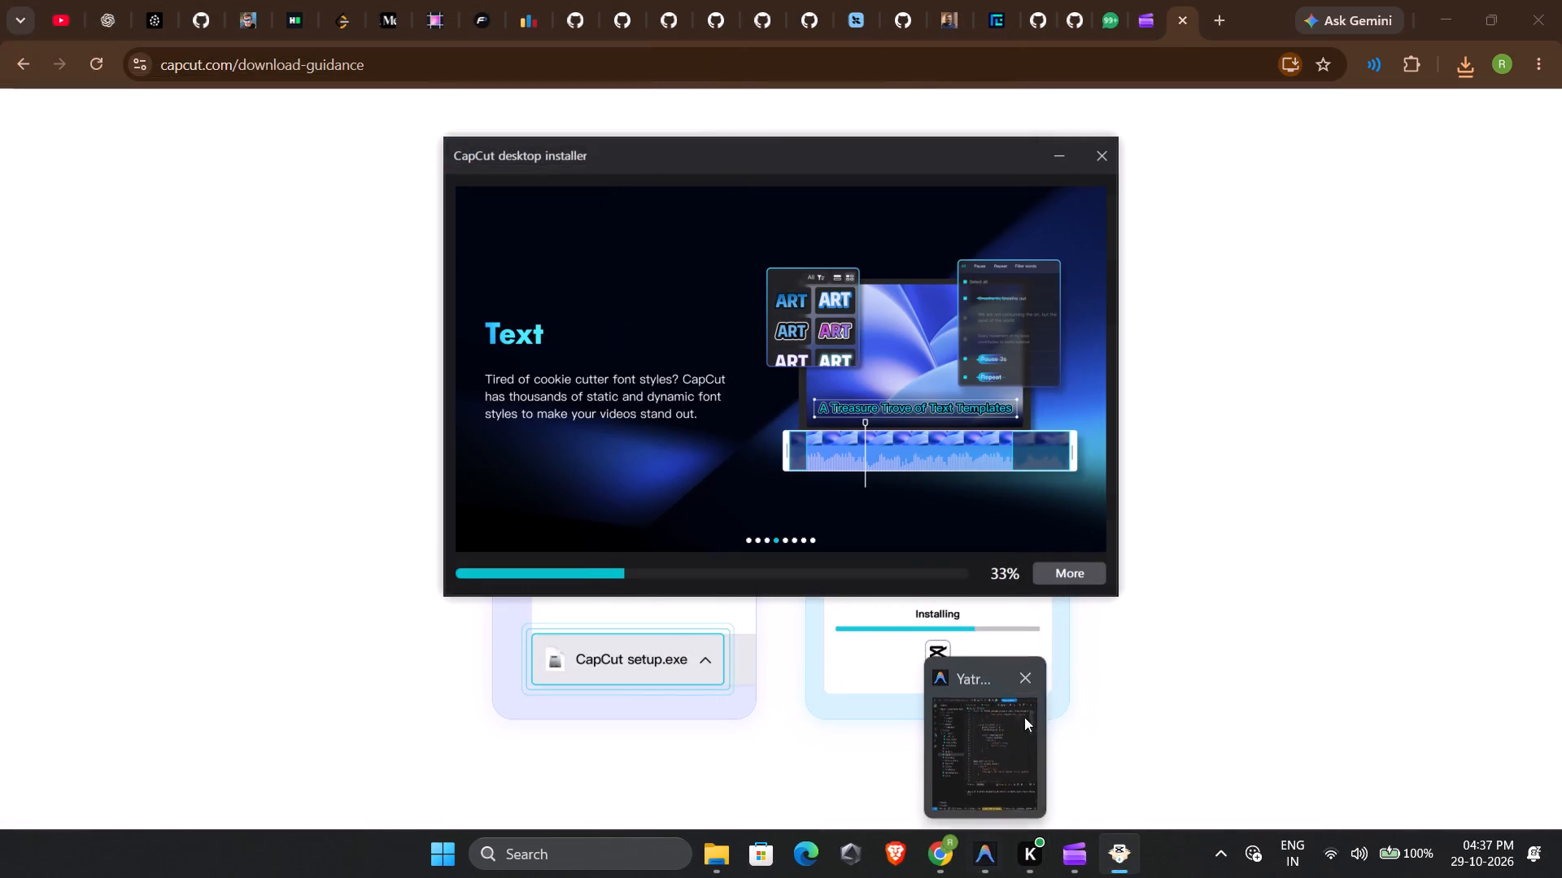
click(1035, 678)
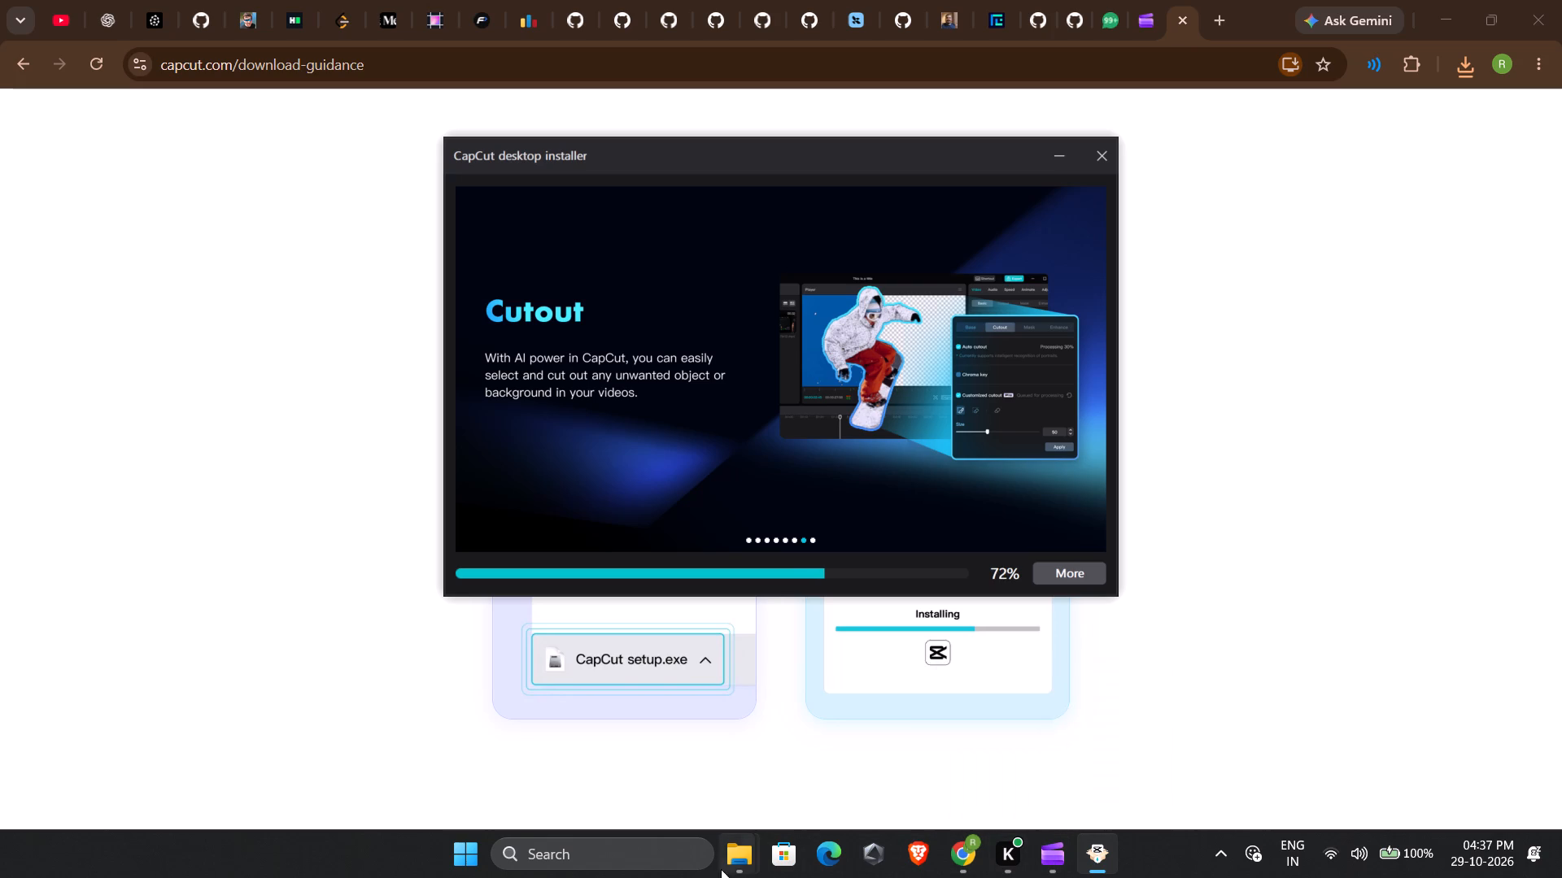
click(616, 680)
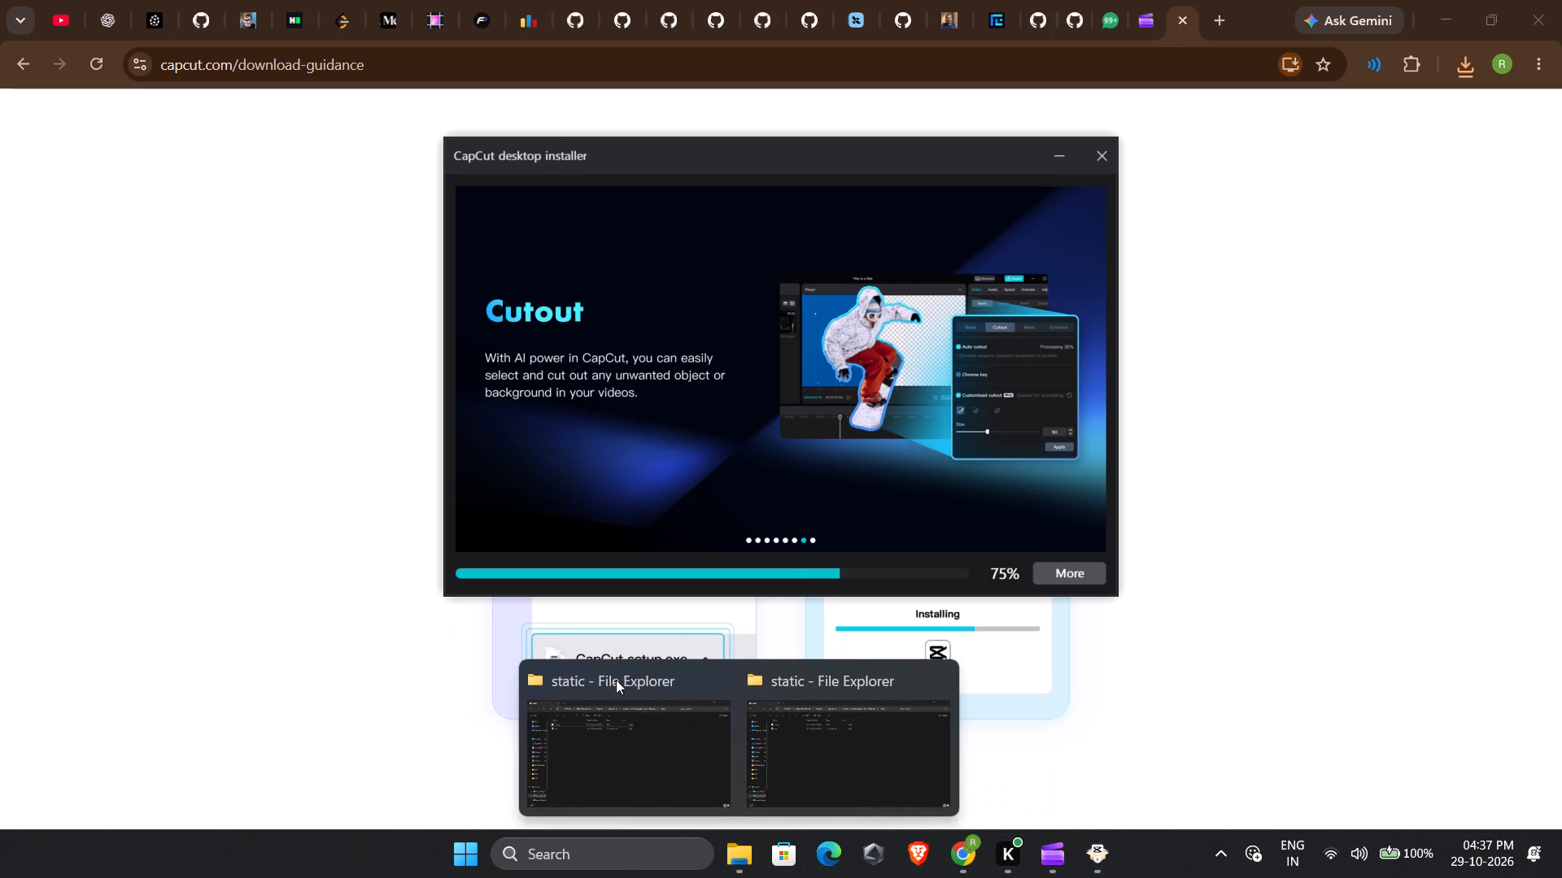
click(723, 680)
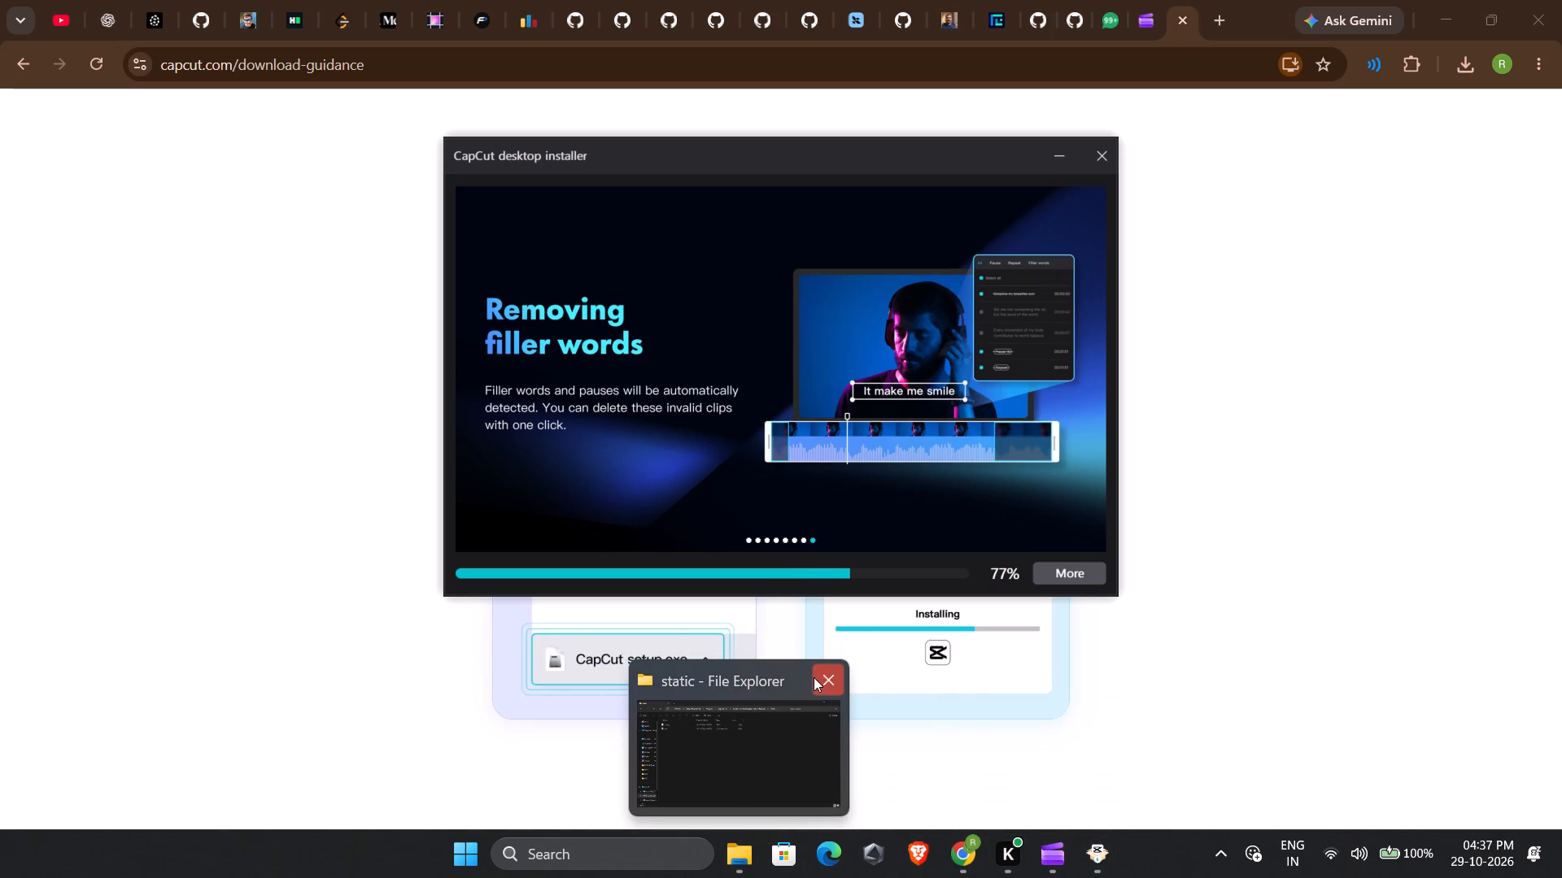
click(822, 680)
Open a new File Explorer window and maximize it.
click(740, 870)
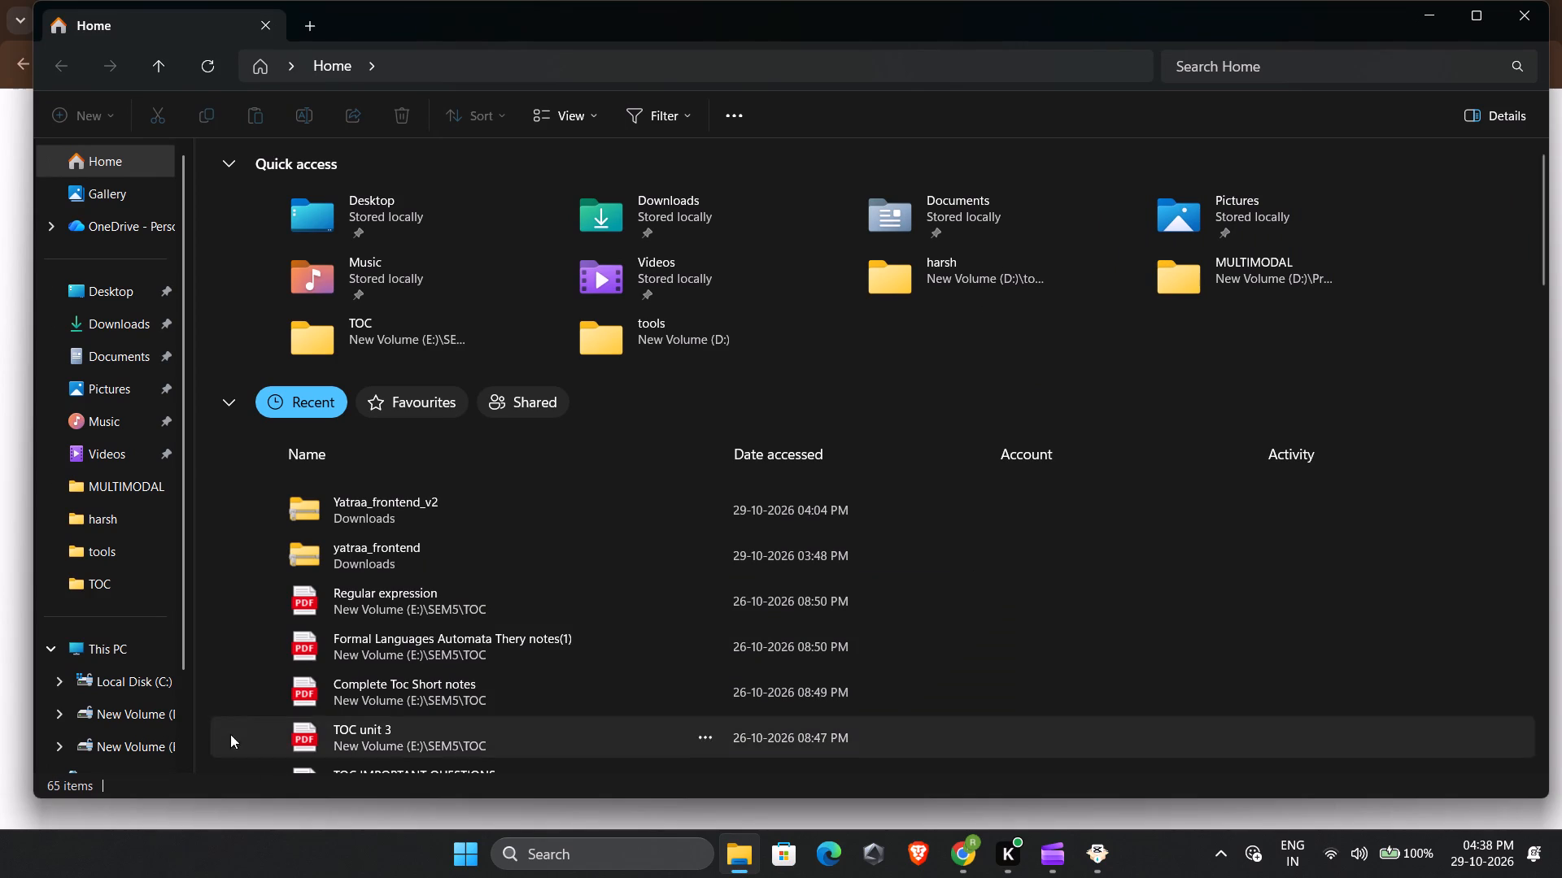
click(1488, 16)
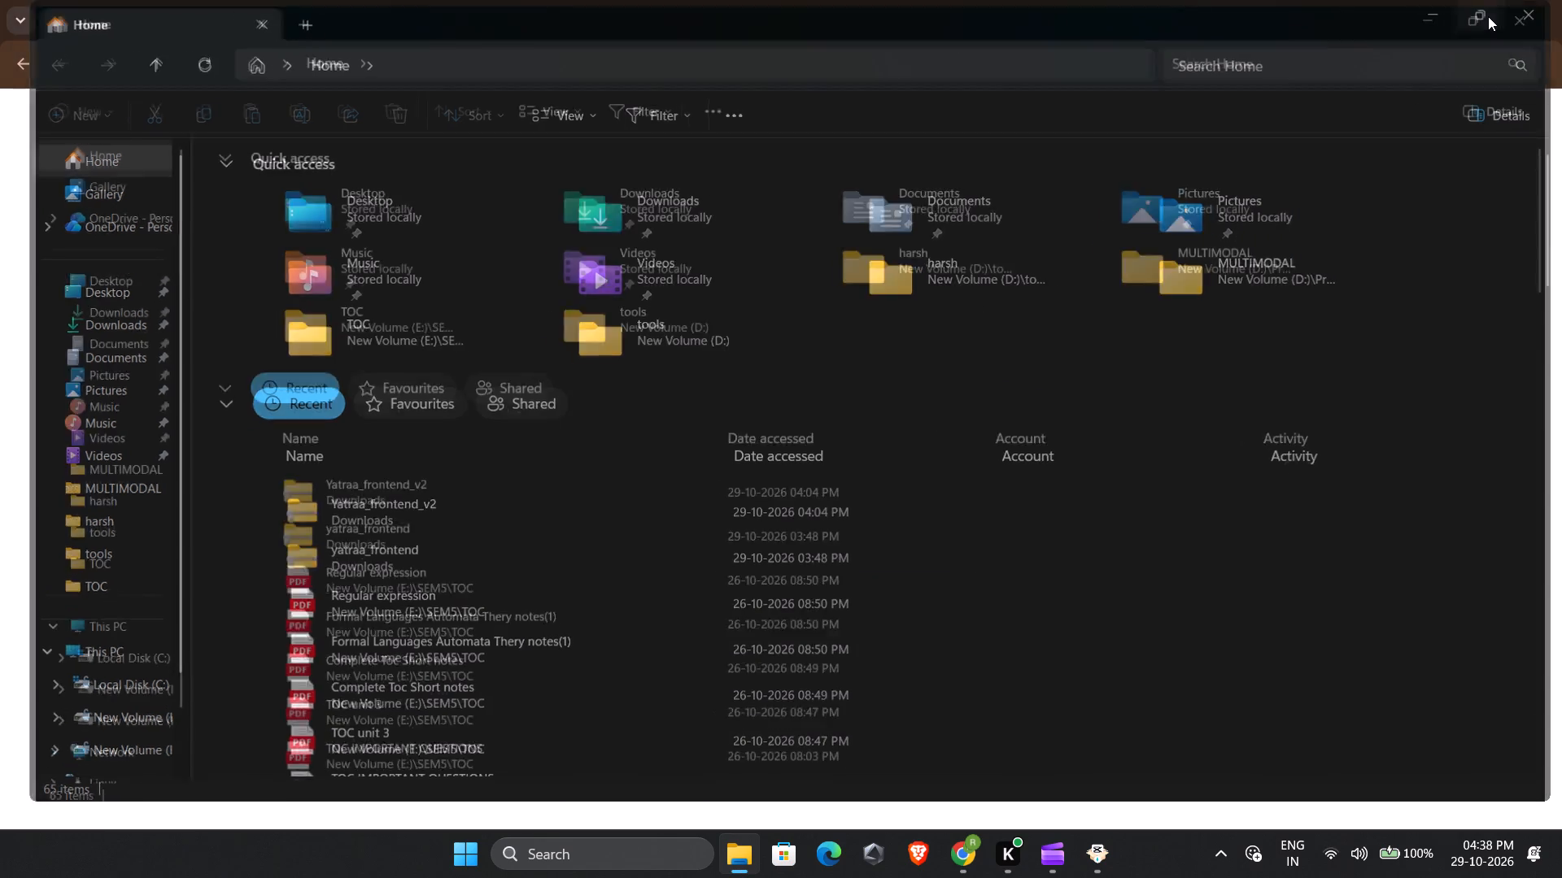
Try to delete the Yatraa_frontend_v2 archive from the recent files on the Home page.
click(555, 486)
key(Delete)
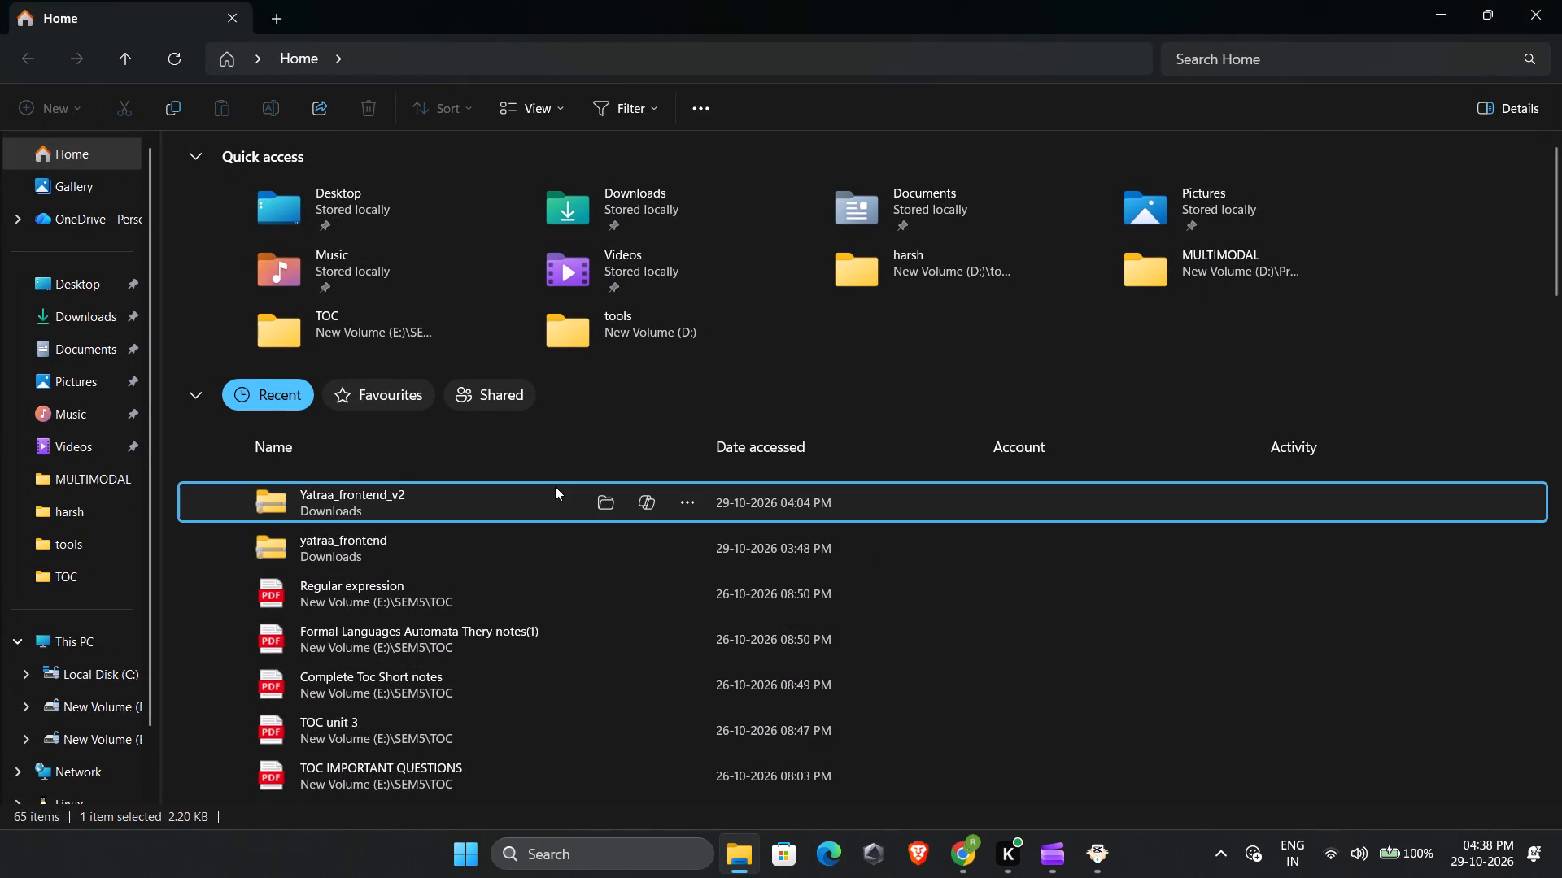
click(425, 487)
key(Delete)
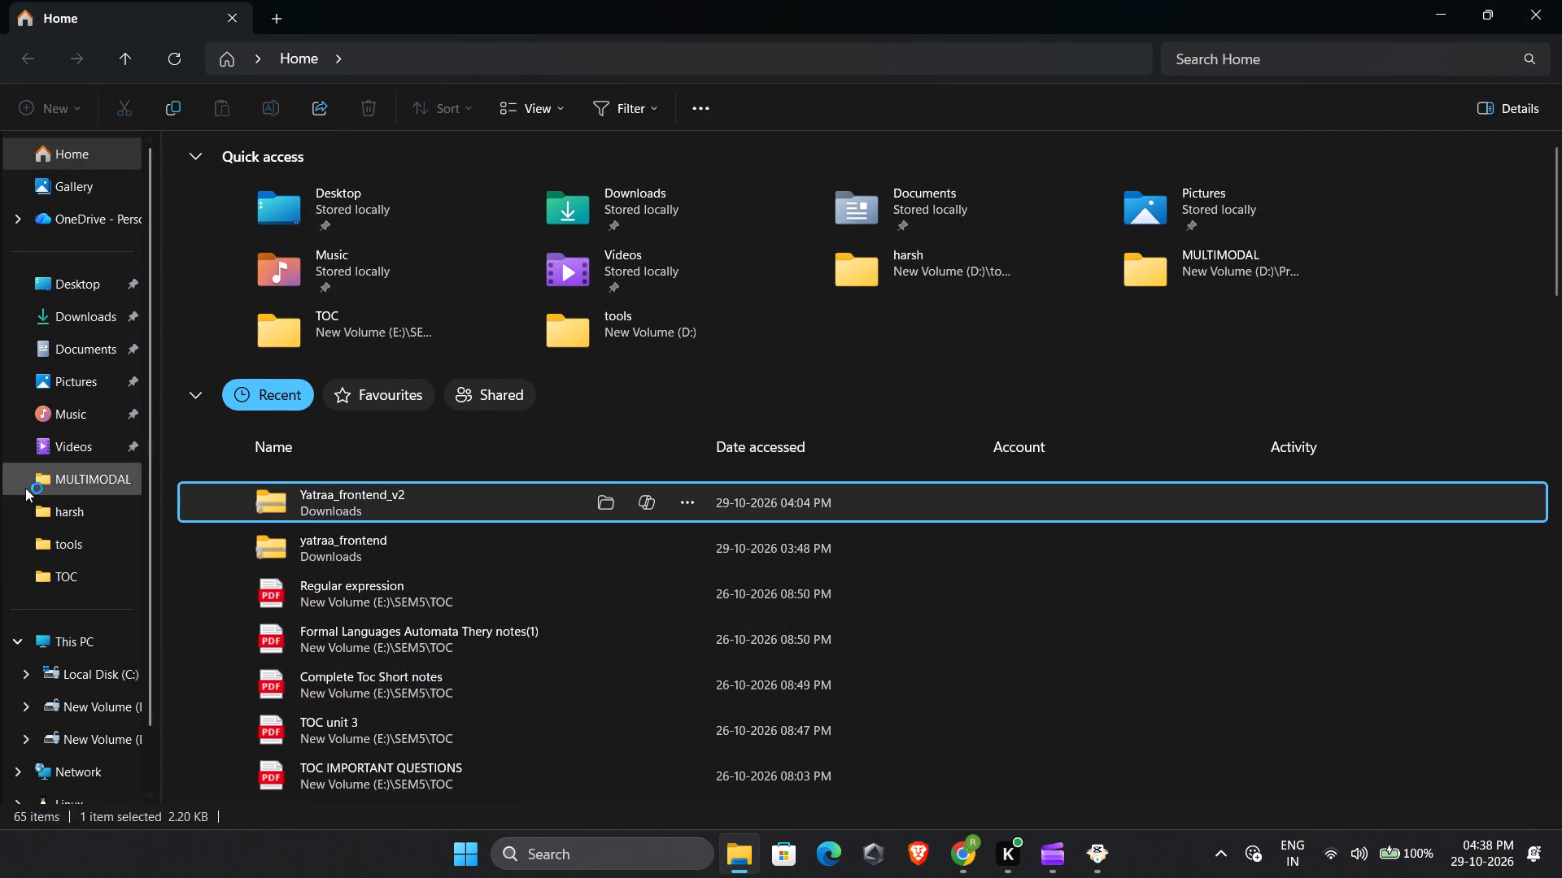
Delete the Yatraa_frontend_v2 and yatraa_frontend archives from the Downloads folder.
click(53, 311)
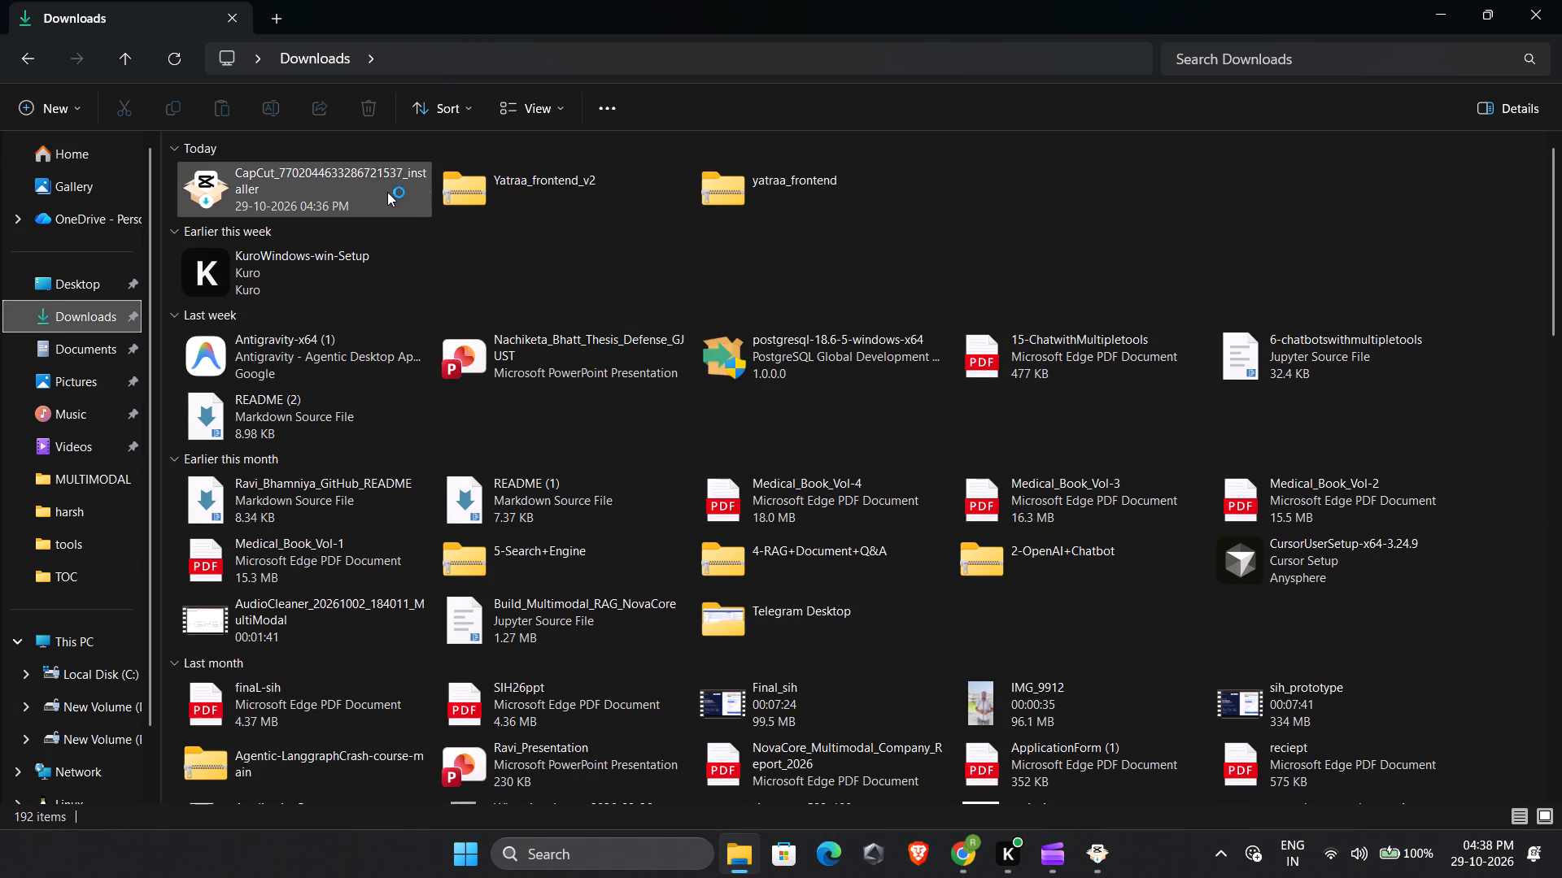
click(495, 193)
key(Delete)
click(729, 196)
key(Delete)
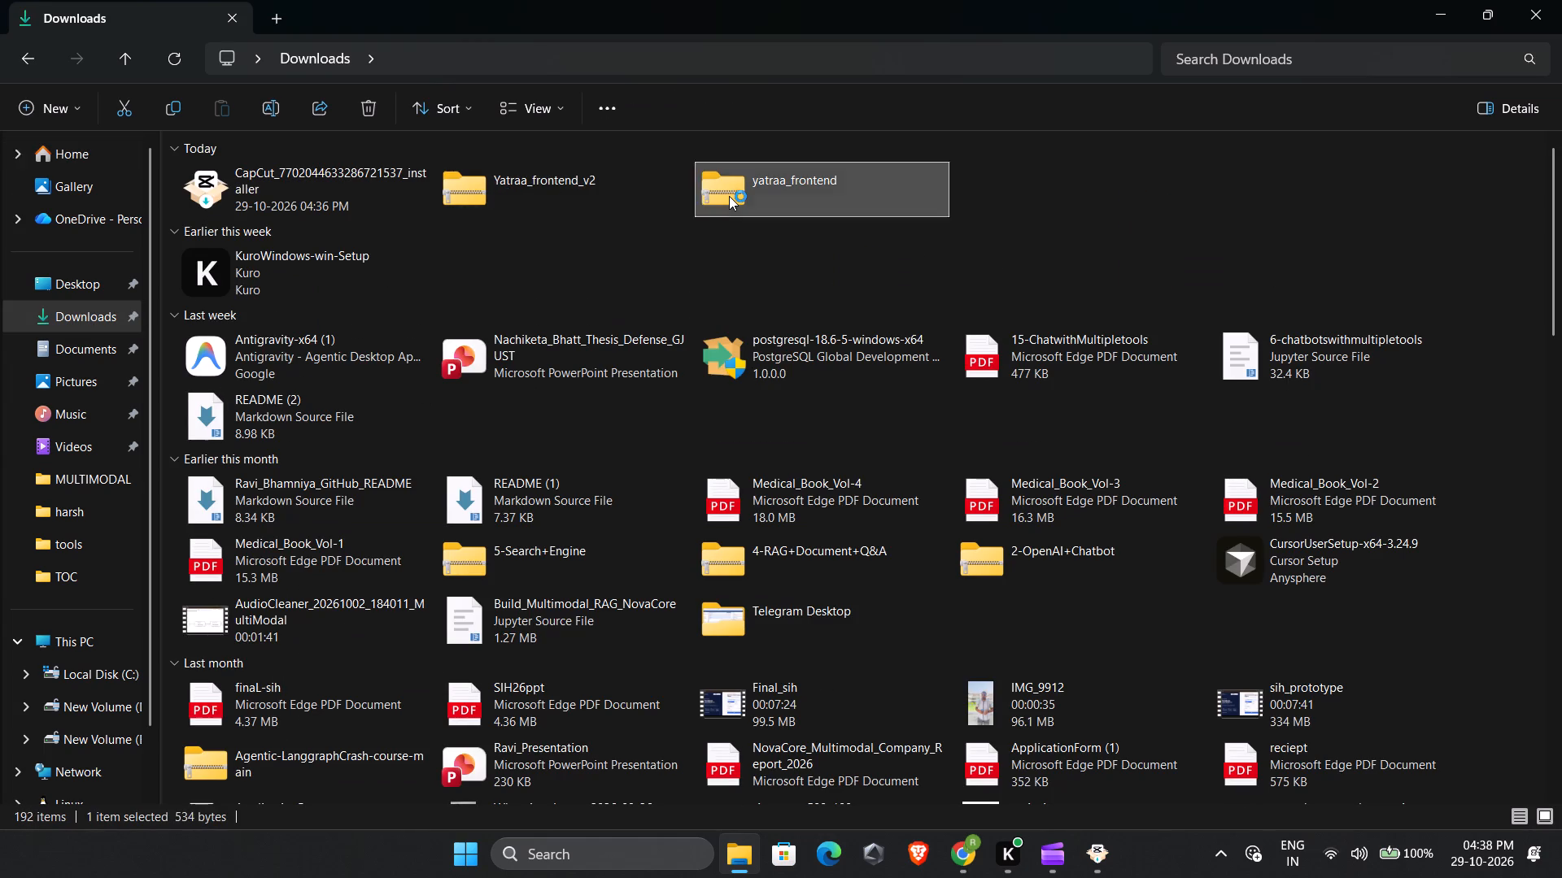
click(560, 192)
key(Delete)
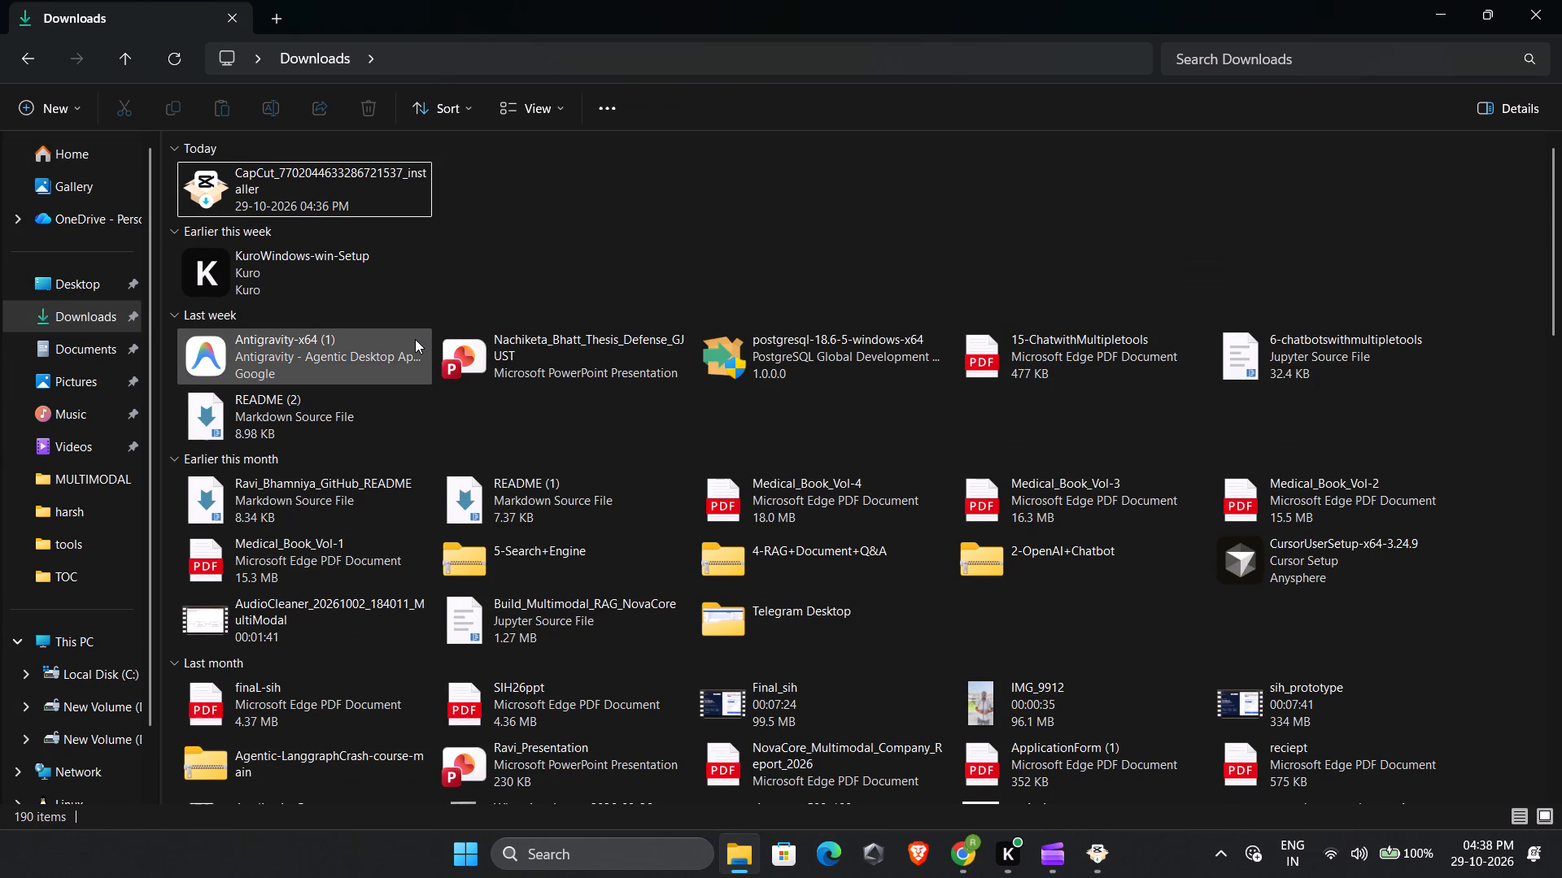
Delete the Antigravity-x64 (1) installer from the Downloads folder.
scroll(602, 345, down, 3)
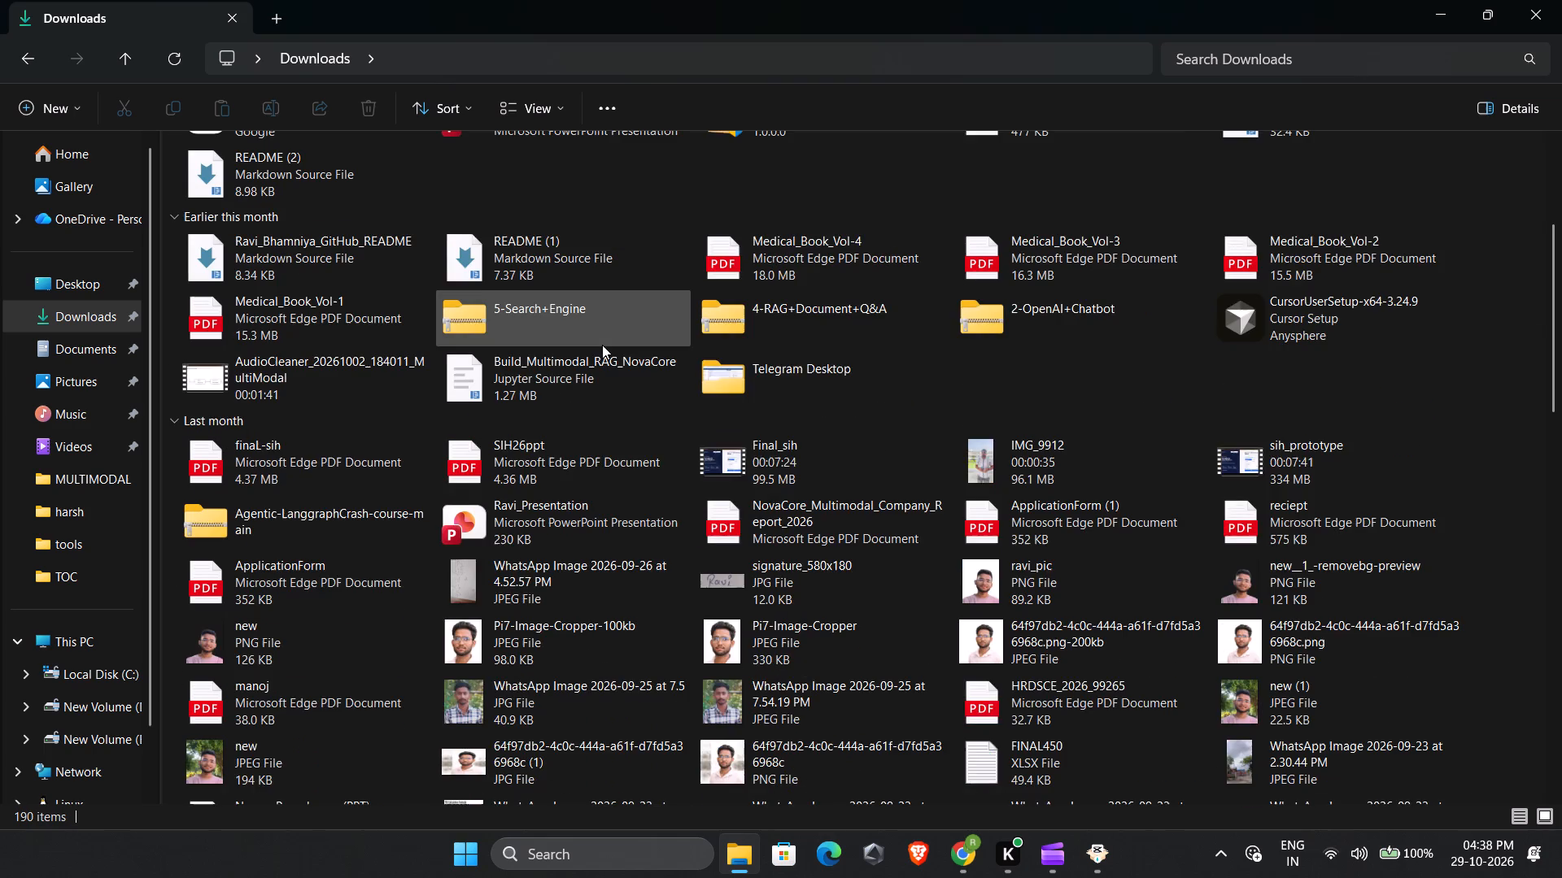
scroll(602, 345, up, 4)
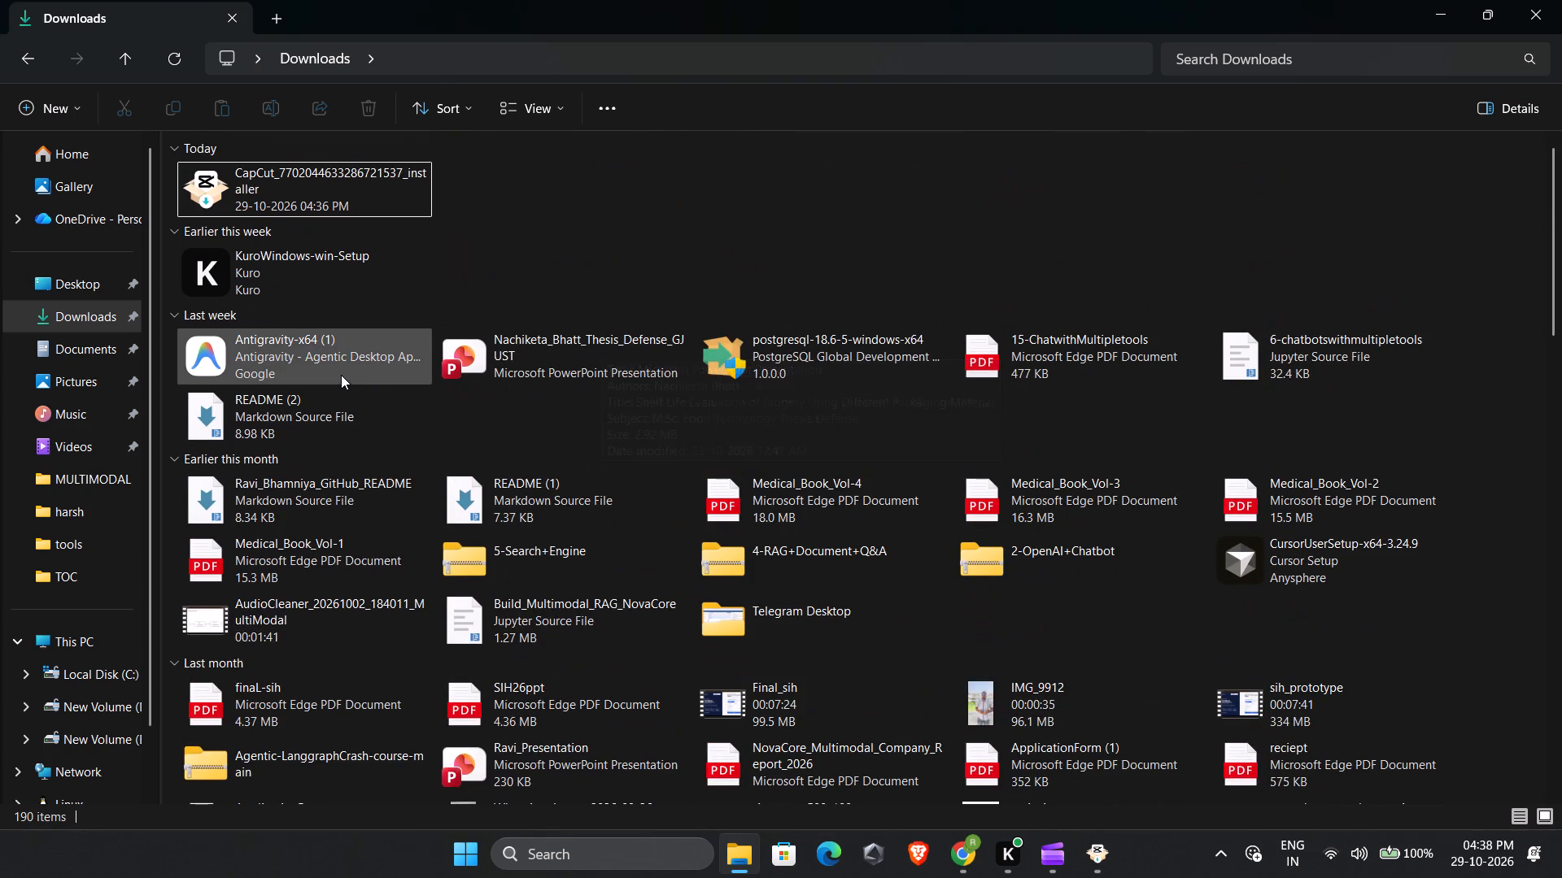
click(341, 375)
key(Delete)
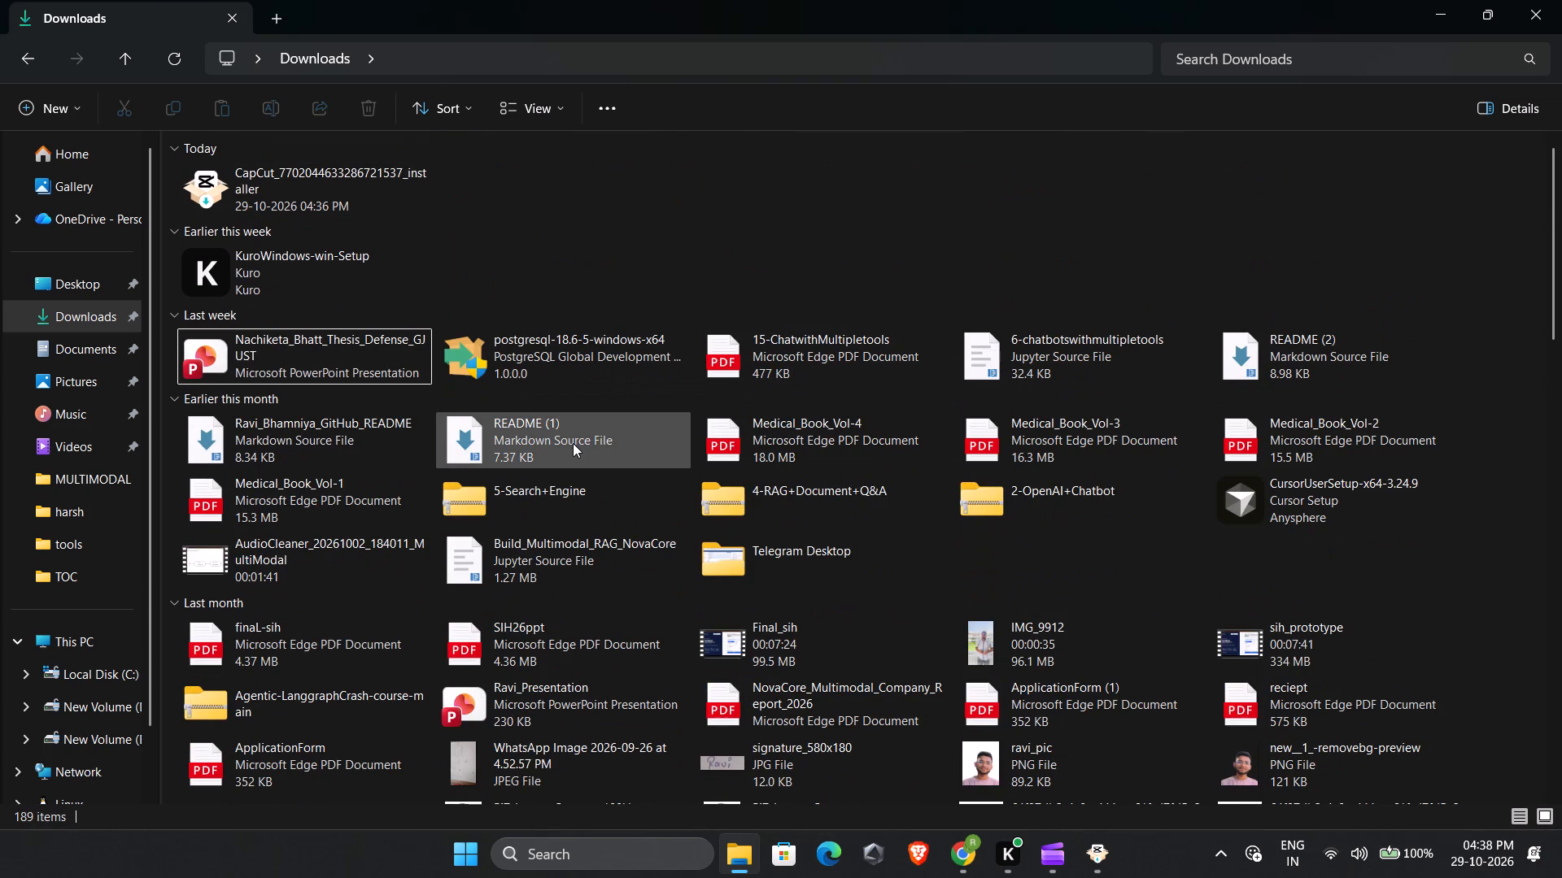
Minimize the Downloads window to return to the CapCut desktop installer.
scroll(573, 443, down, 3)
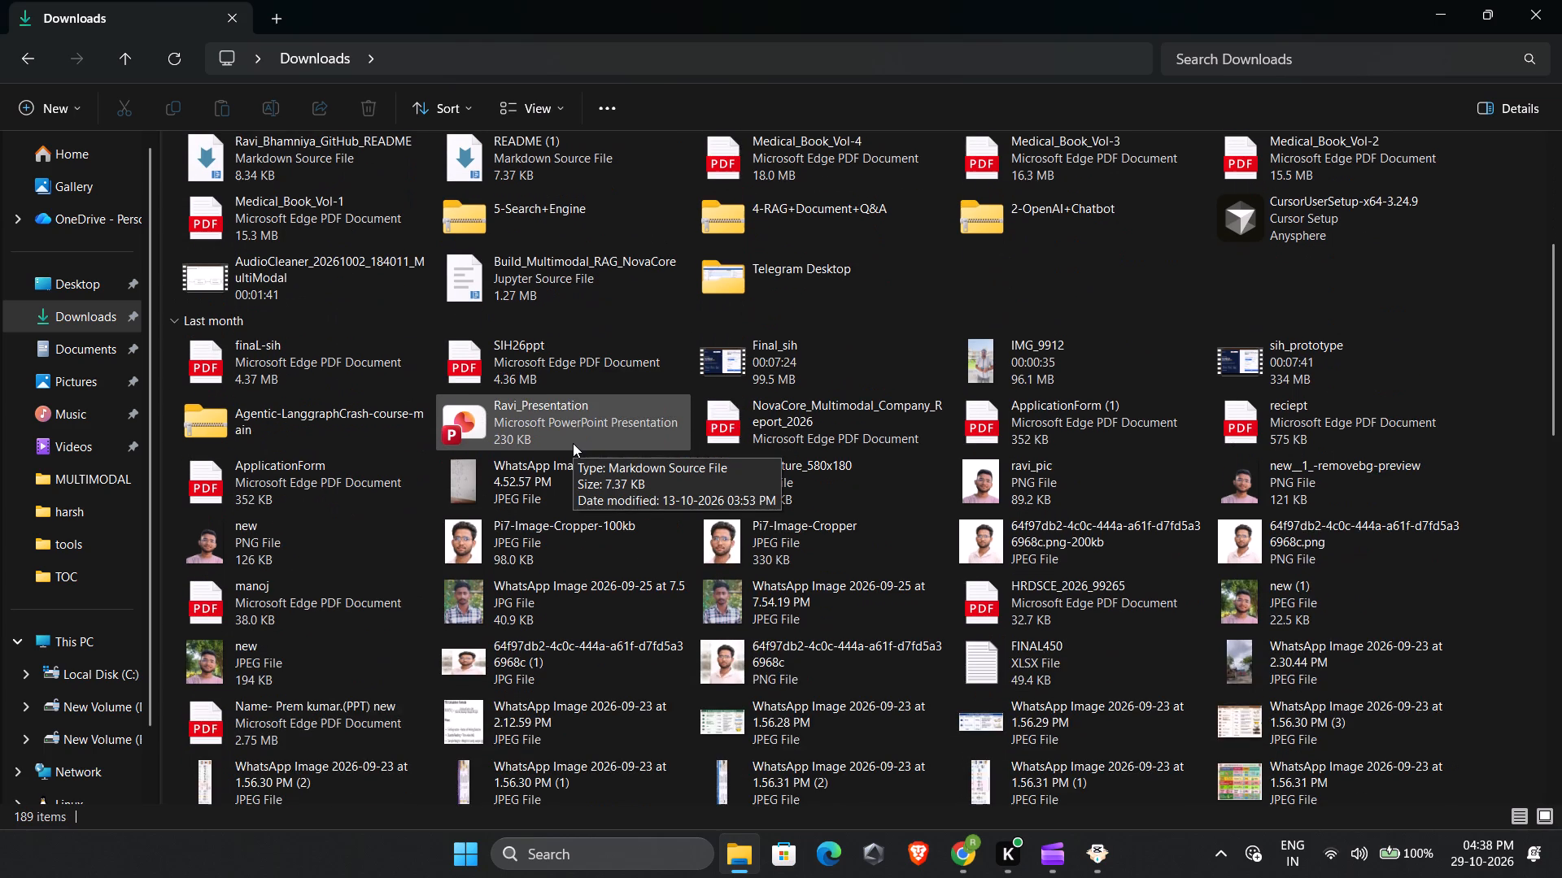
scroll(775, 366, down, 1)
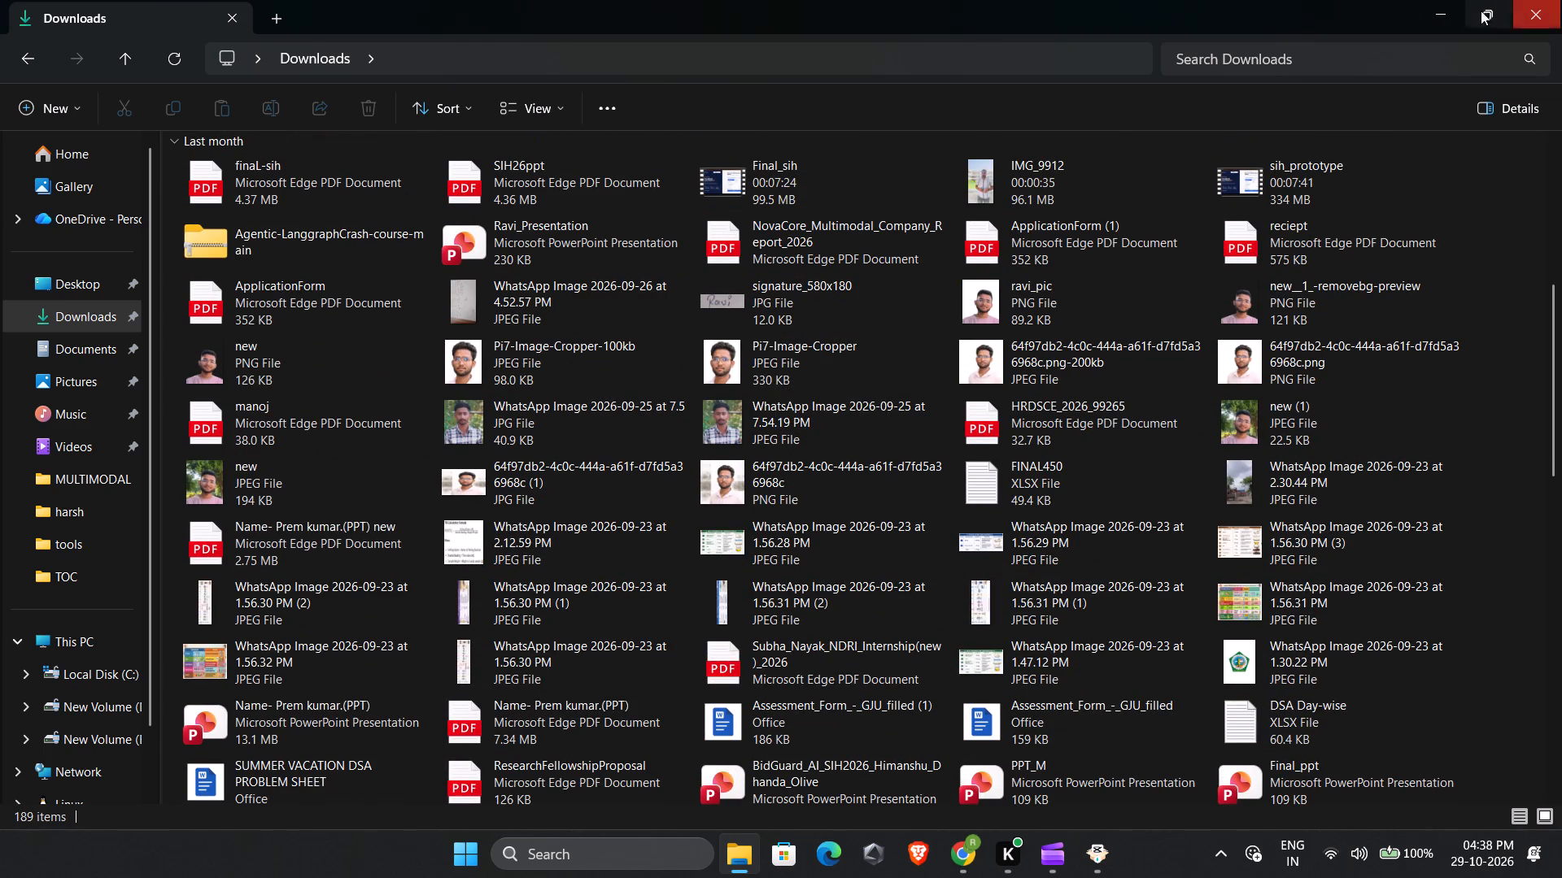
click(1430, 11)
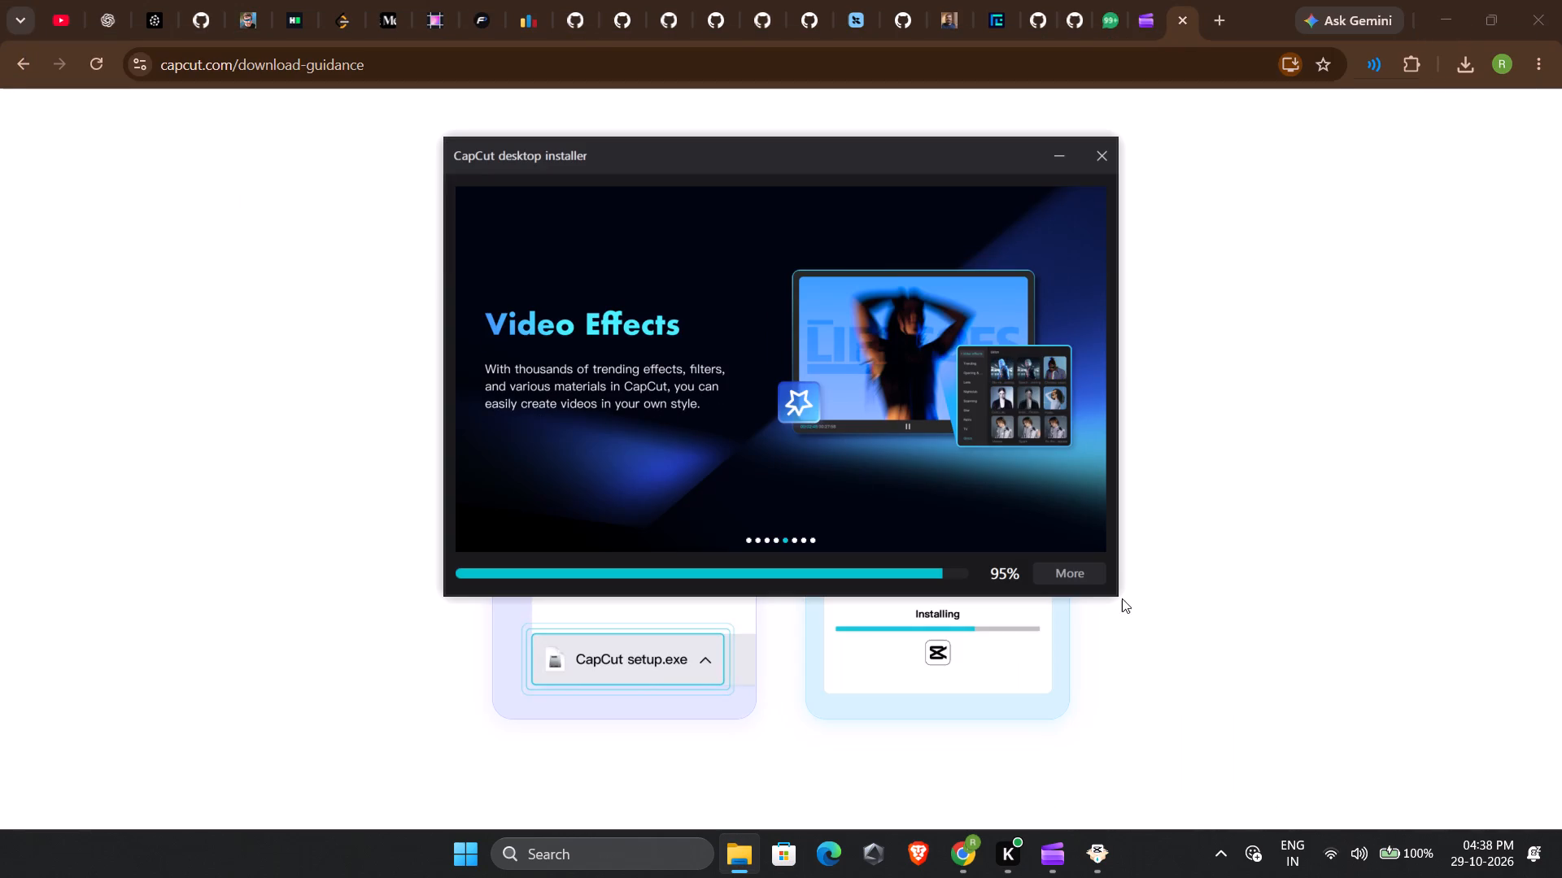
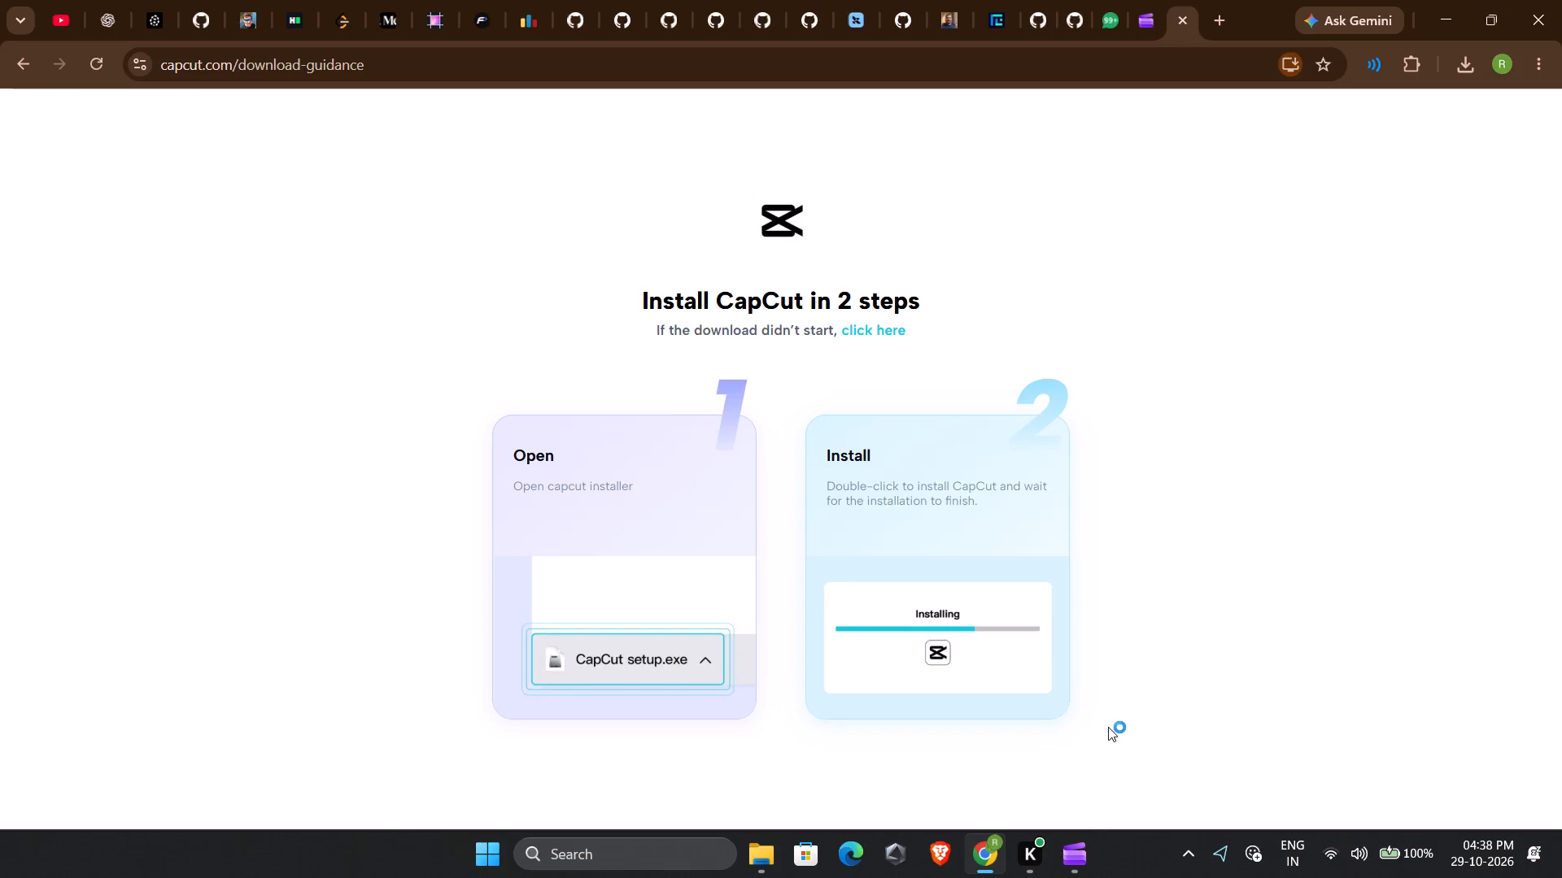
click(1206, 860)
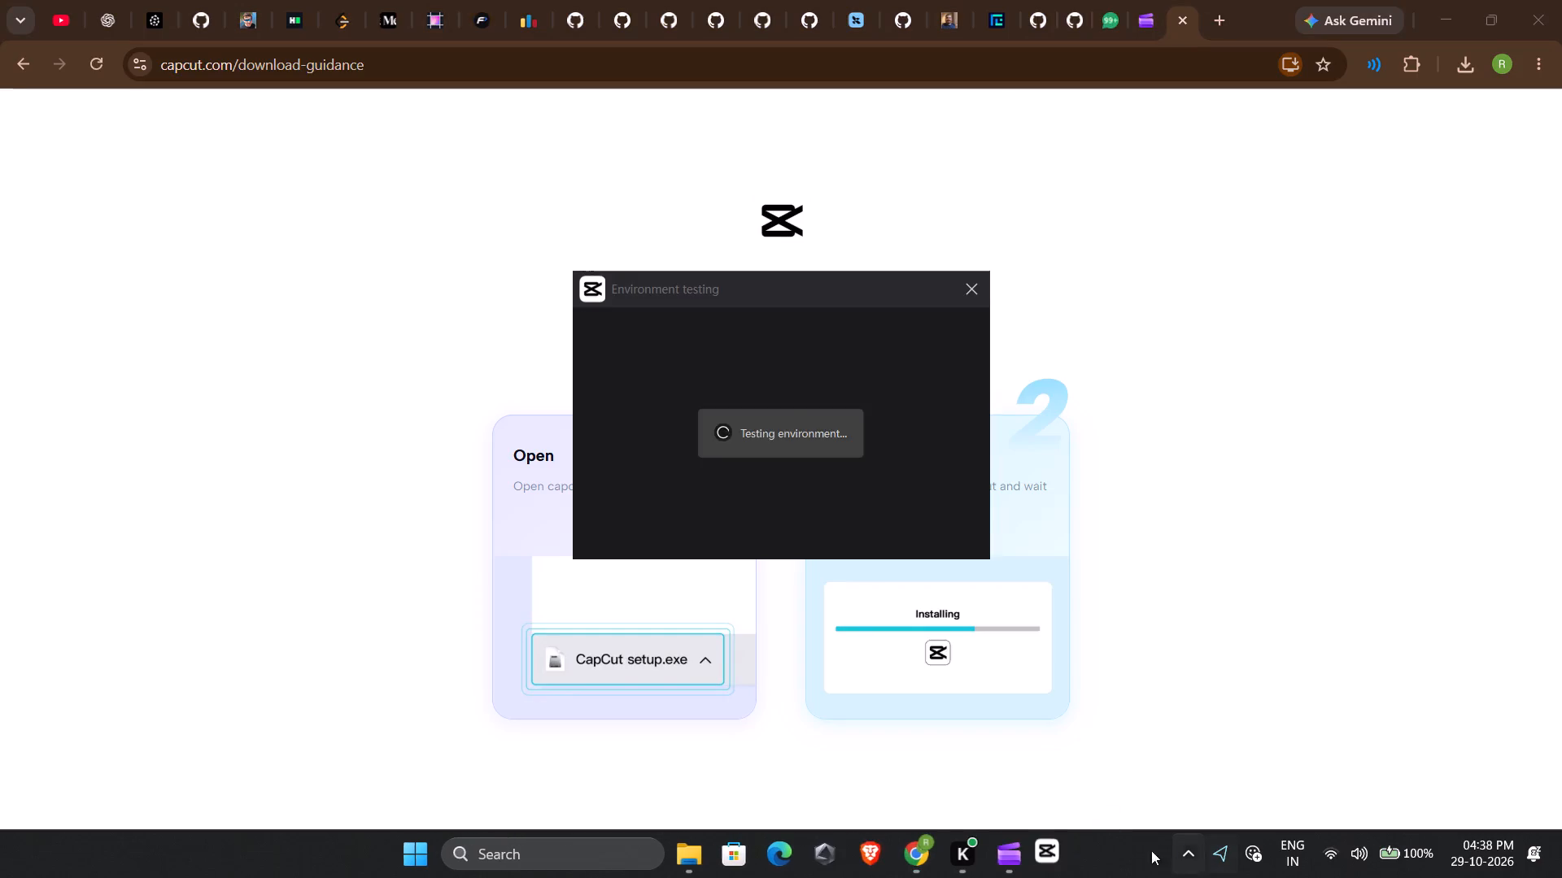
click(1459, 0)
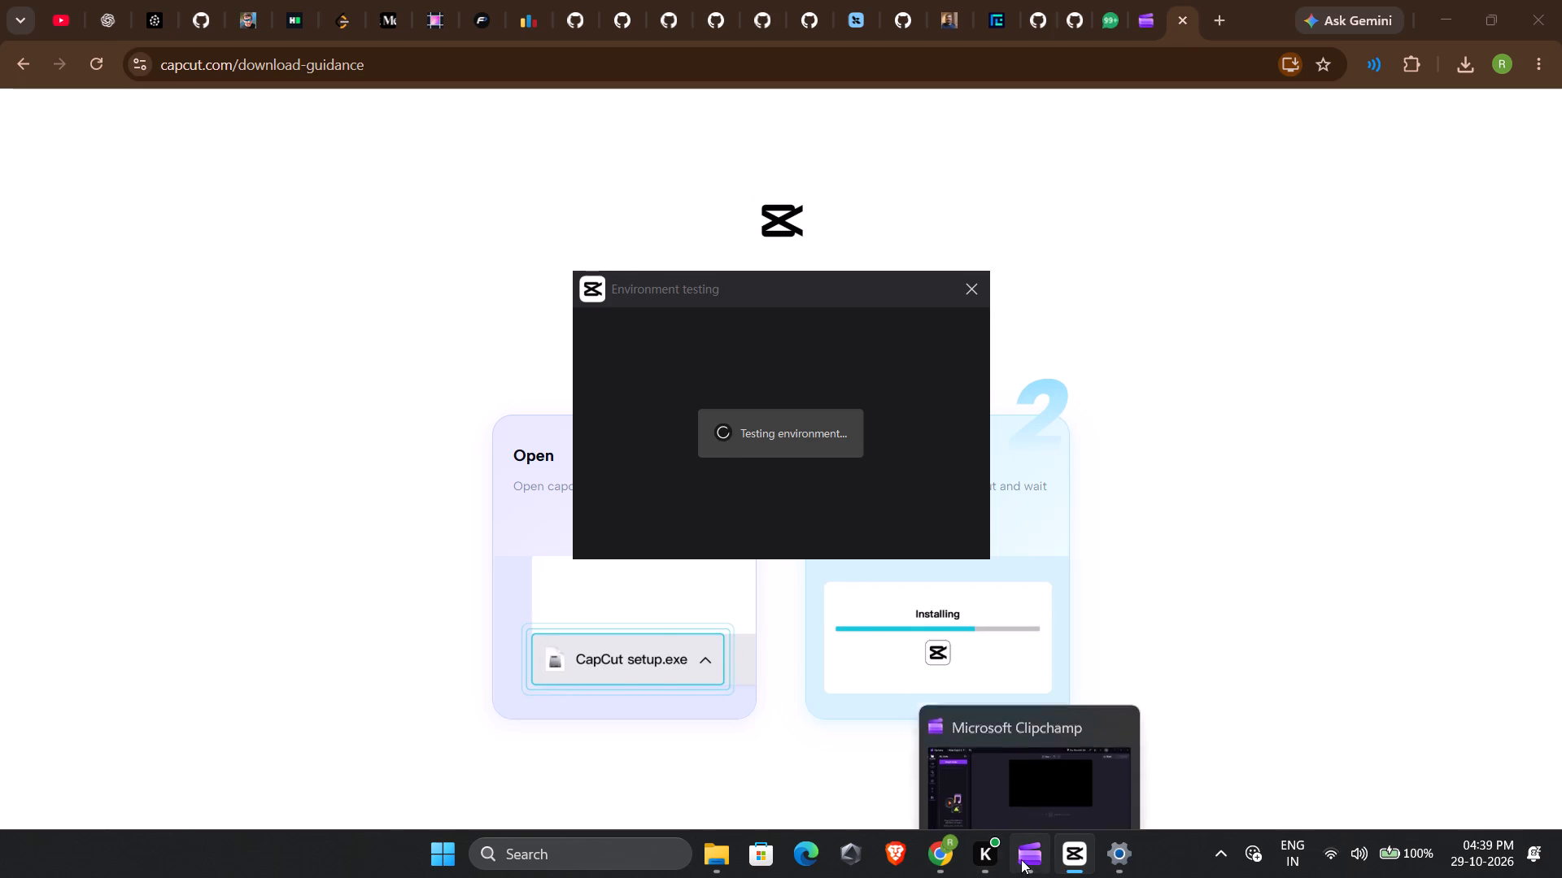
Switch to Clipchamp and import the MultiModal MP4 video from New Volume (D:) into Video Project 5.
click(1002, 749)
click(194, 123)
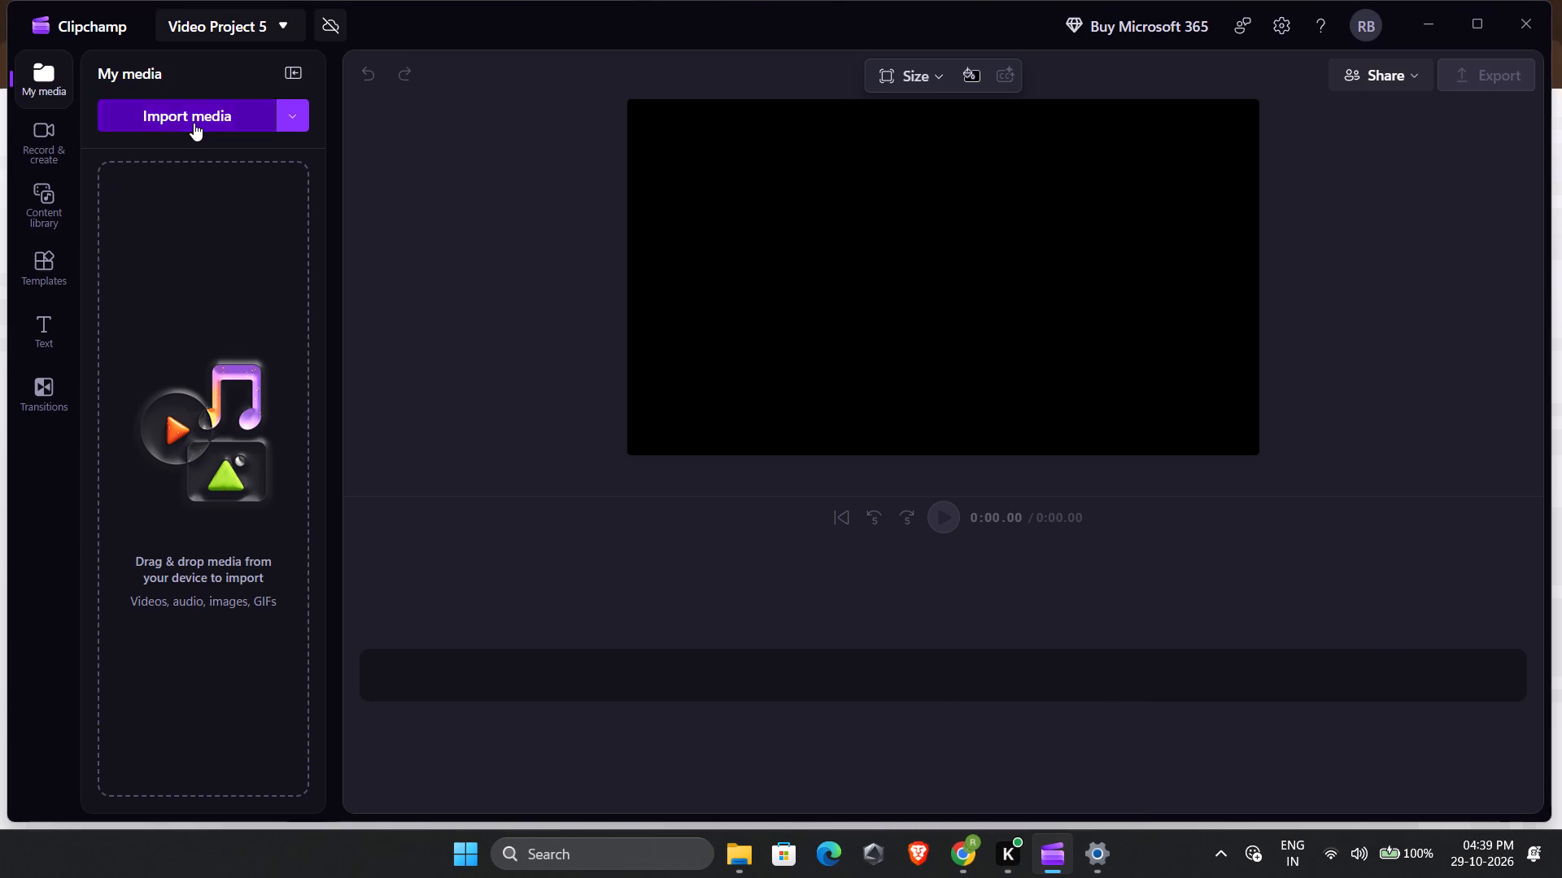
scroll(71, 288, down, 3)
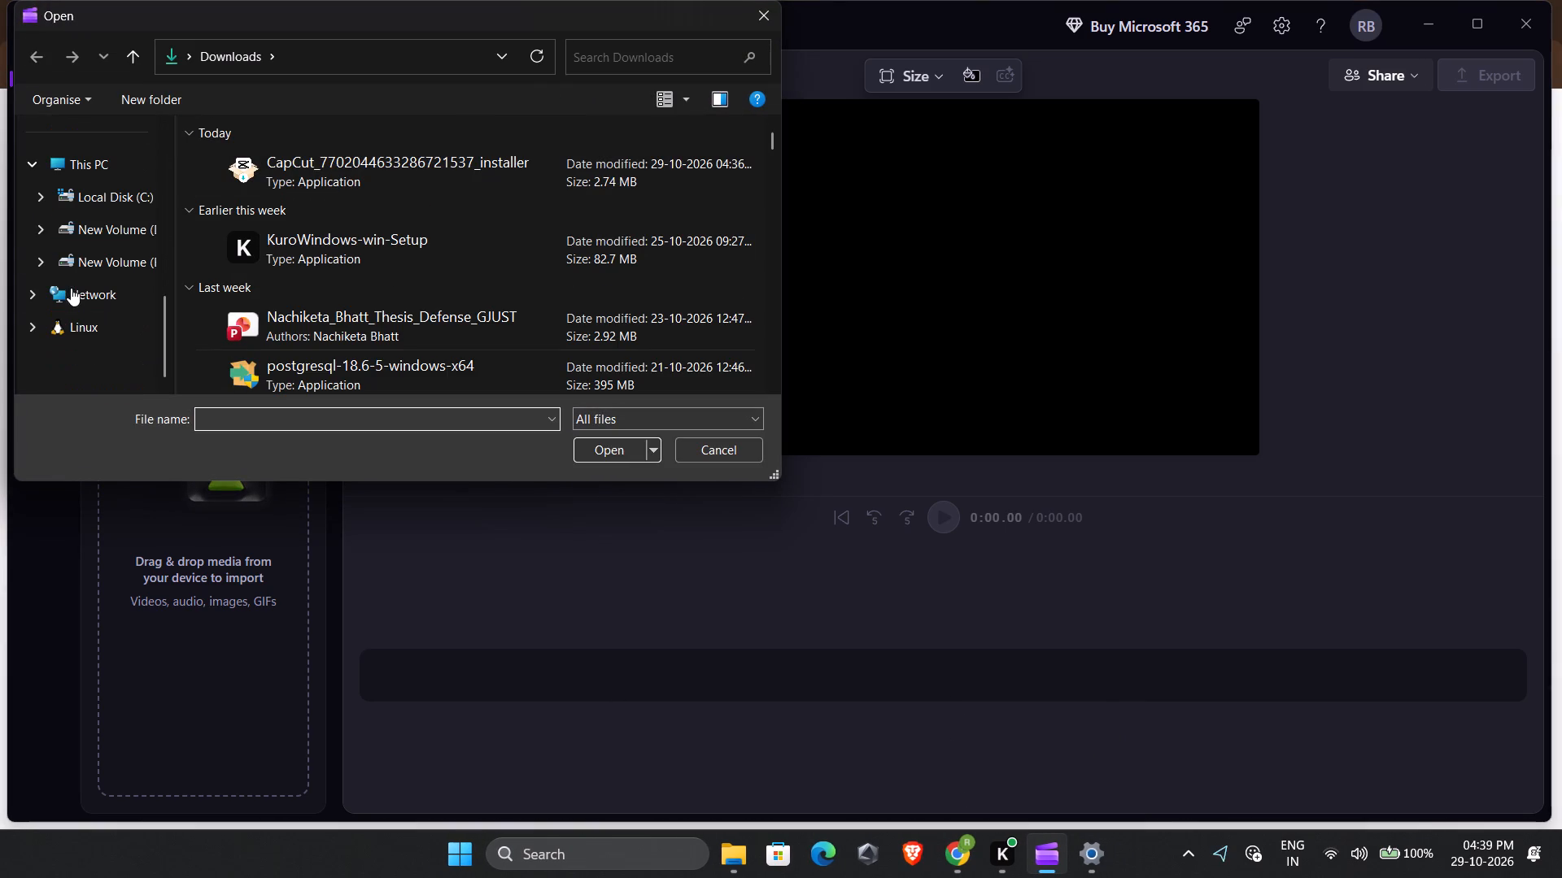
click(111, 231)
click(129, 254)
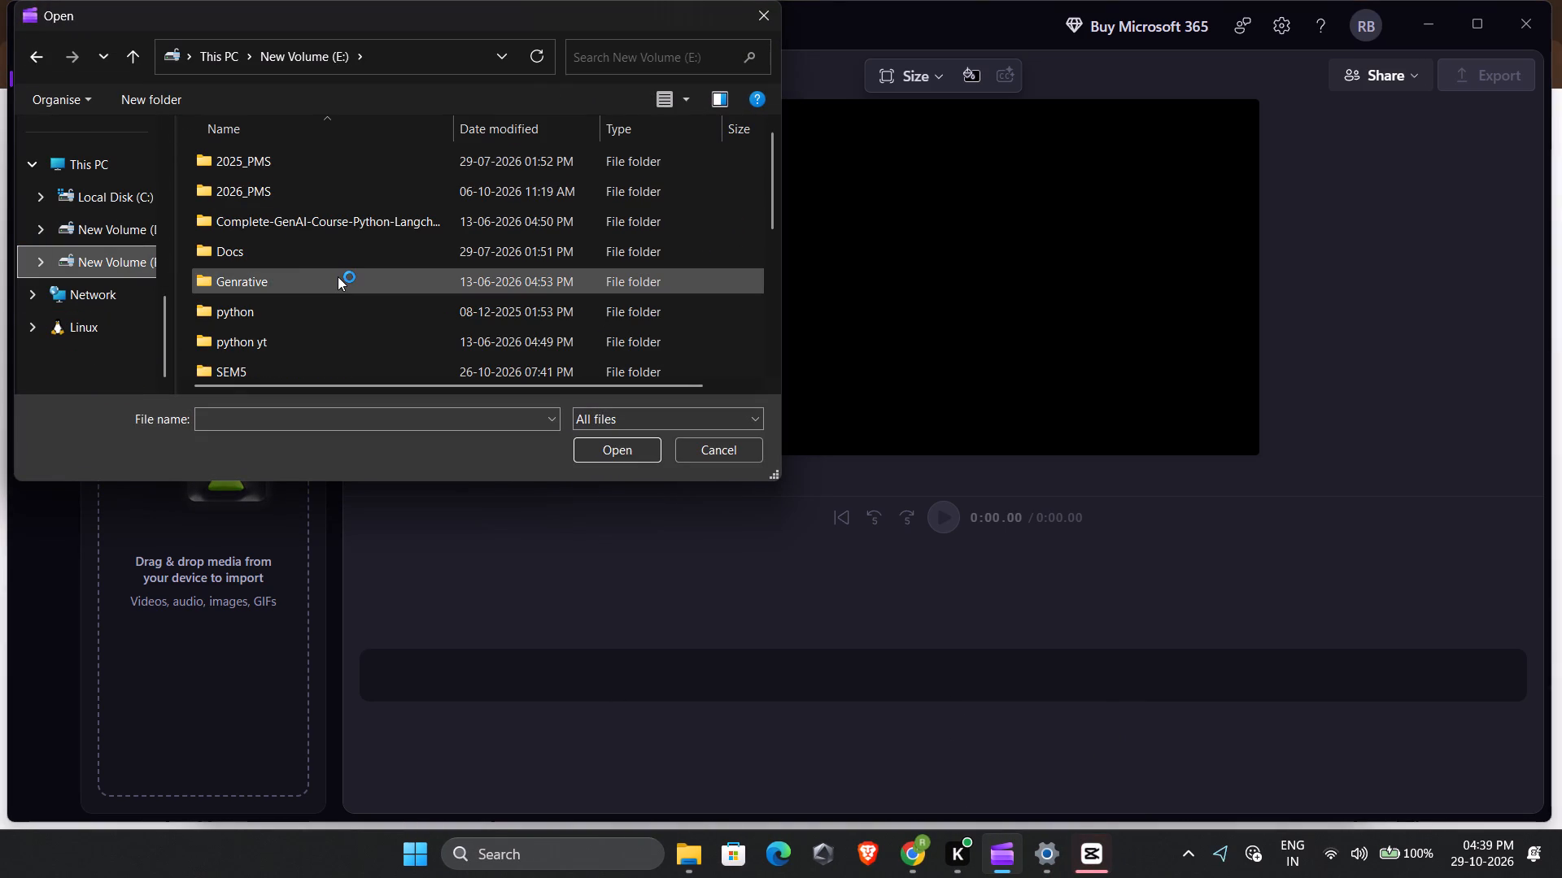
scroll(338, 276, down, 1)
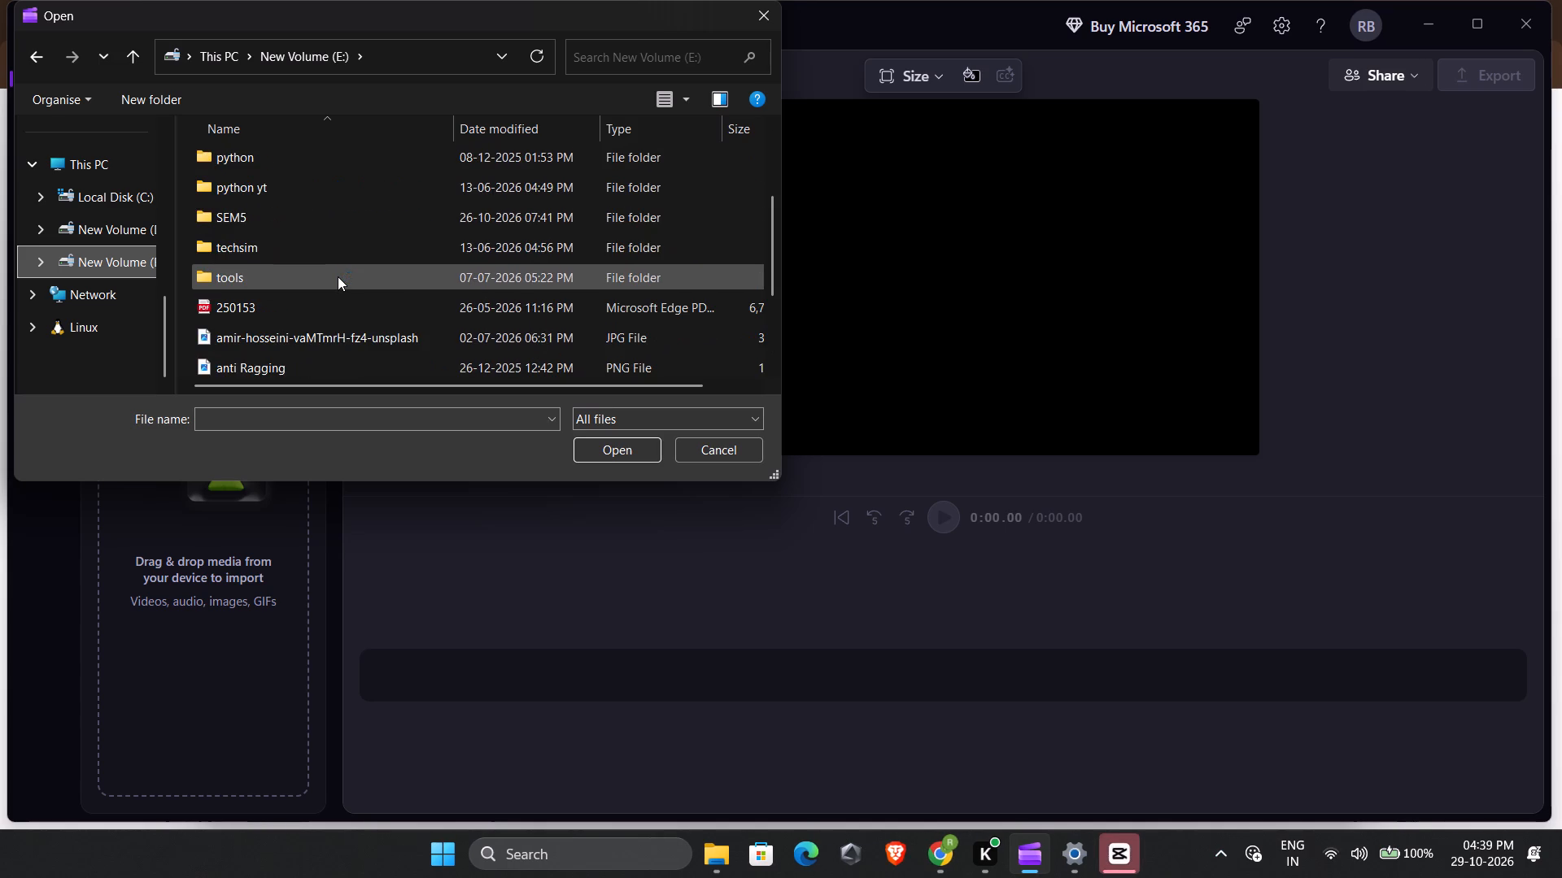
scroll(338, 276, up, 1)
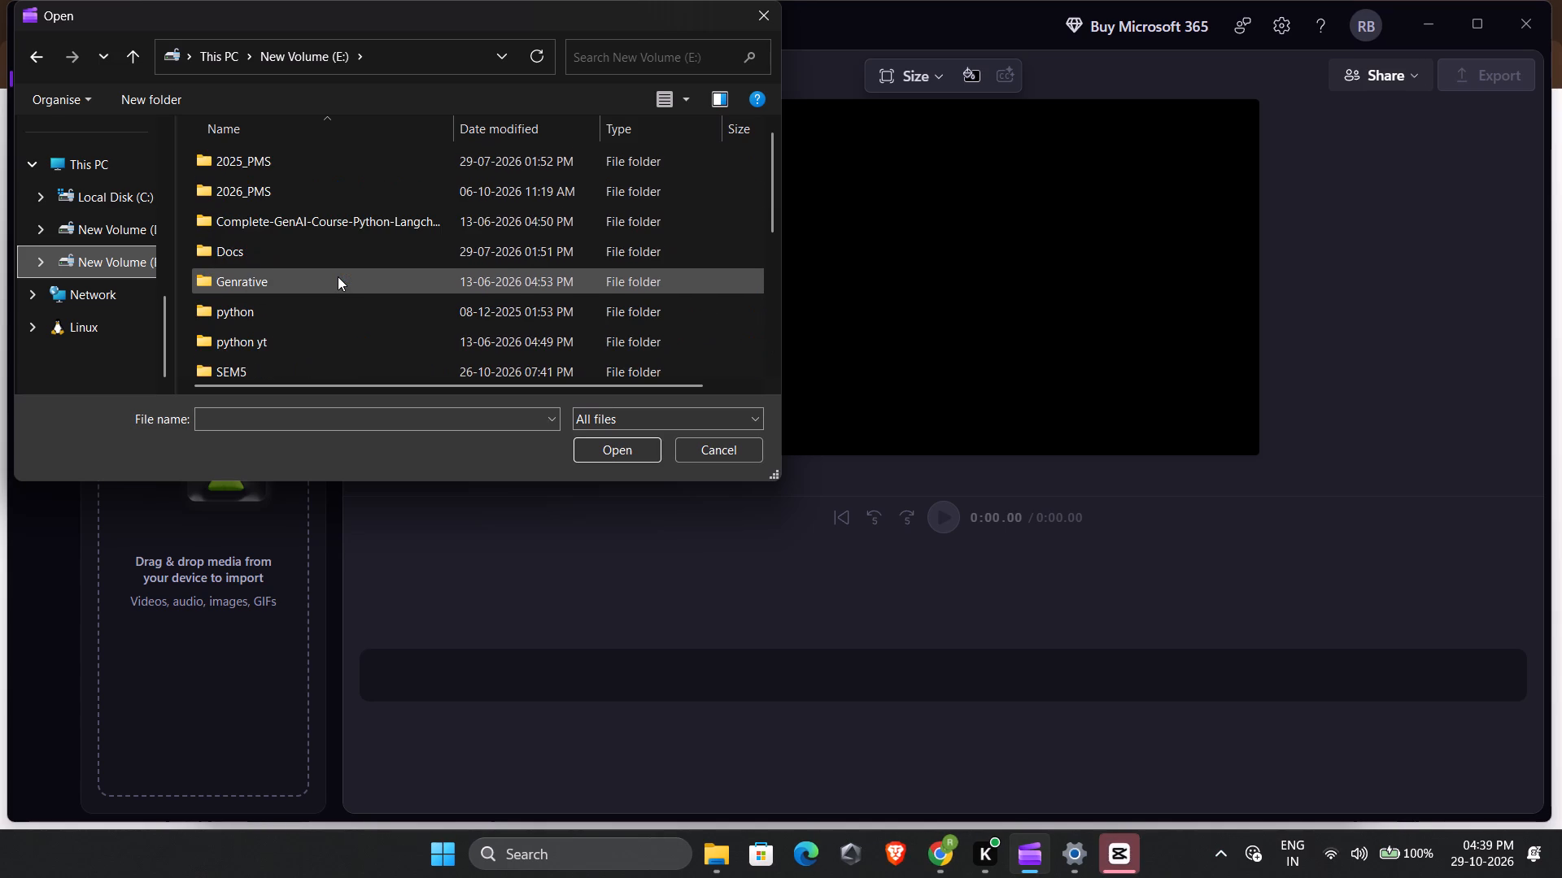
scroll(190, 285, left, 1)
click(95, 222)
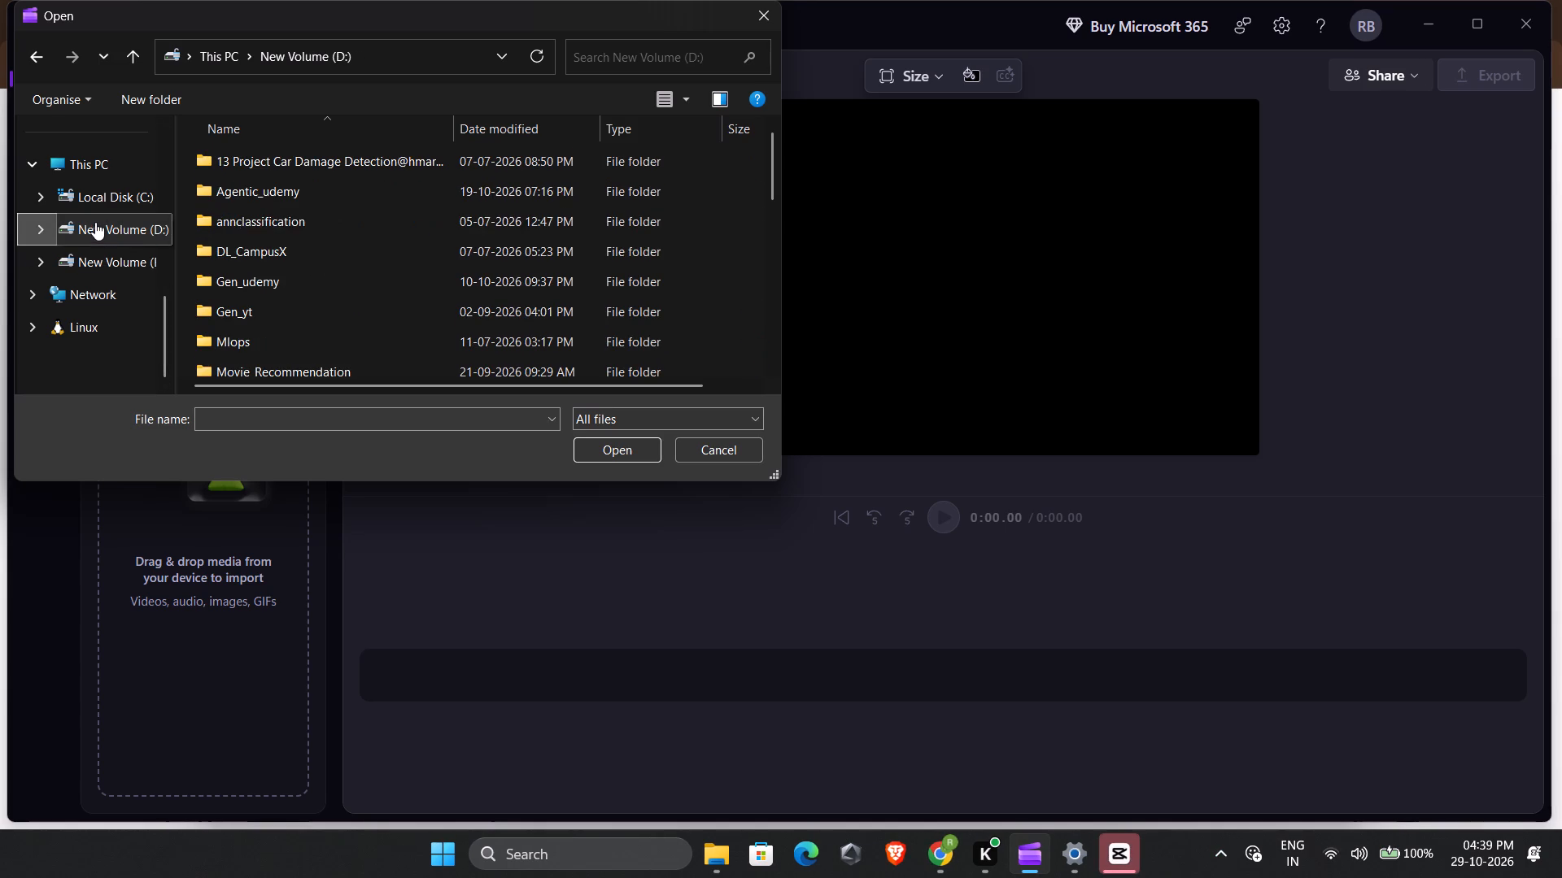
double_click(64, 234)
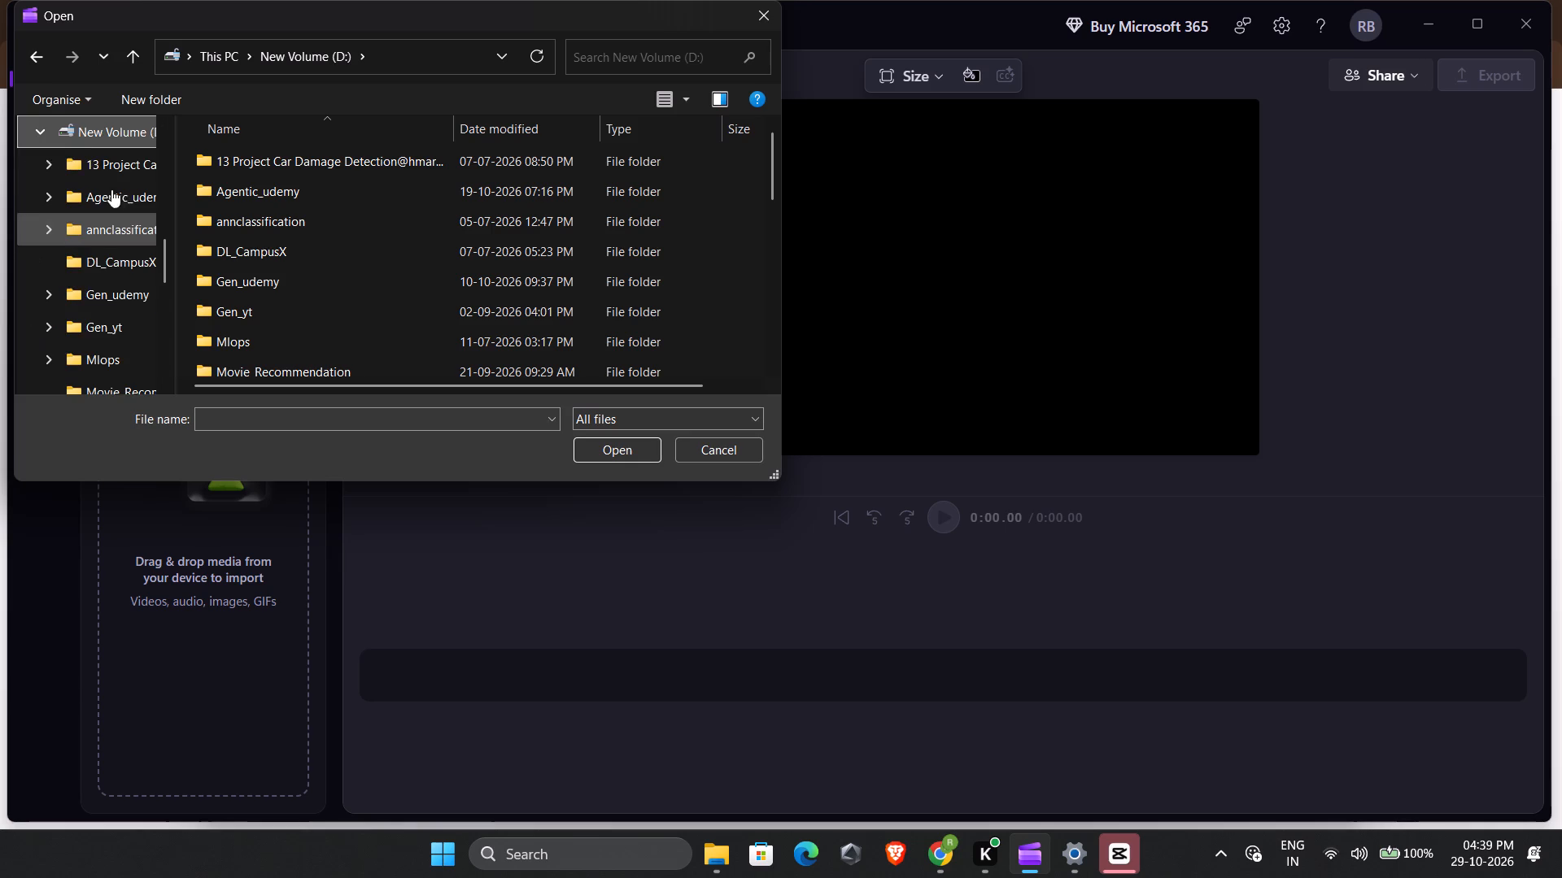
click(86, 146)
scroll(316, 247, down, 3)
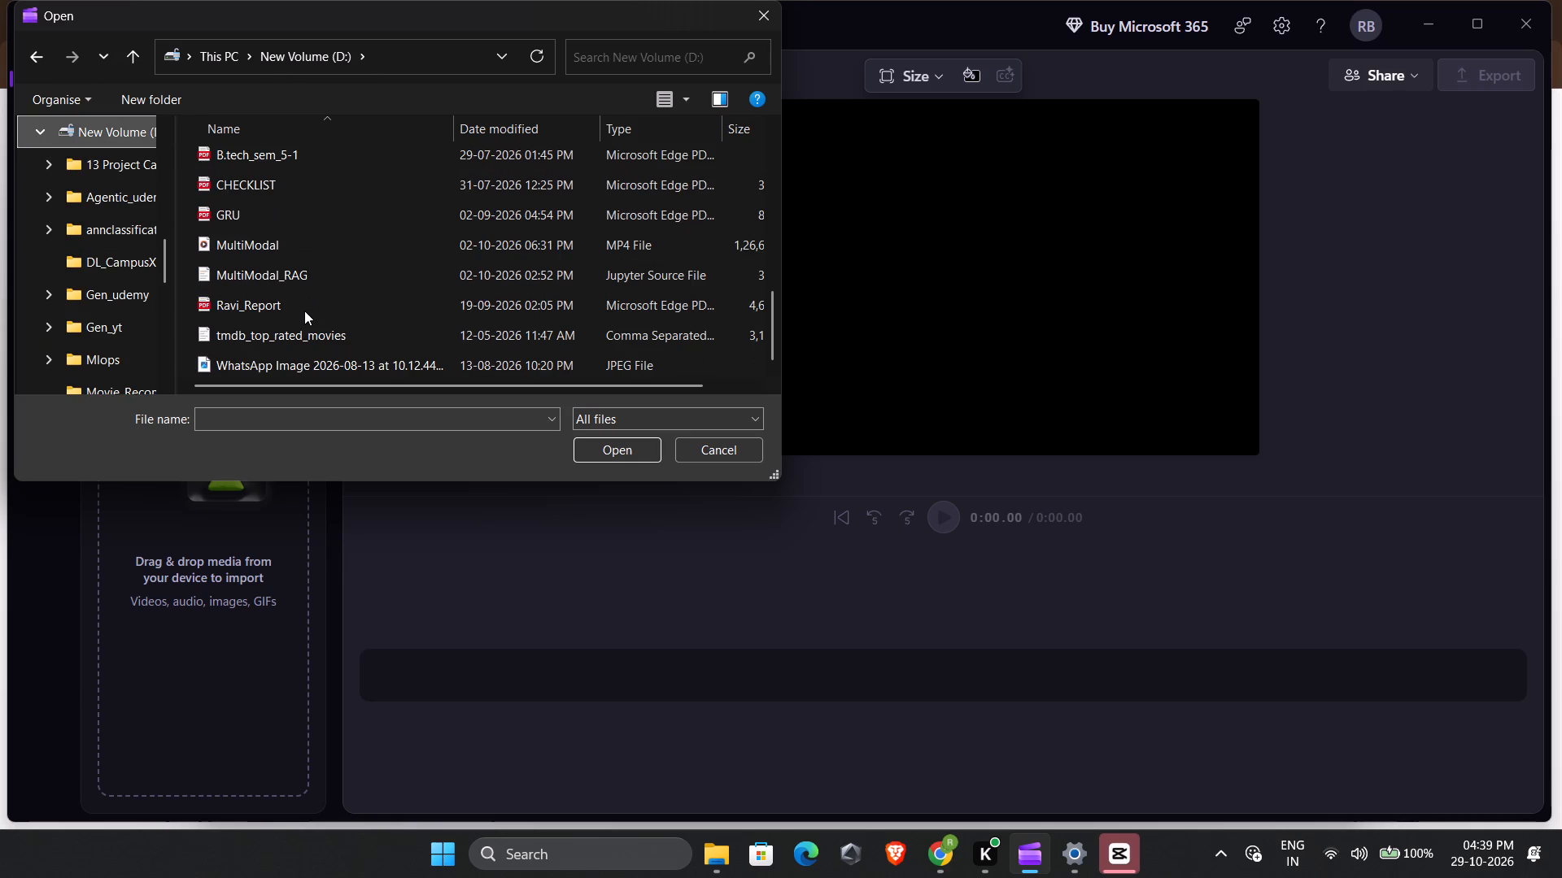
click(316, 233)
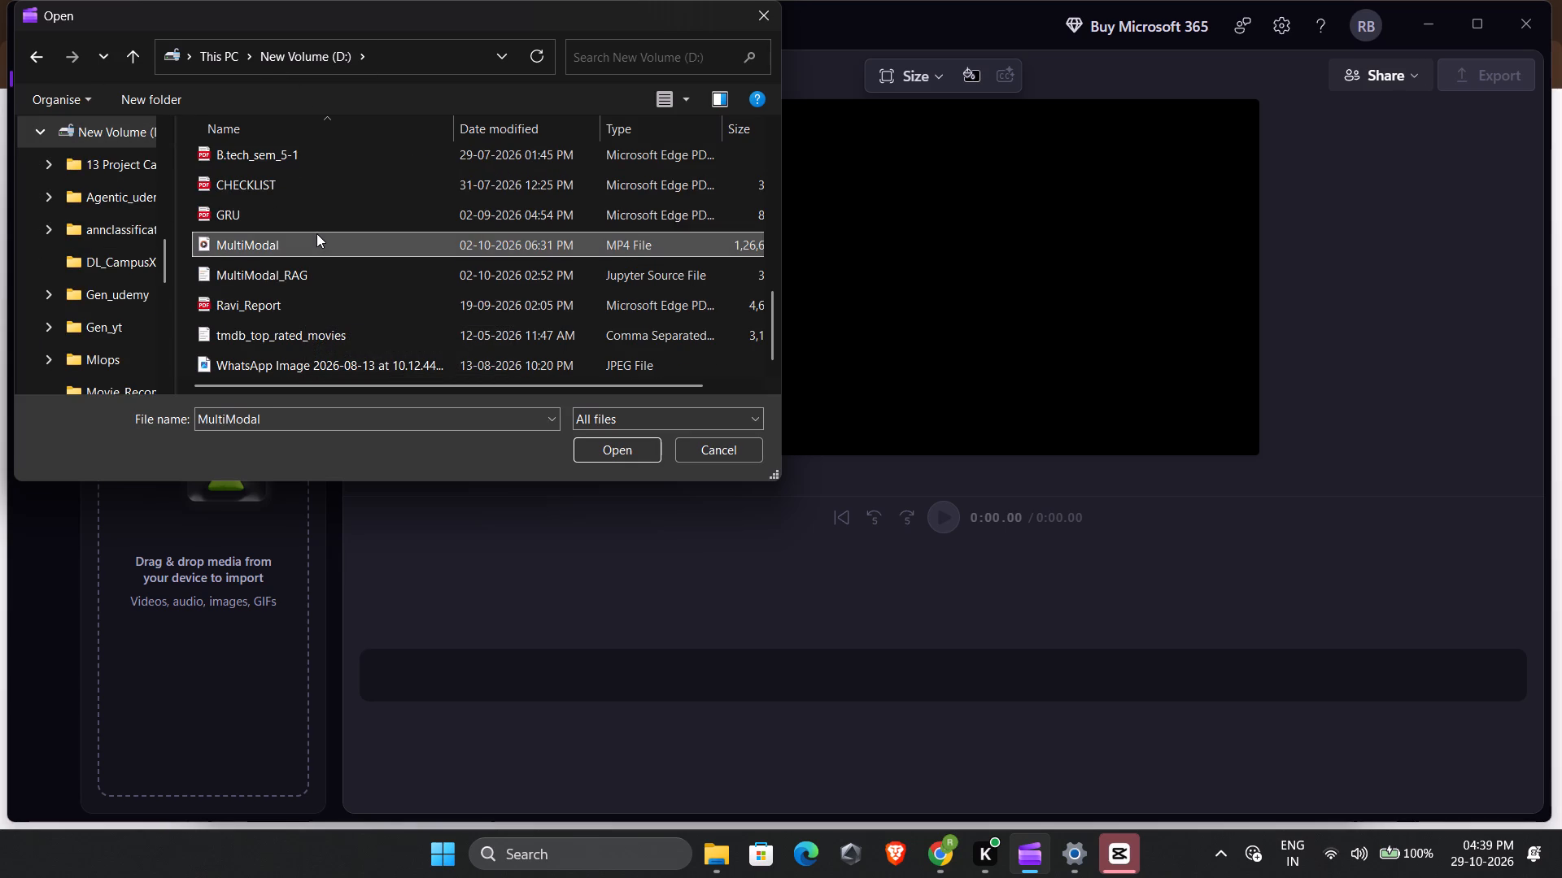
click(609, 441)
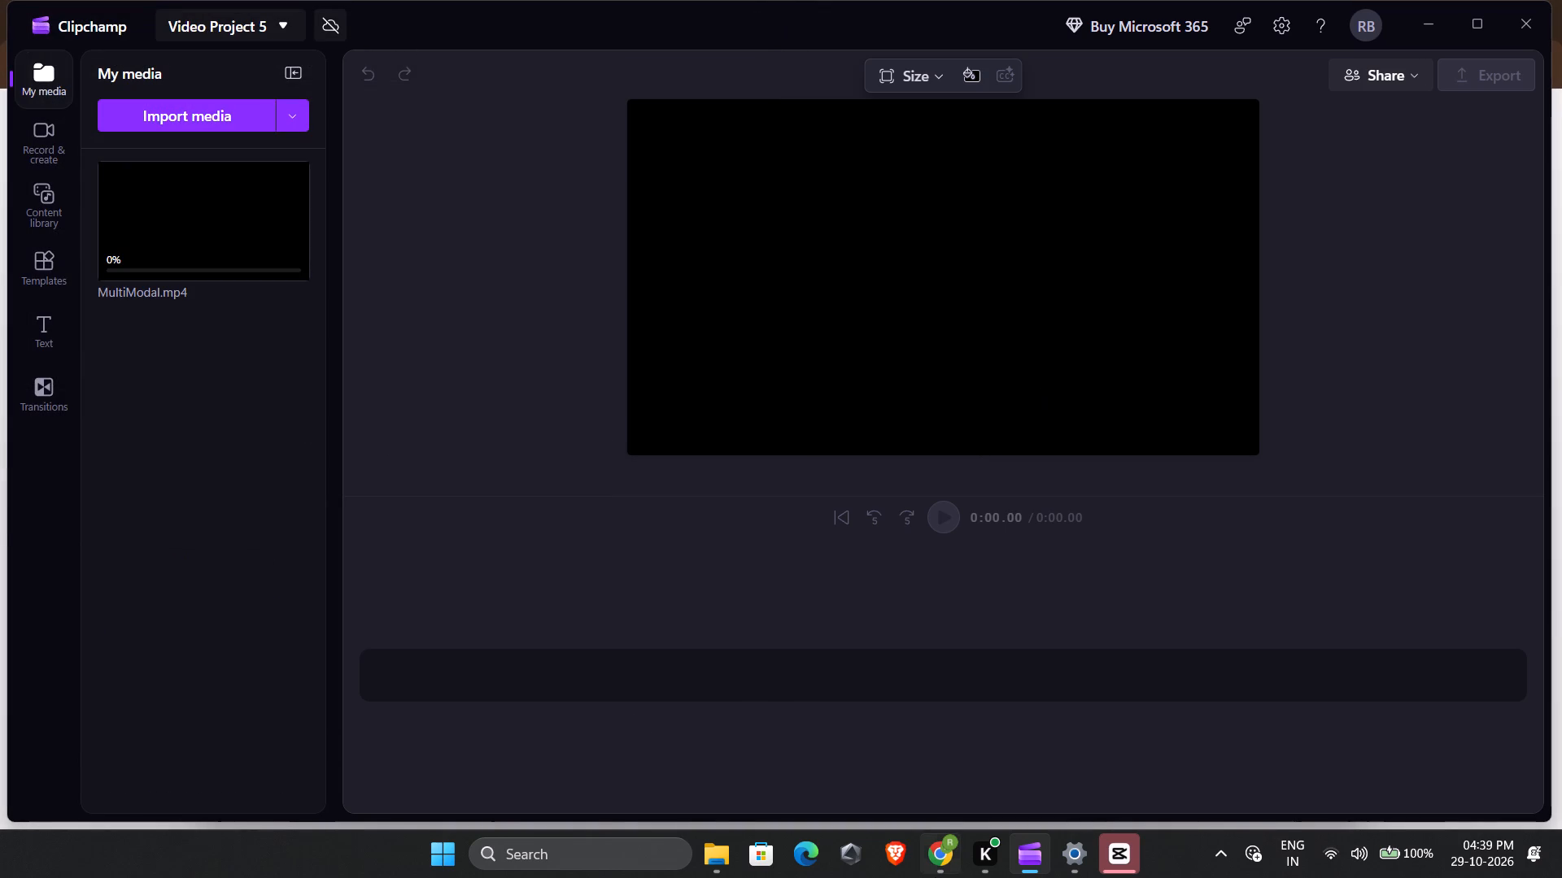
Place the imported MultiModal.mp4 clip at the start of the empty timeline.
click(528, 667)
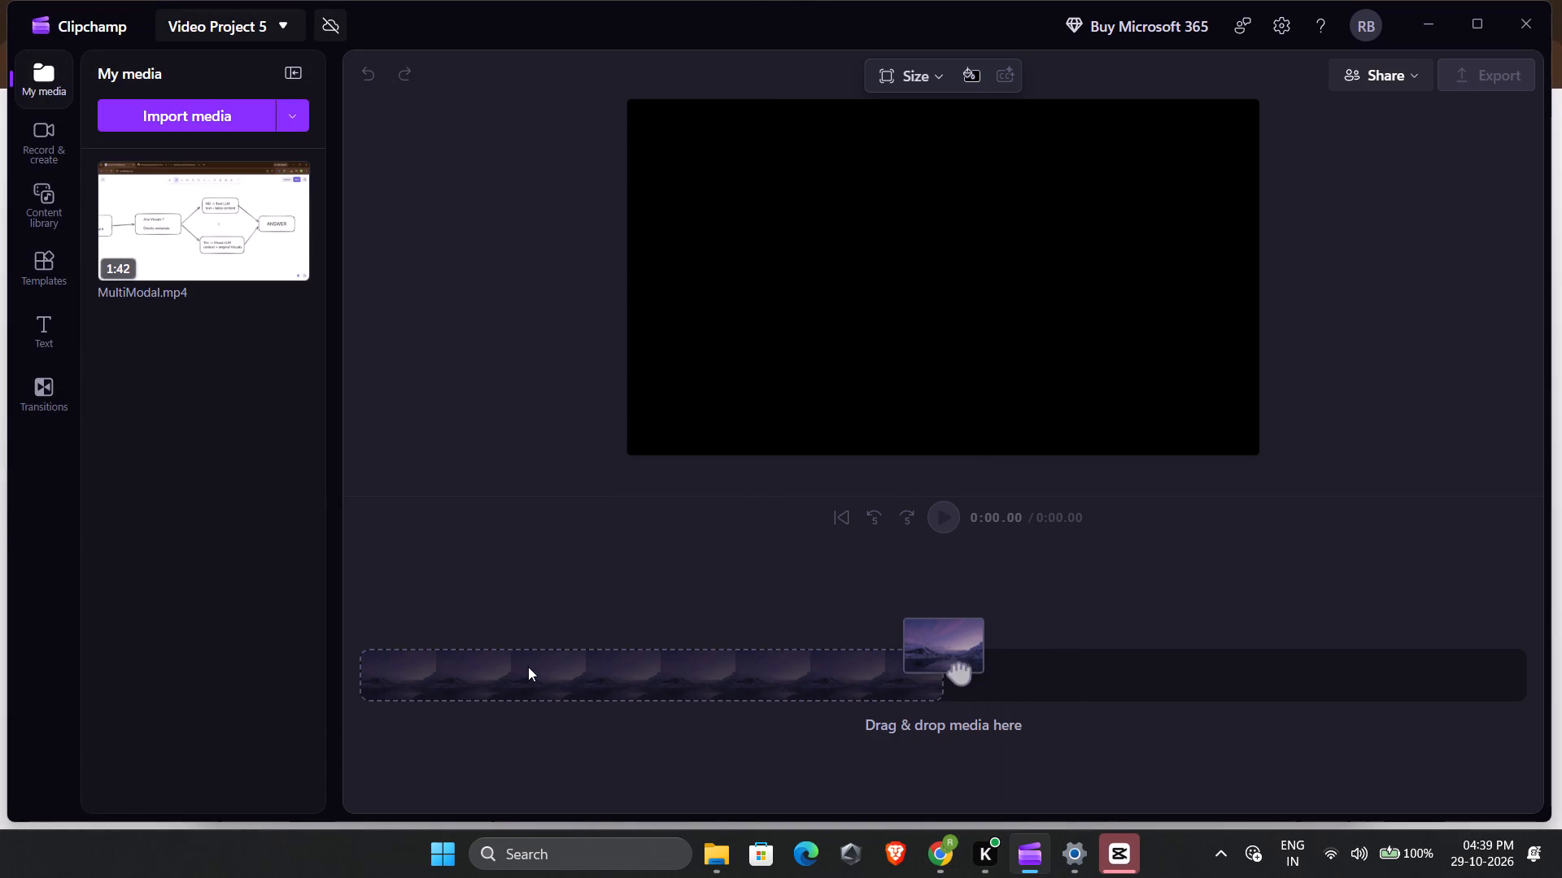
click(164, 208)
drag(166, 219, 167, 220)
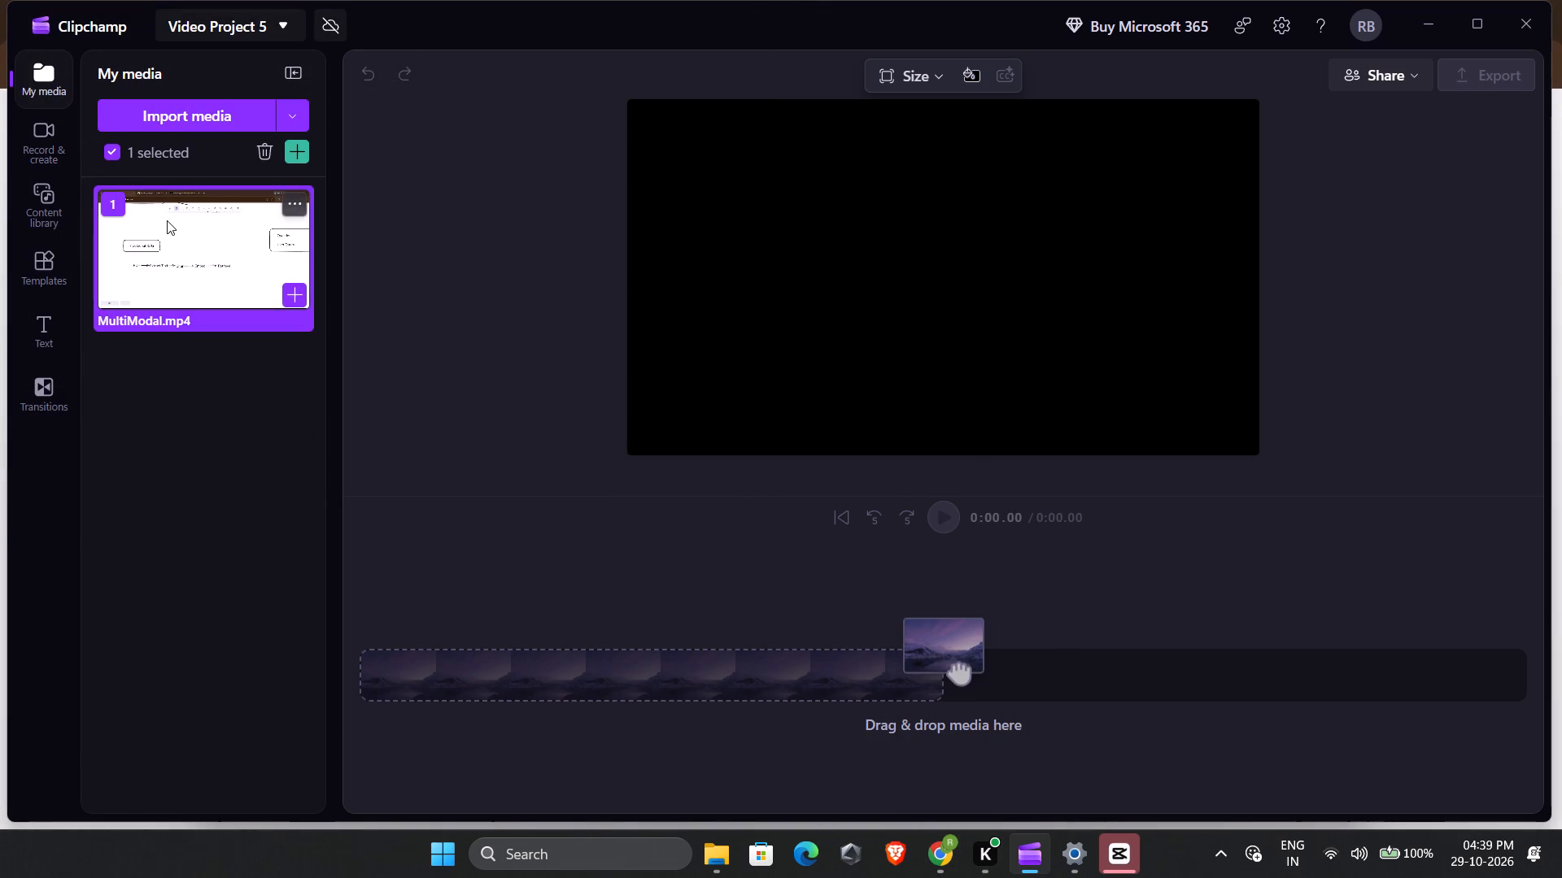
drag(167, 220, 621, 663)
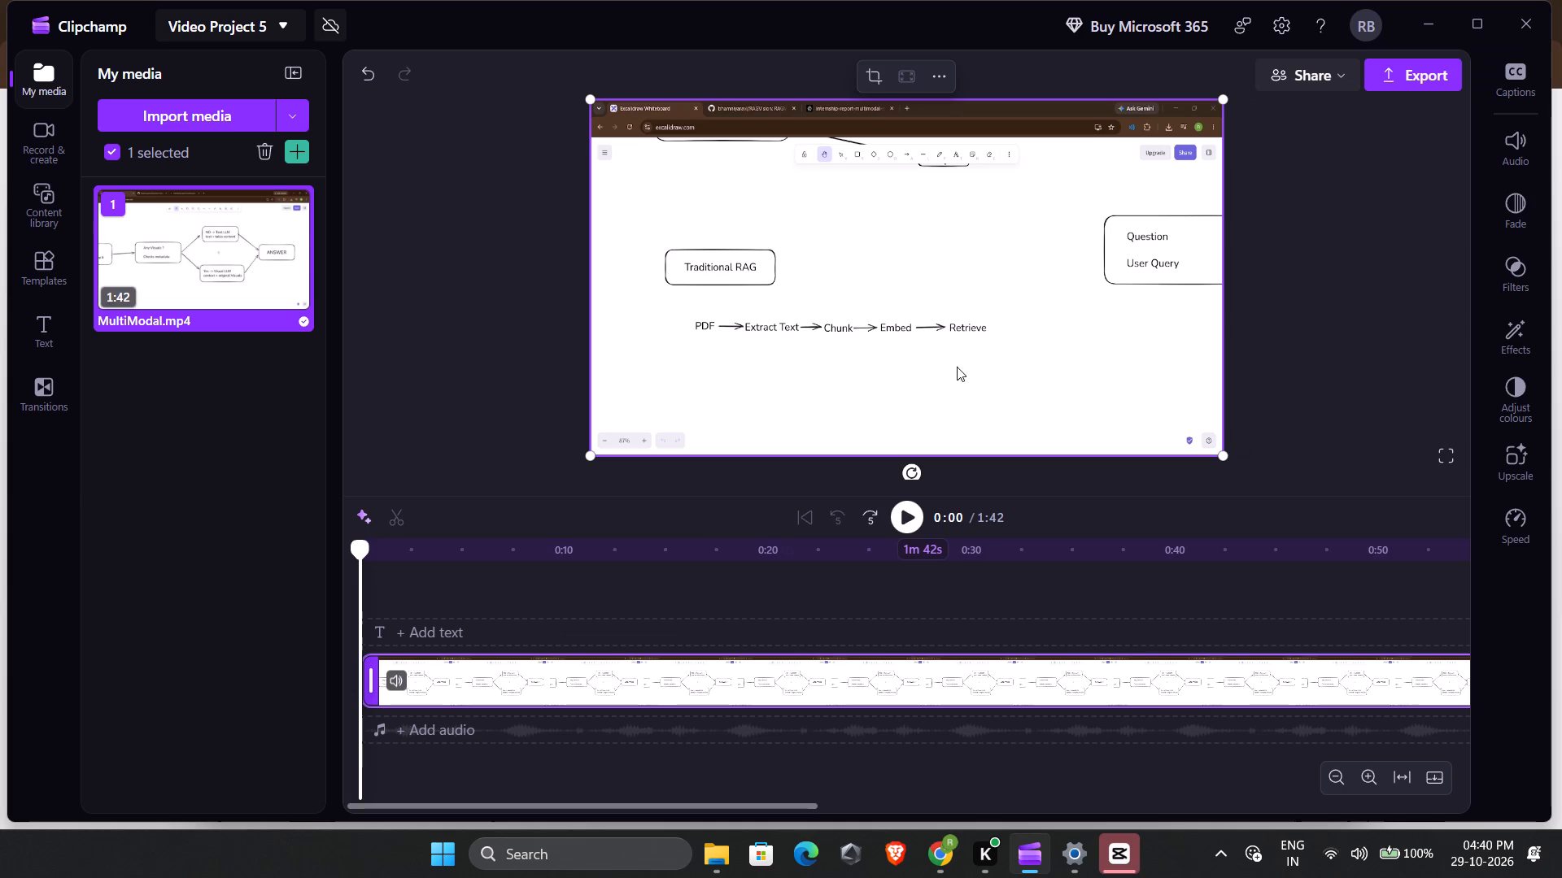
Play the start of the MultiModal clip briefly in the preview and pause it.
click(896, 518)
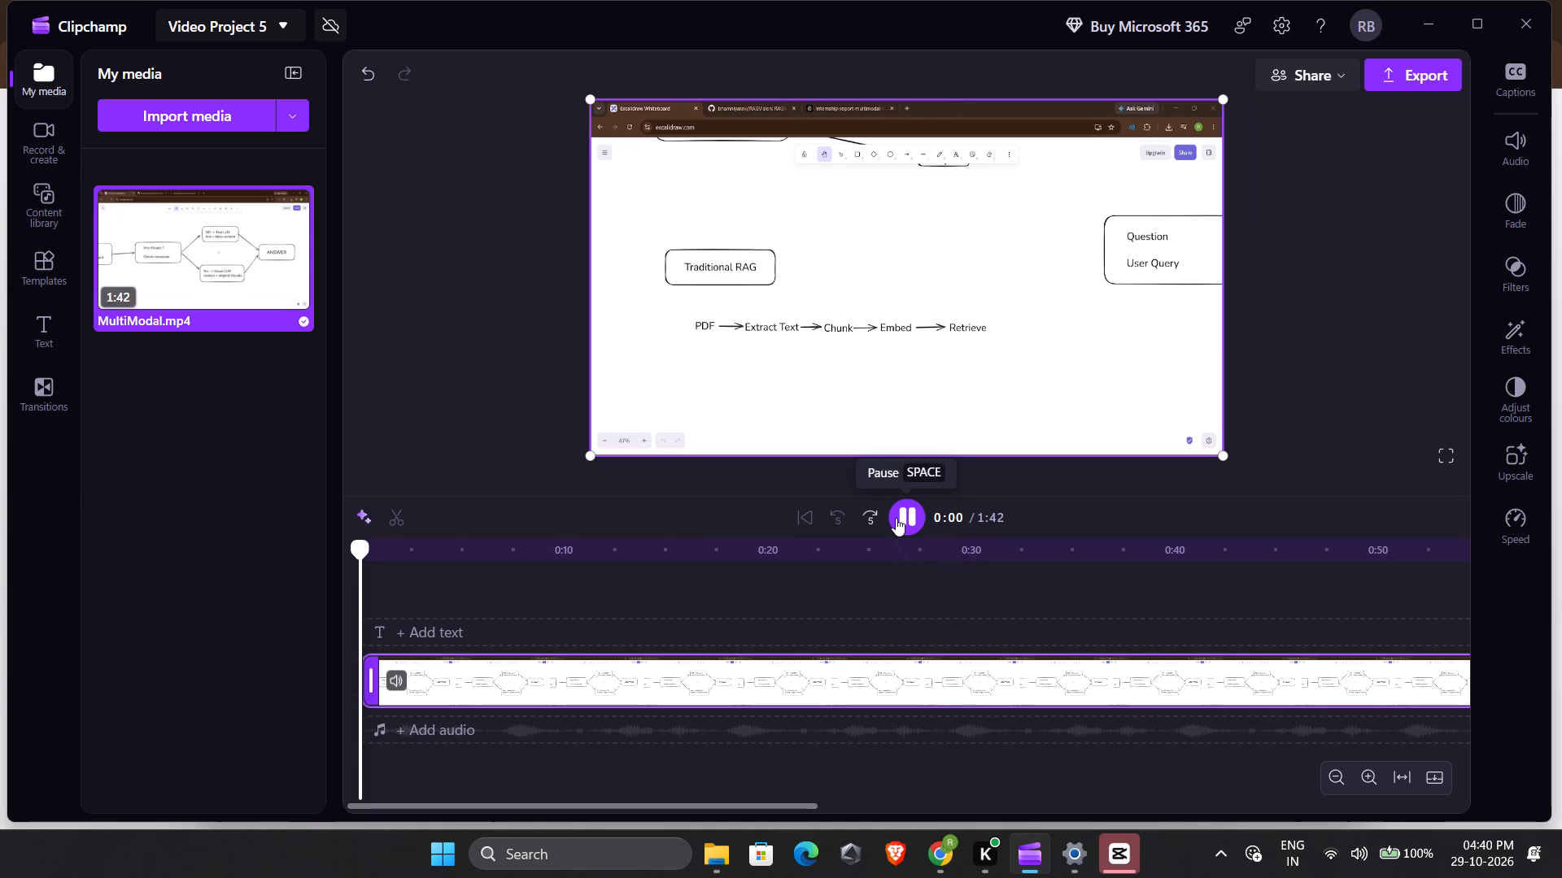
key(space)
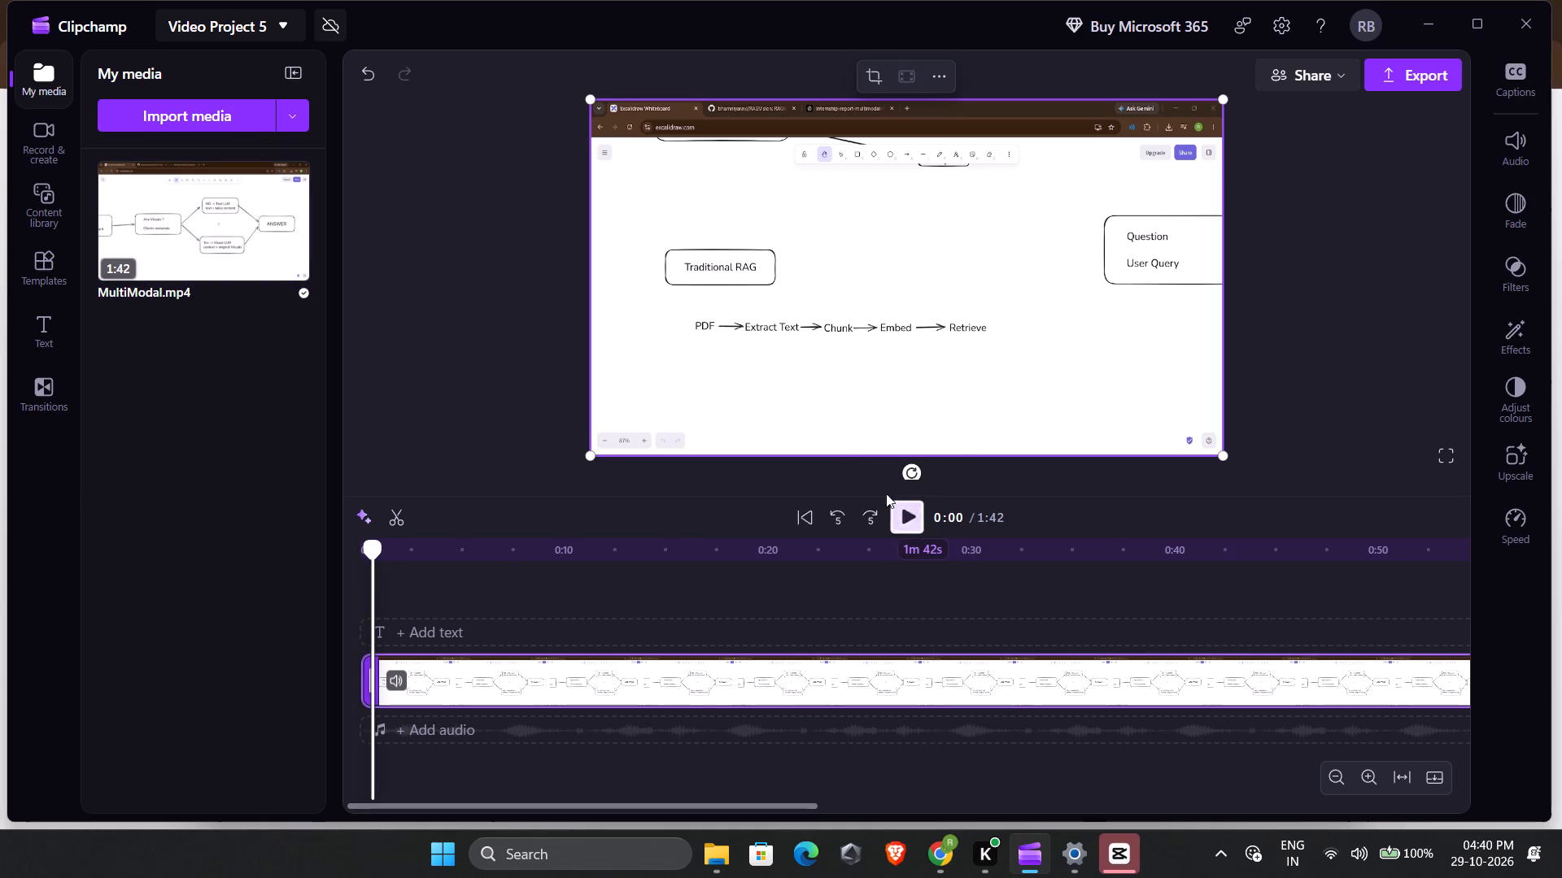
Look through the recording options, content library and YouTube templates, and view the details of the Purple canyon YouTube intro template.
click(36, 141)
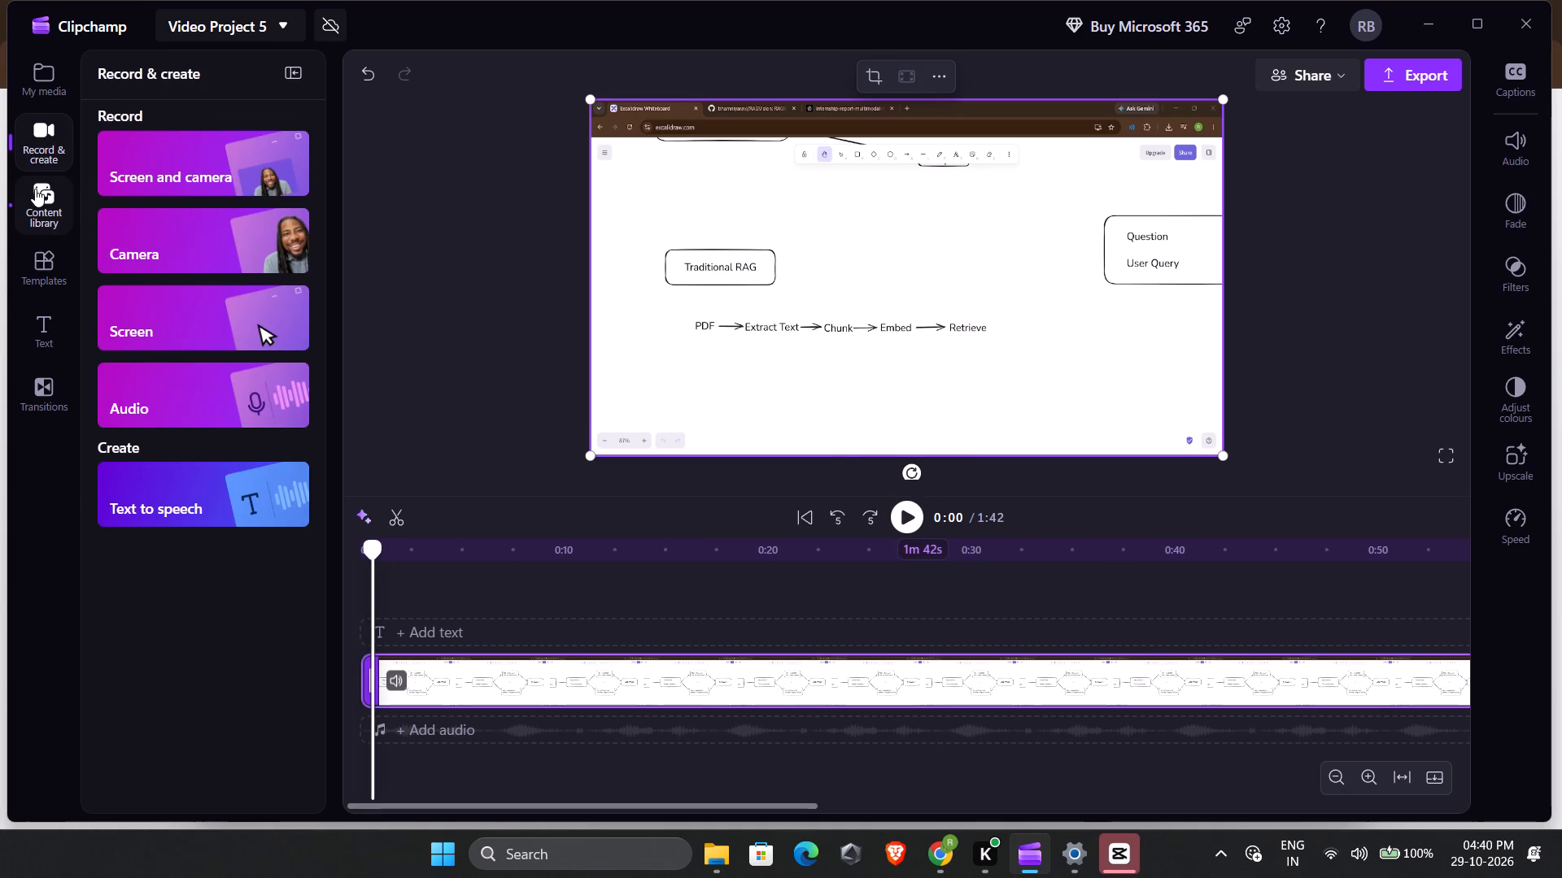
click(35, 189)
click(40, 280)
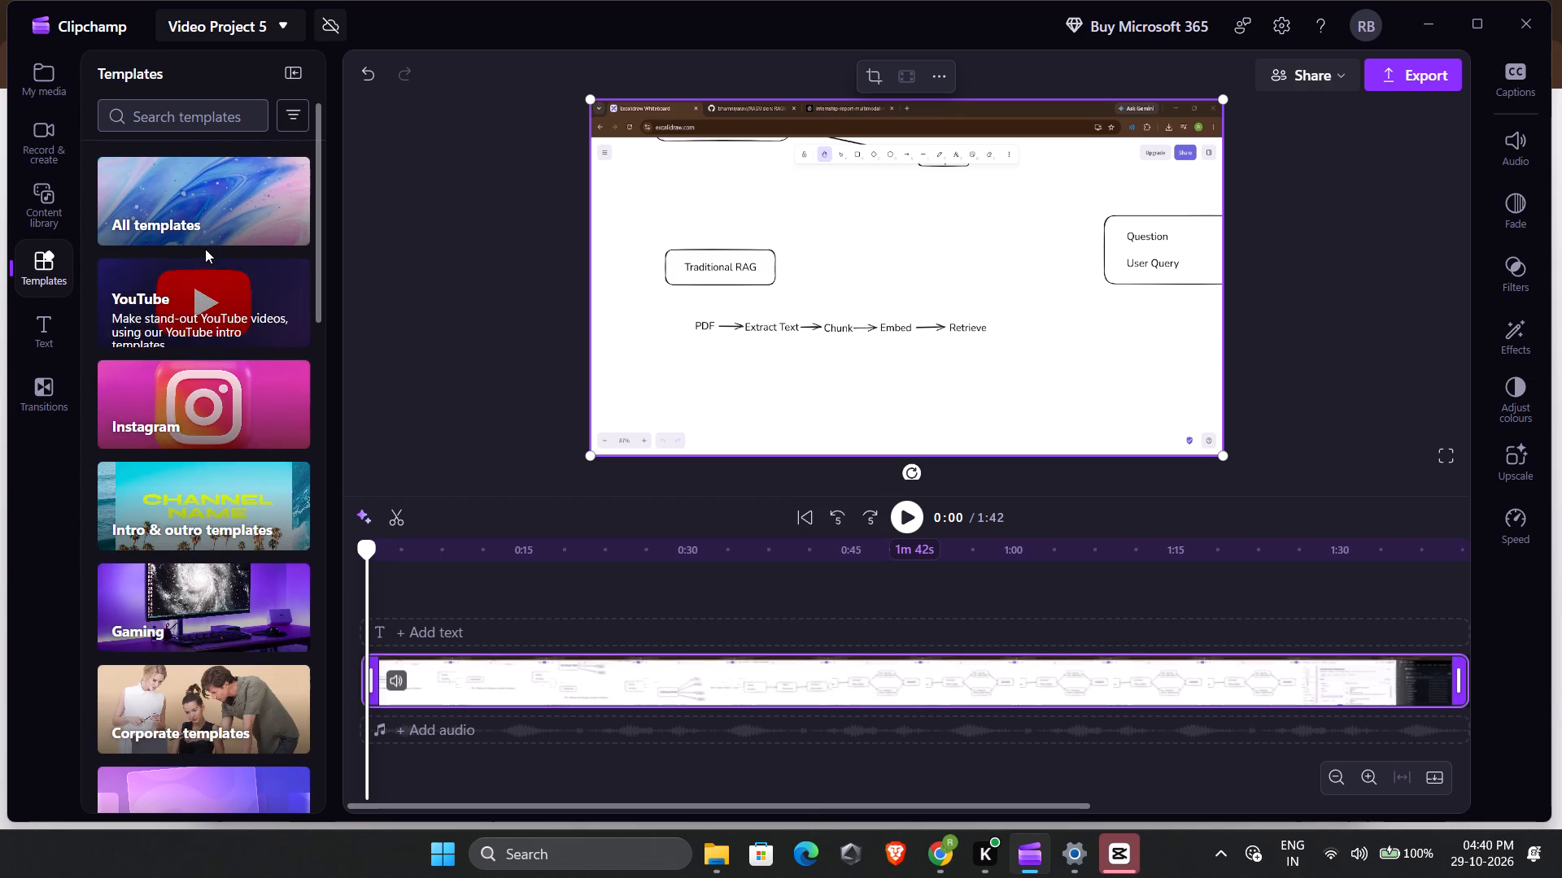
click(205, 249)
click(191, 291)
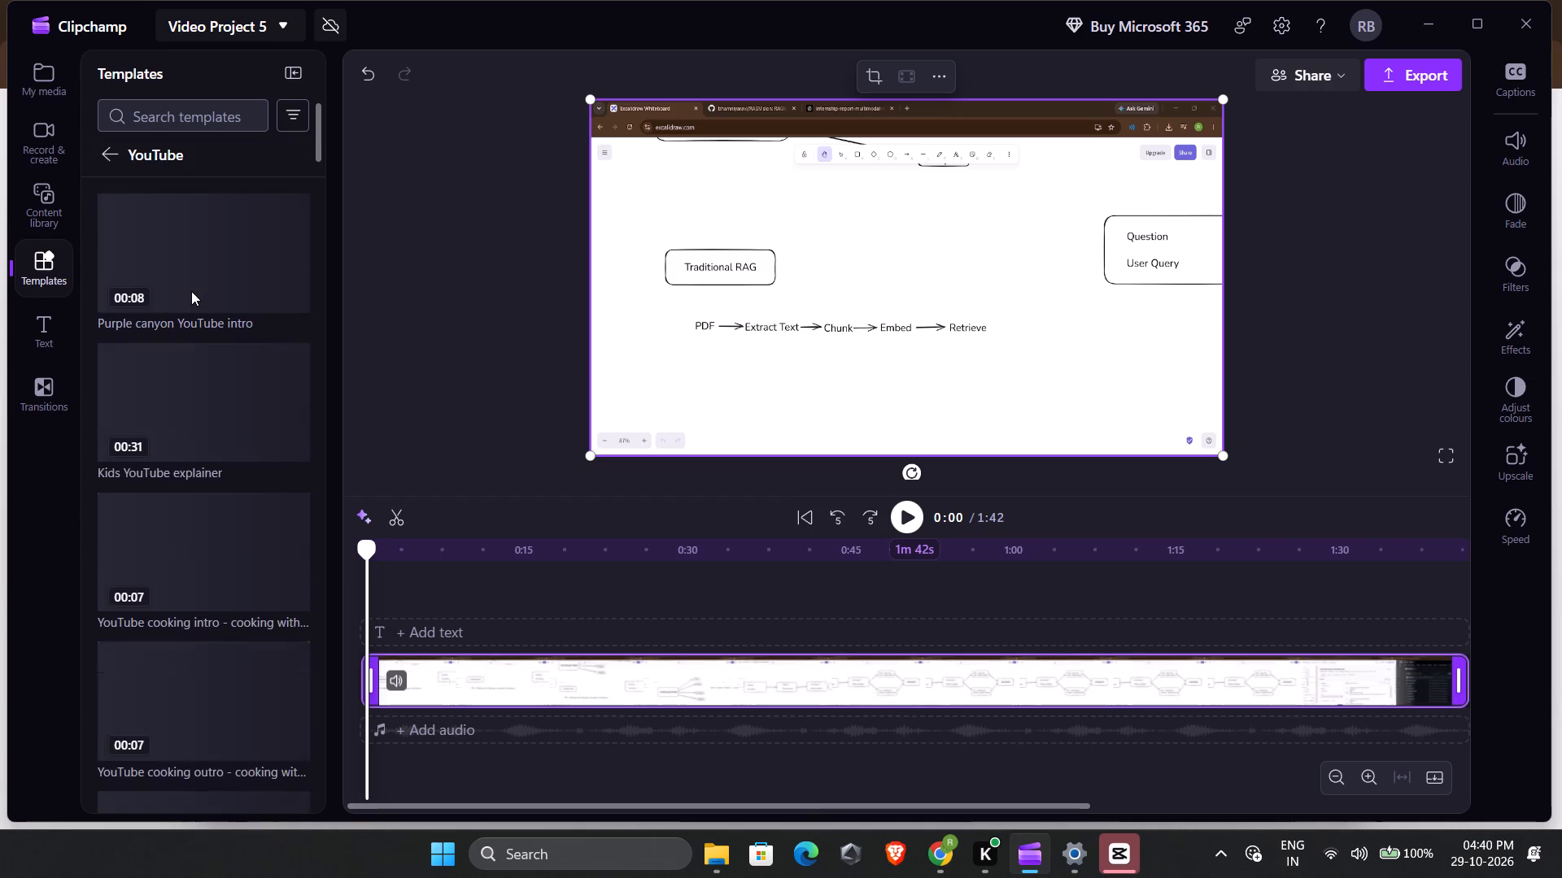
click(174, 397)
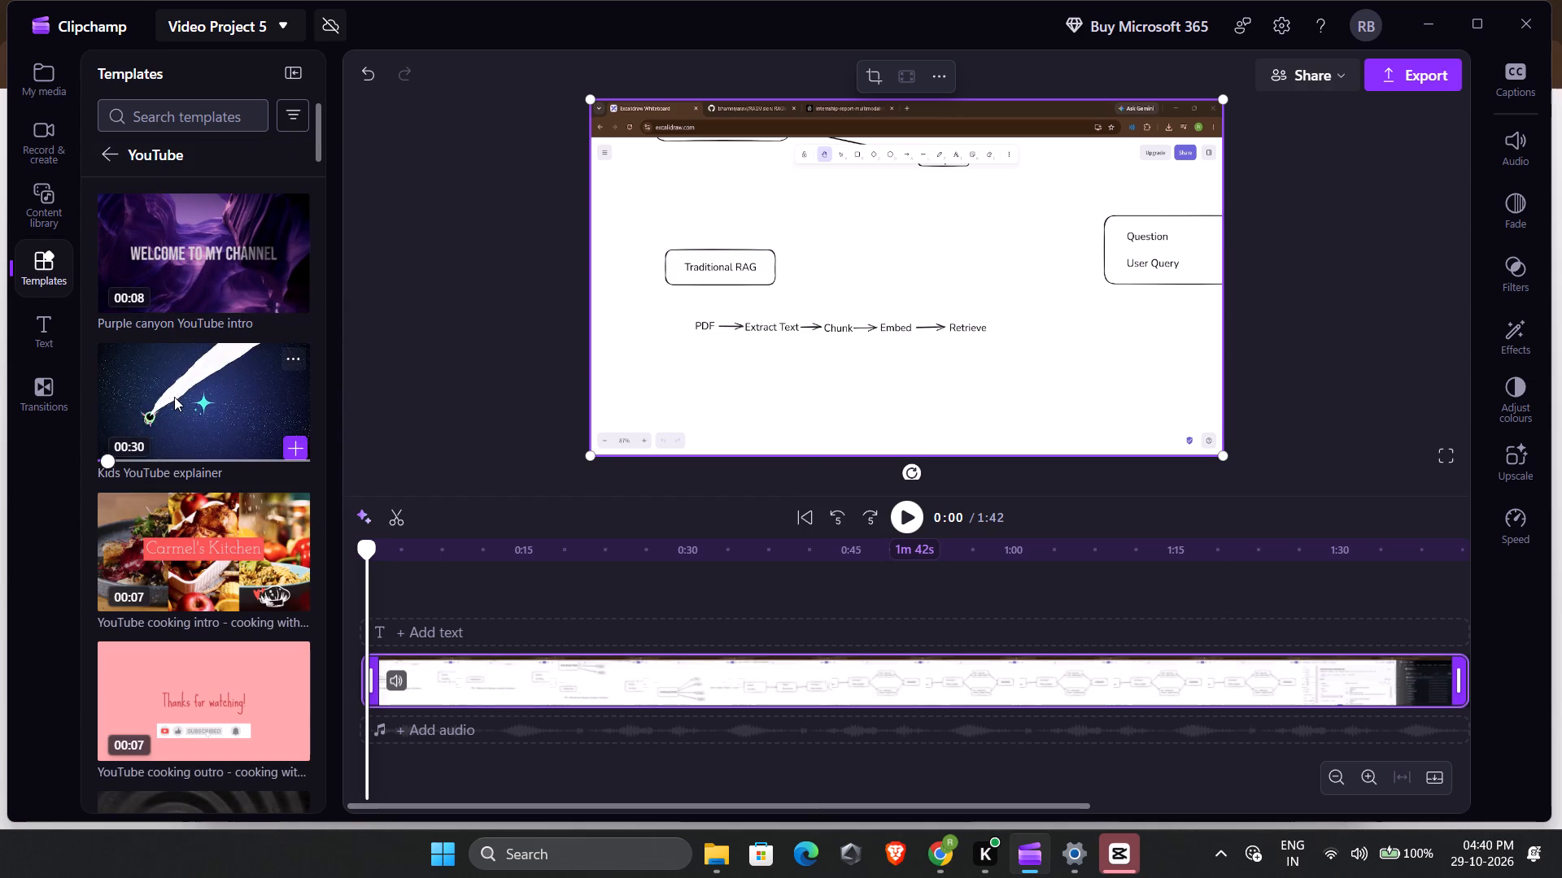
click(1250, 180)
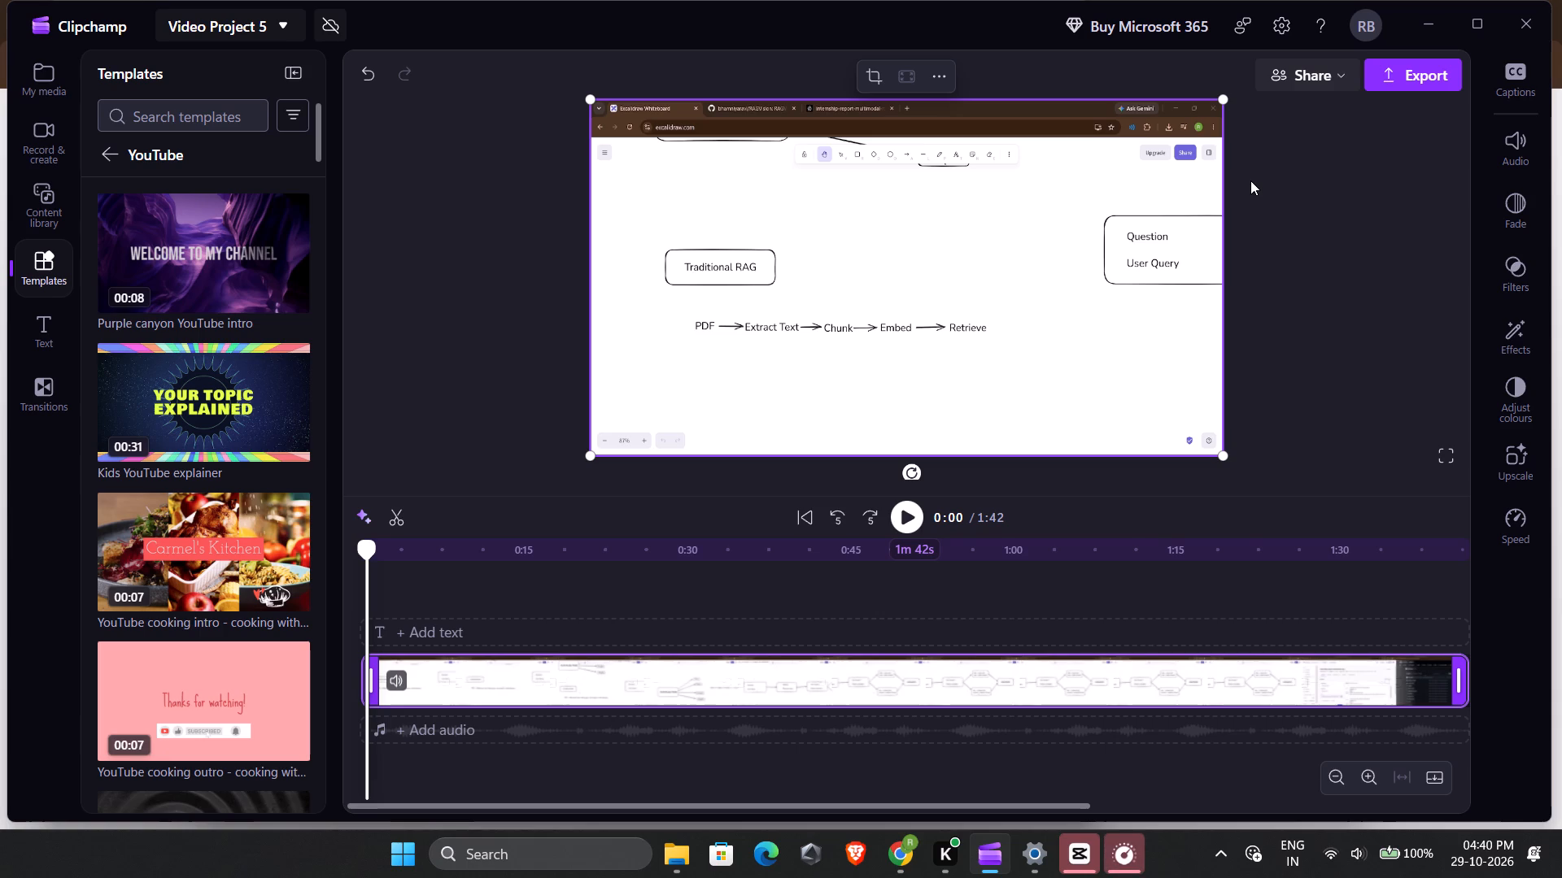
click(225, 291)
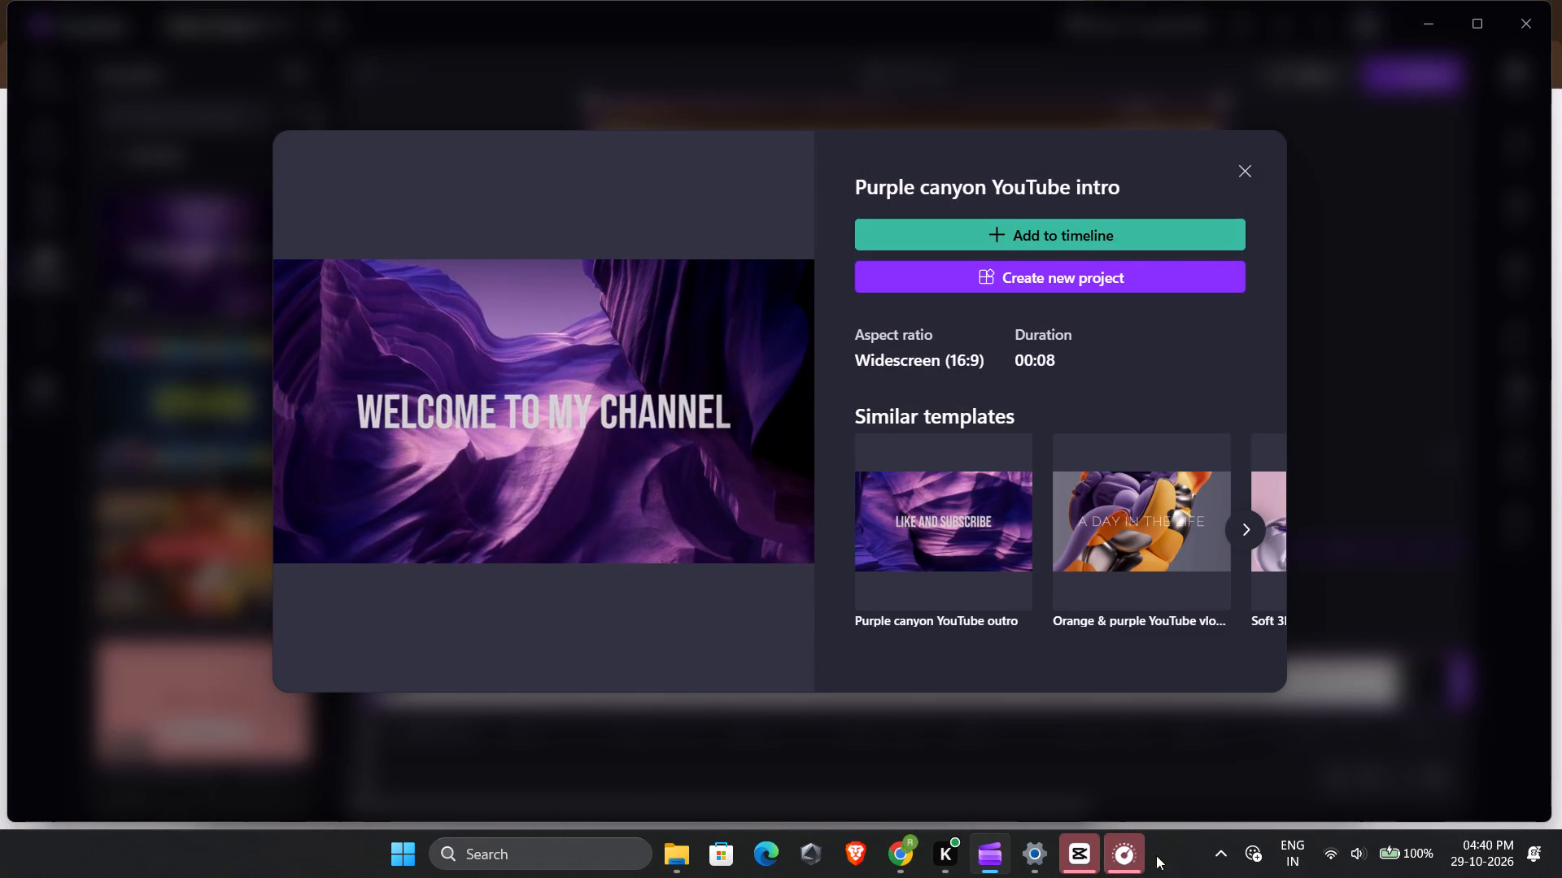
Switch to the newly installed CapCut and agree to its Terms of Service and Privacy Policy.
click(1079, 770)
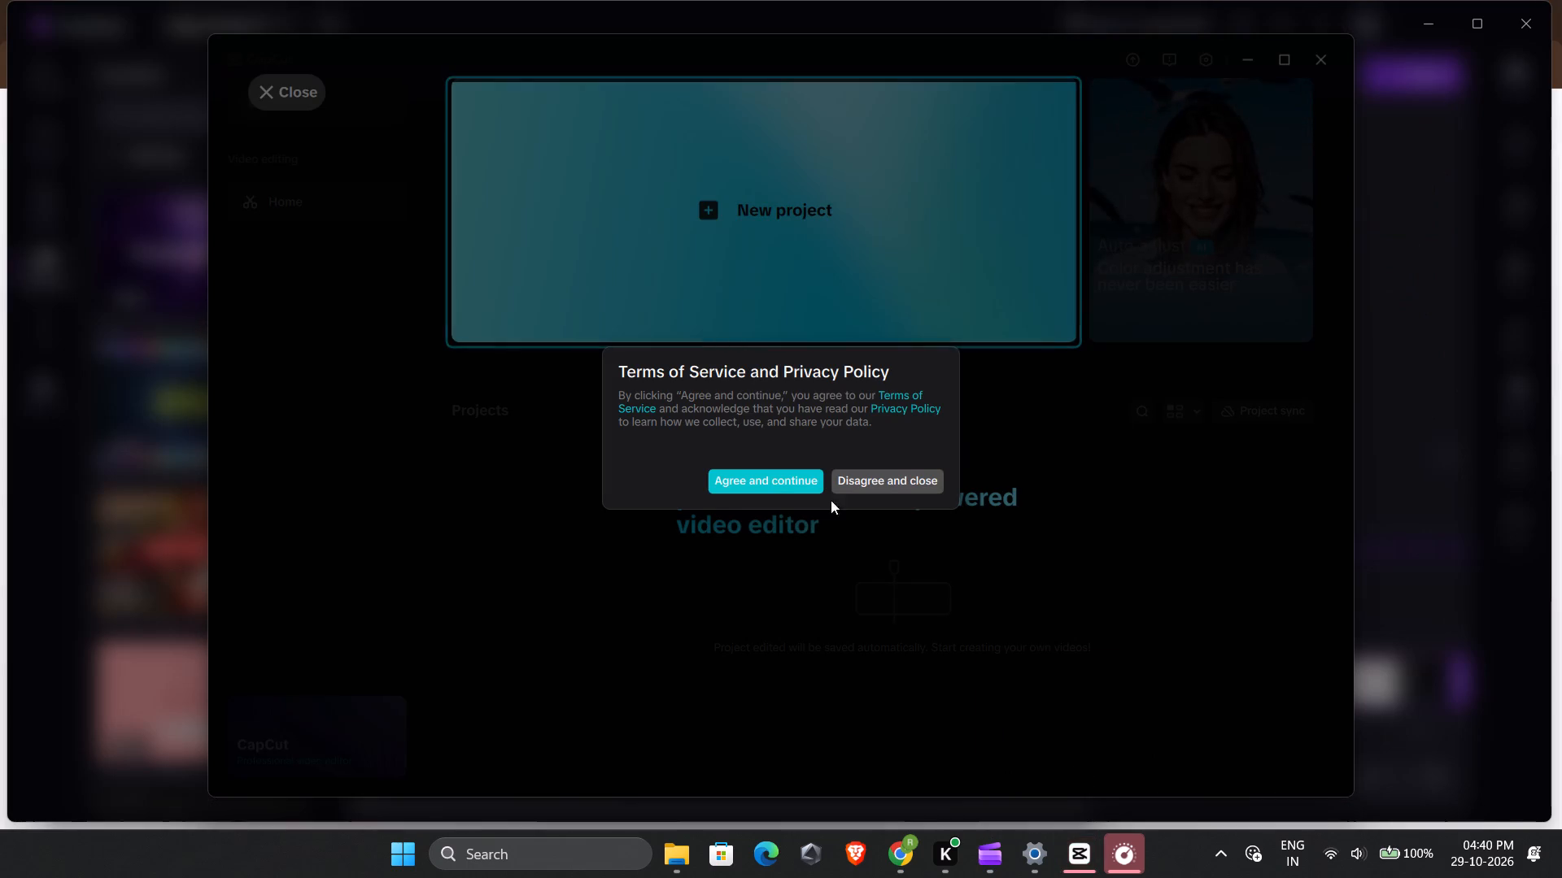
click(769, 480)
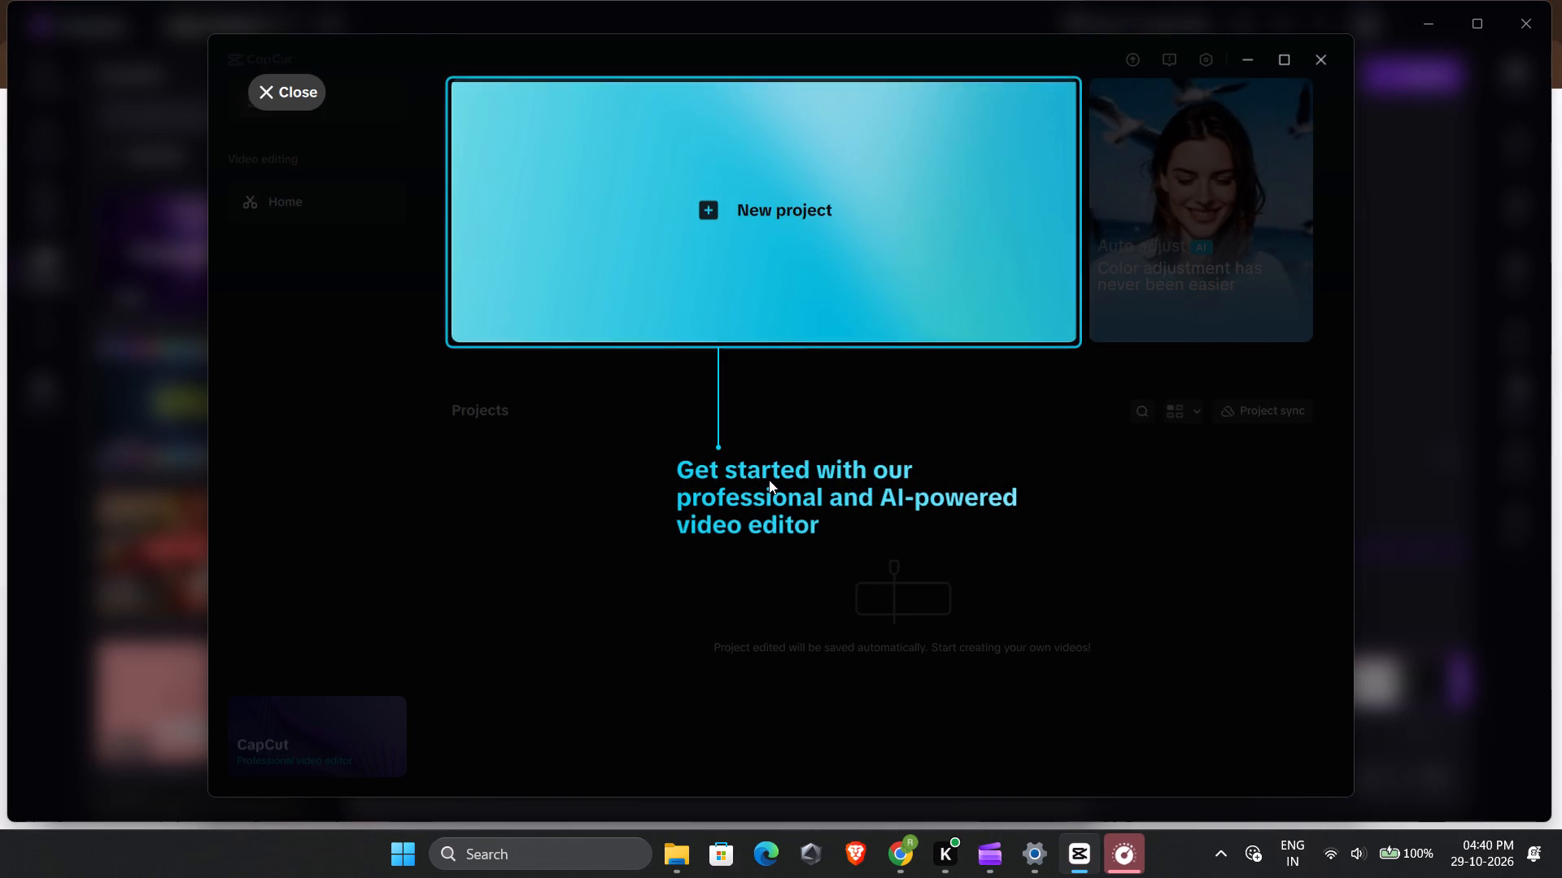
Create a new video project in CapCut.
click(826, 228)
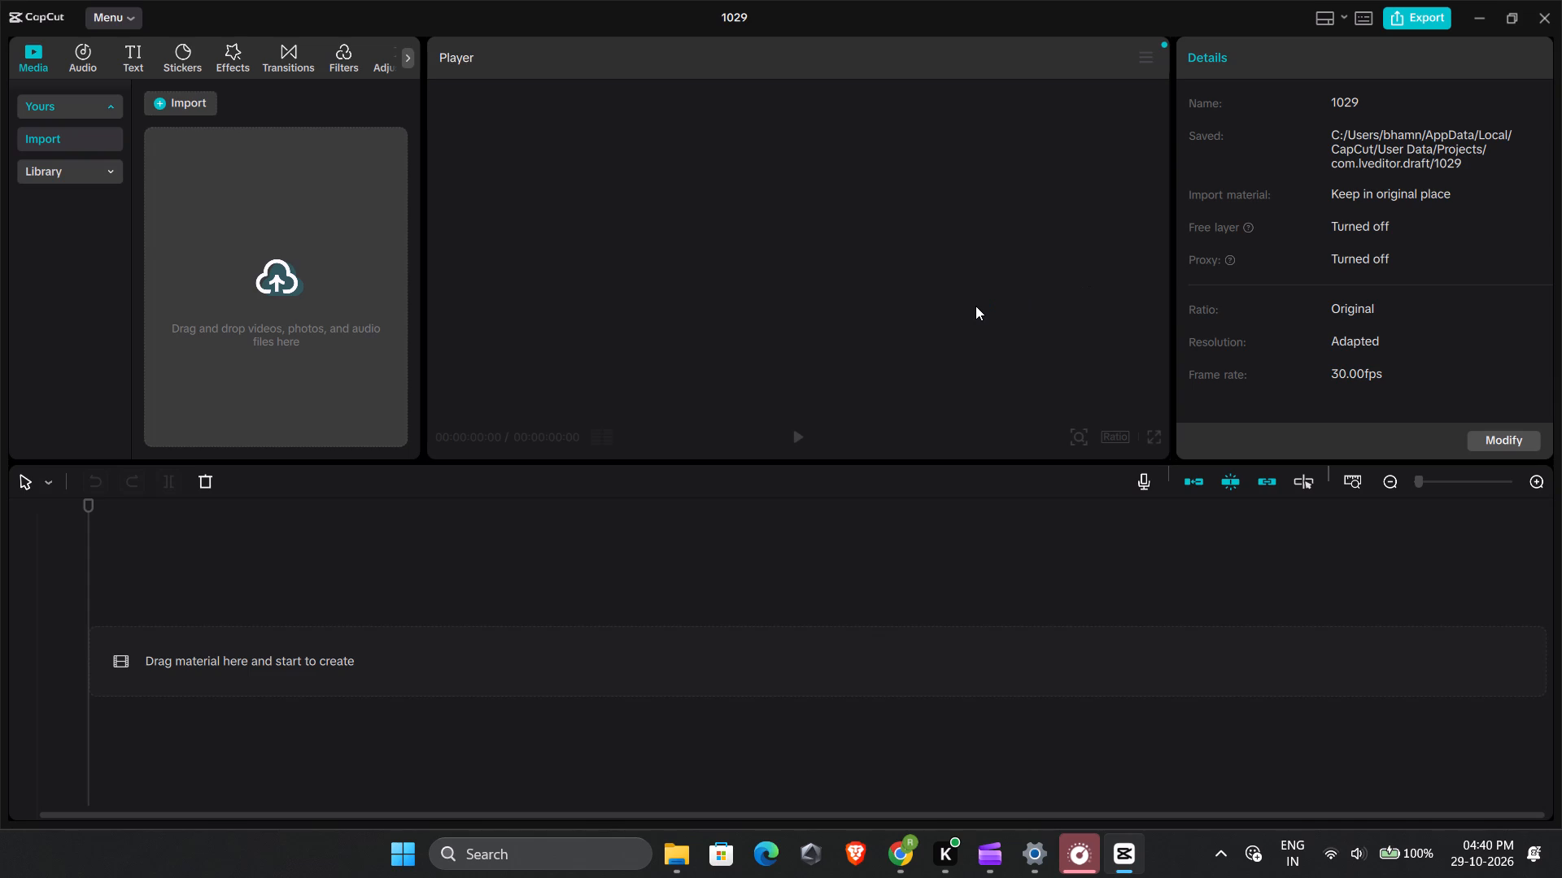
Import the MultiModal MP4 video from New Volume (D:) into the project's media.
click(291, 336)
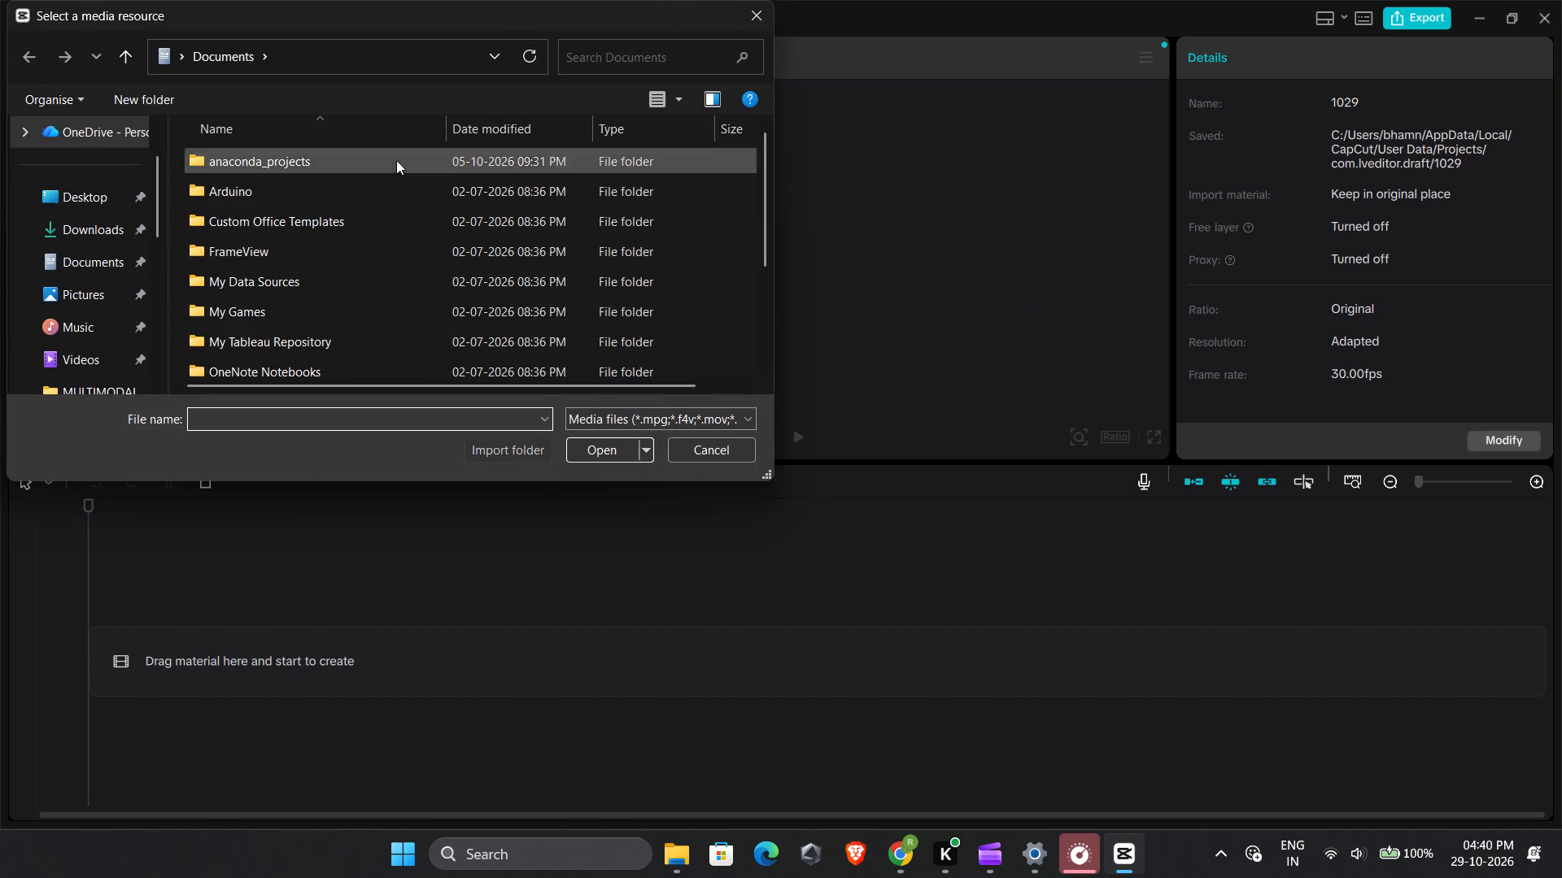
scroll(259, 250, down, 7)
scroll(104, 274, down, 4)
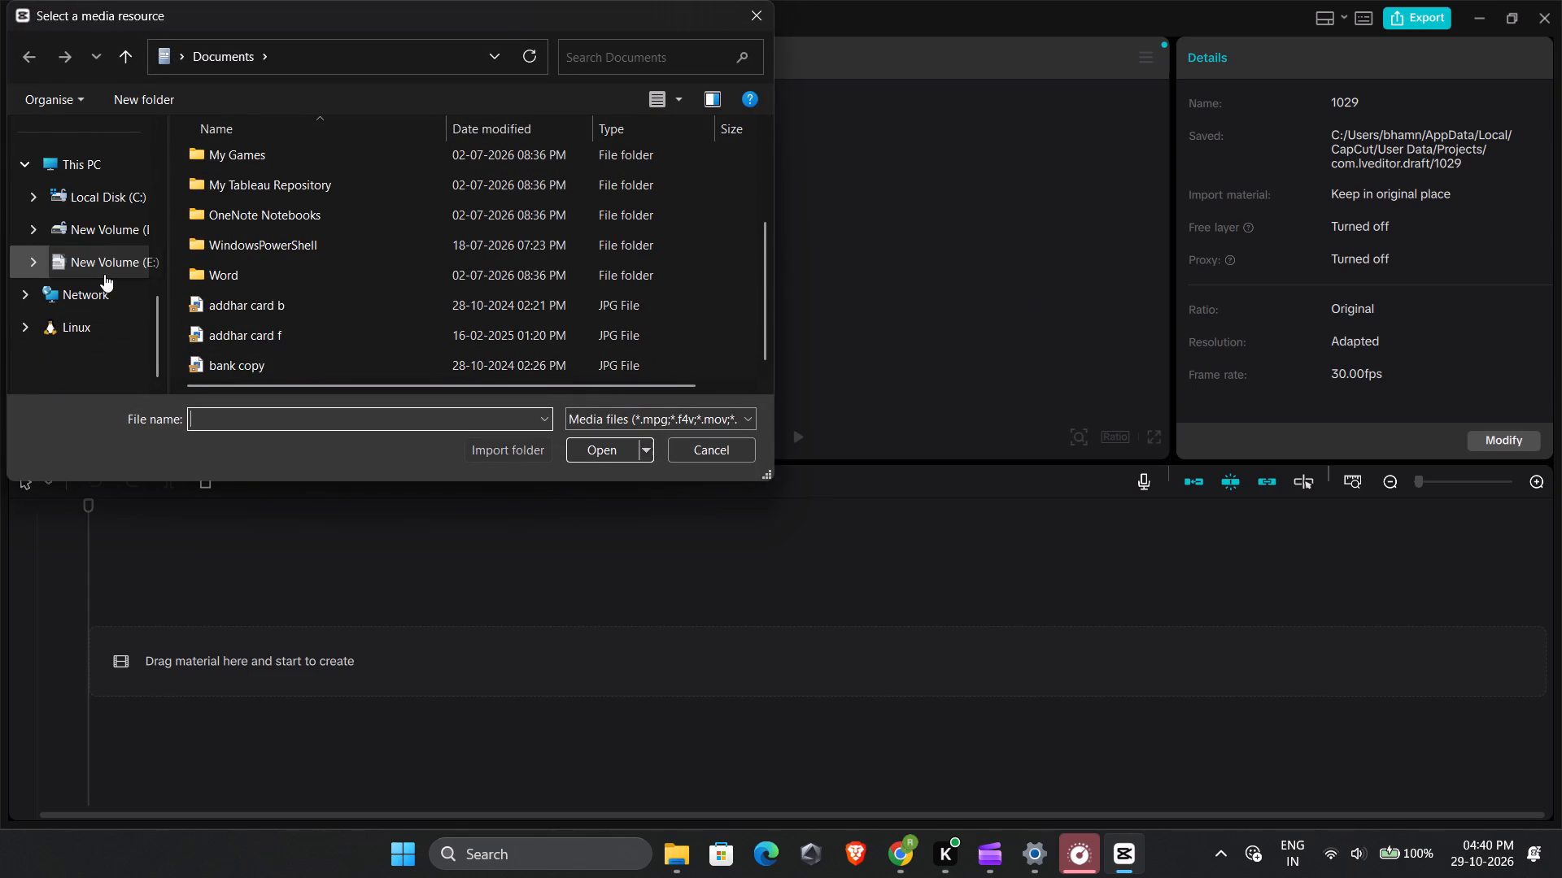
click(113, 228)
scroll(473, 198, down, 6)
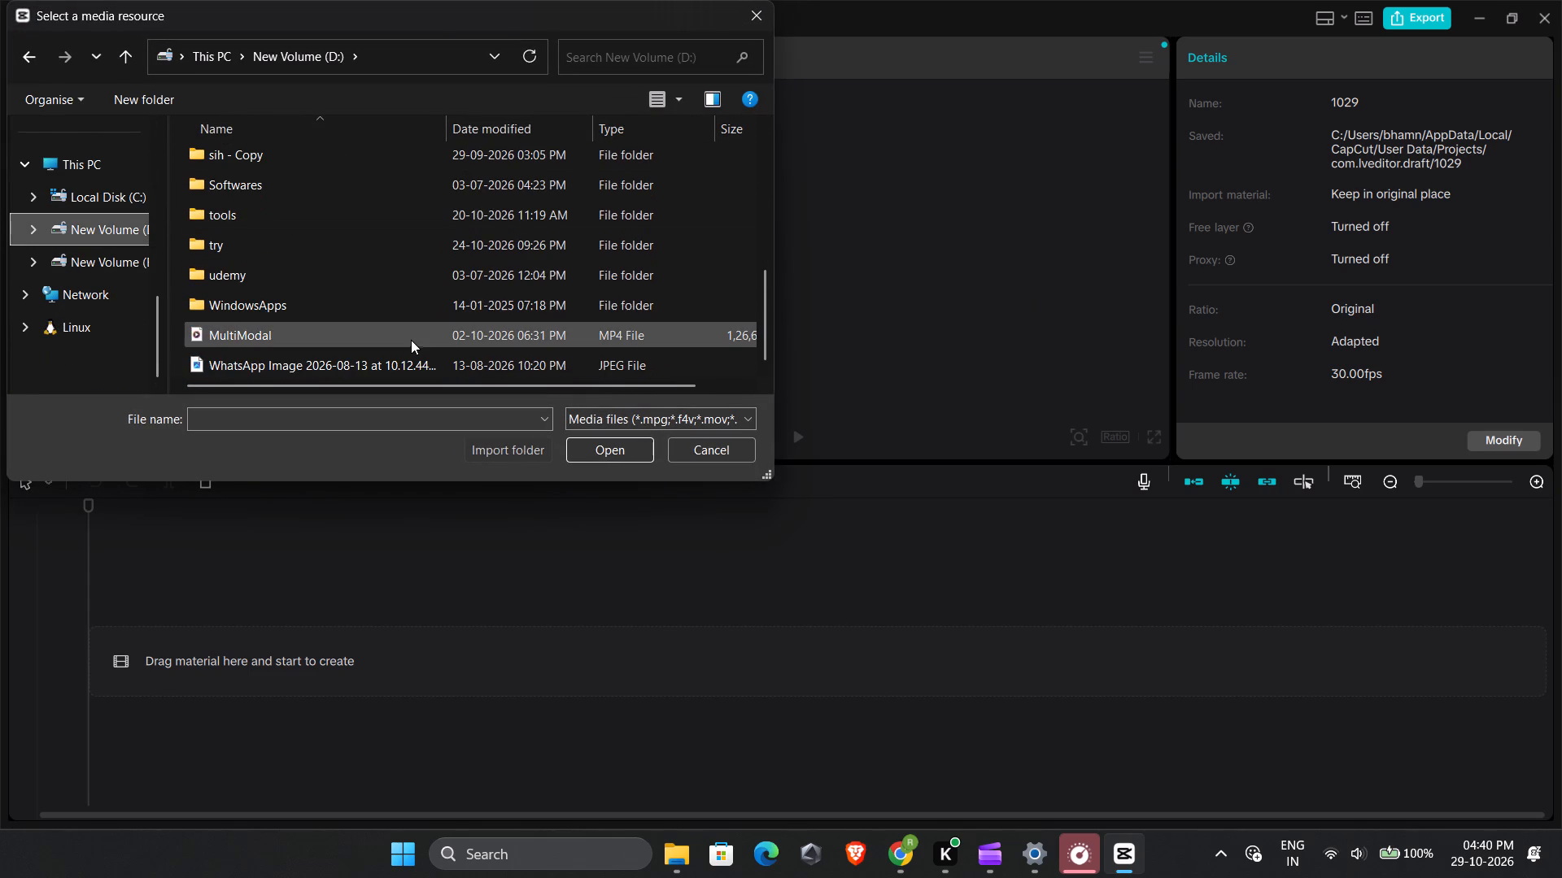
click(411, 341)
click(632, 451)
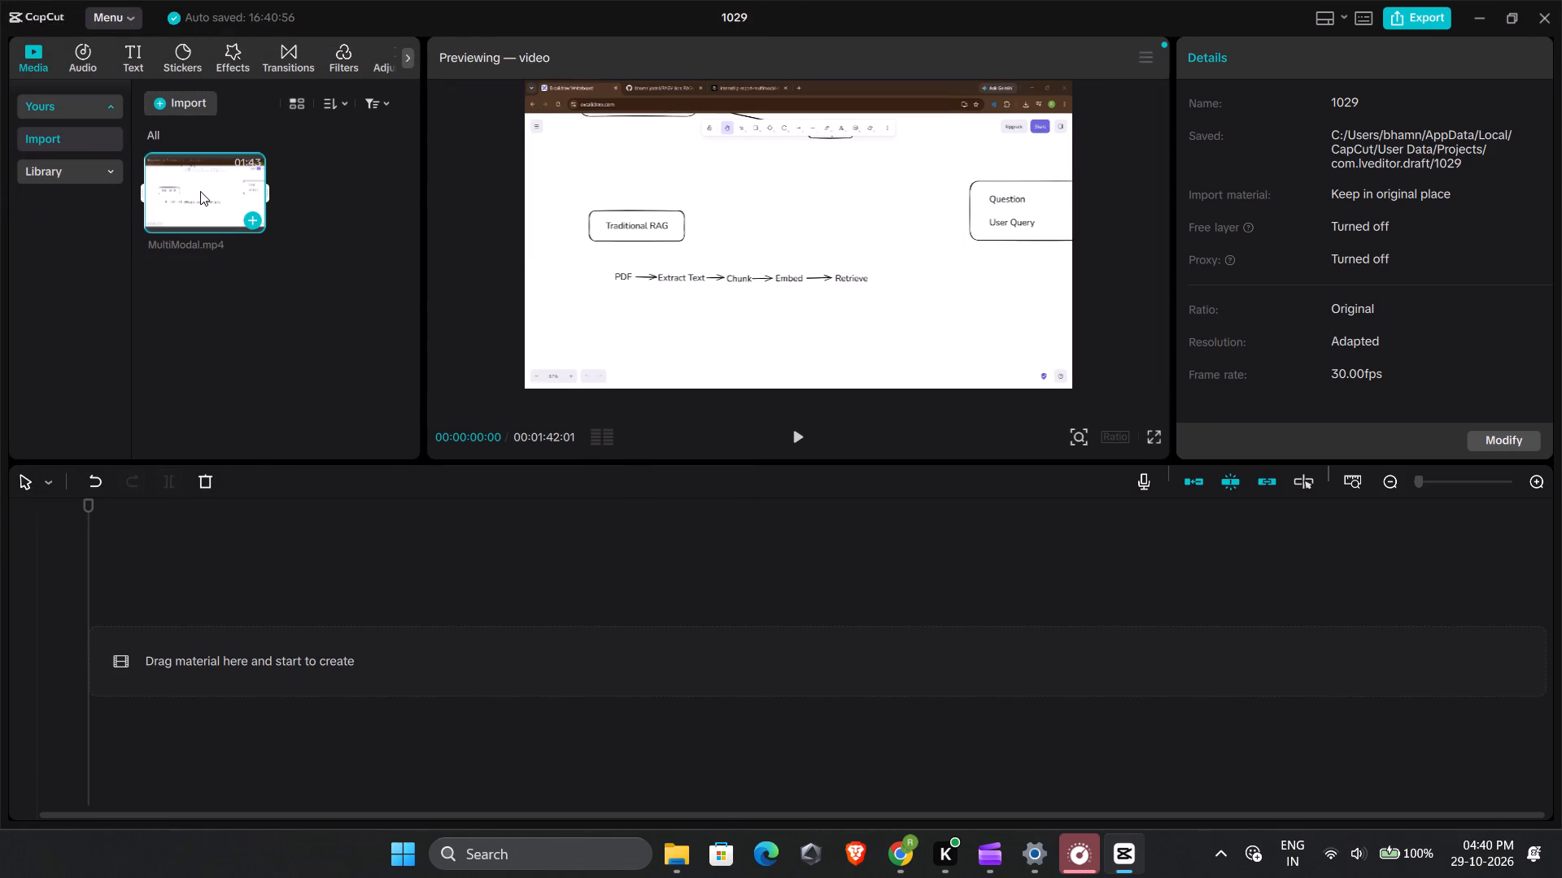
Add MultiModal.mp4 to the beginning of the project timeline.
drag(200, 193, 229, 650)
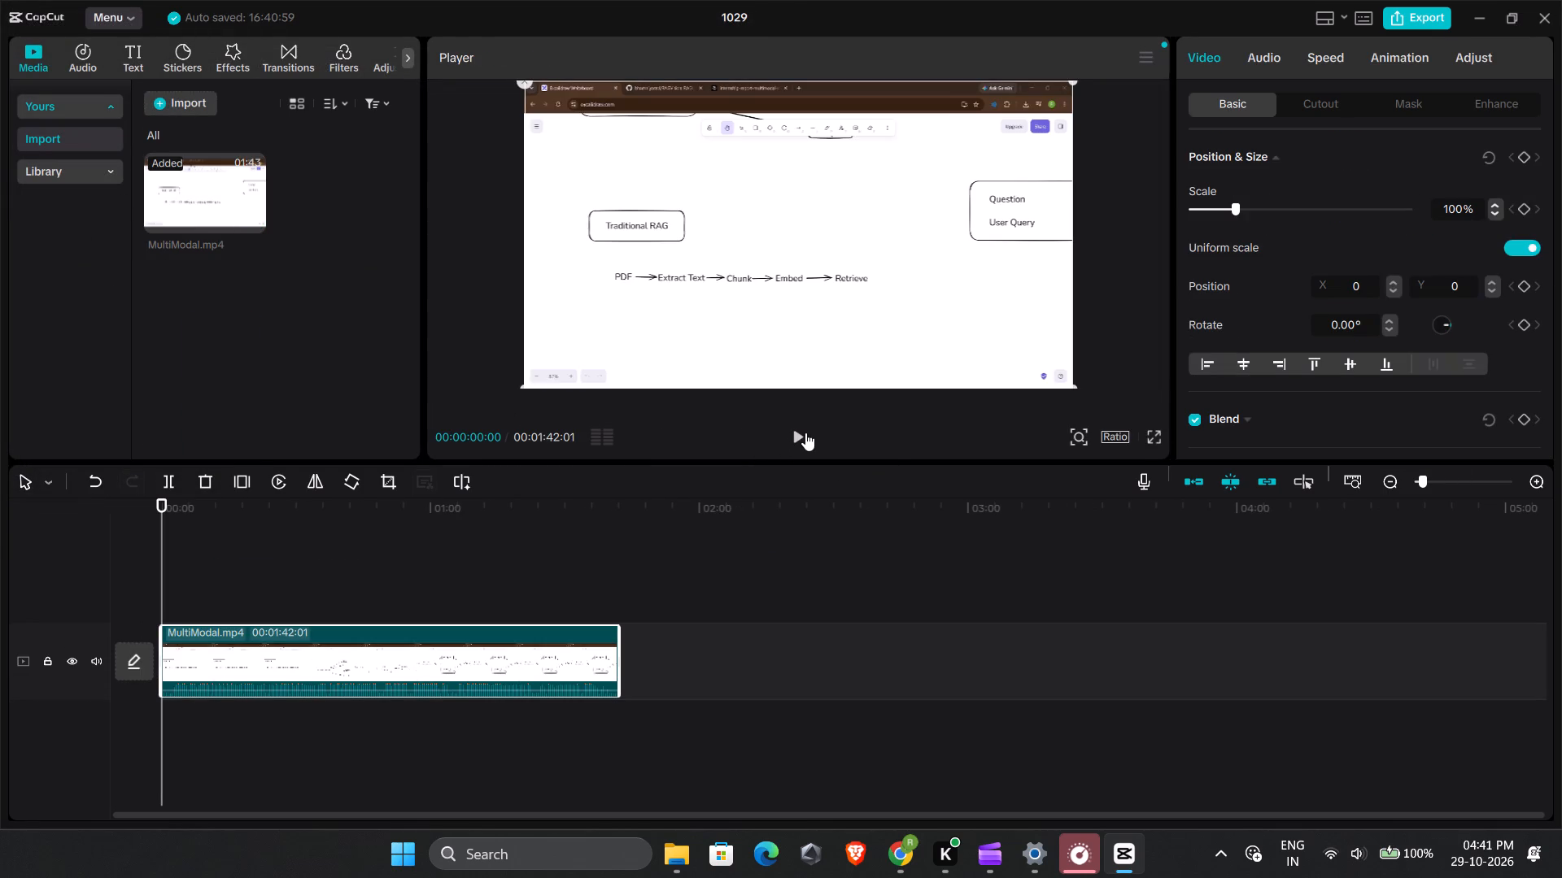
Play the opening seconds of the clip while opening and reloading the video effects library, and pause playback.
click(796, 437)
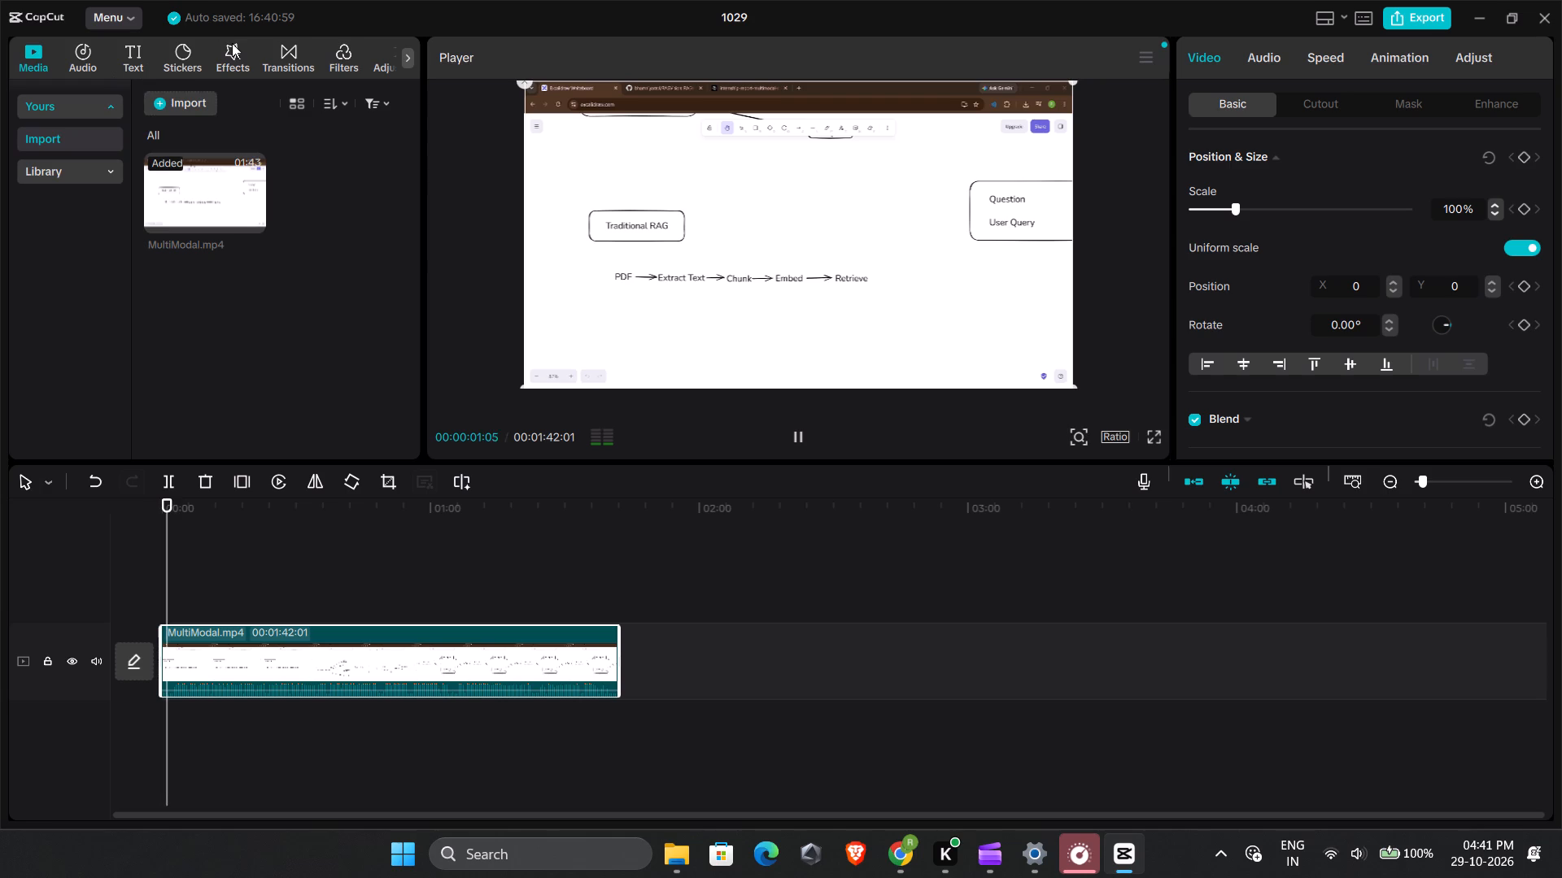
click(232, 43)
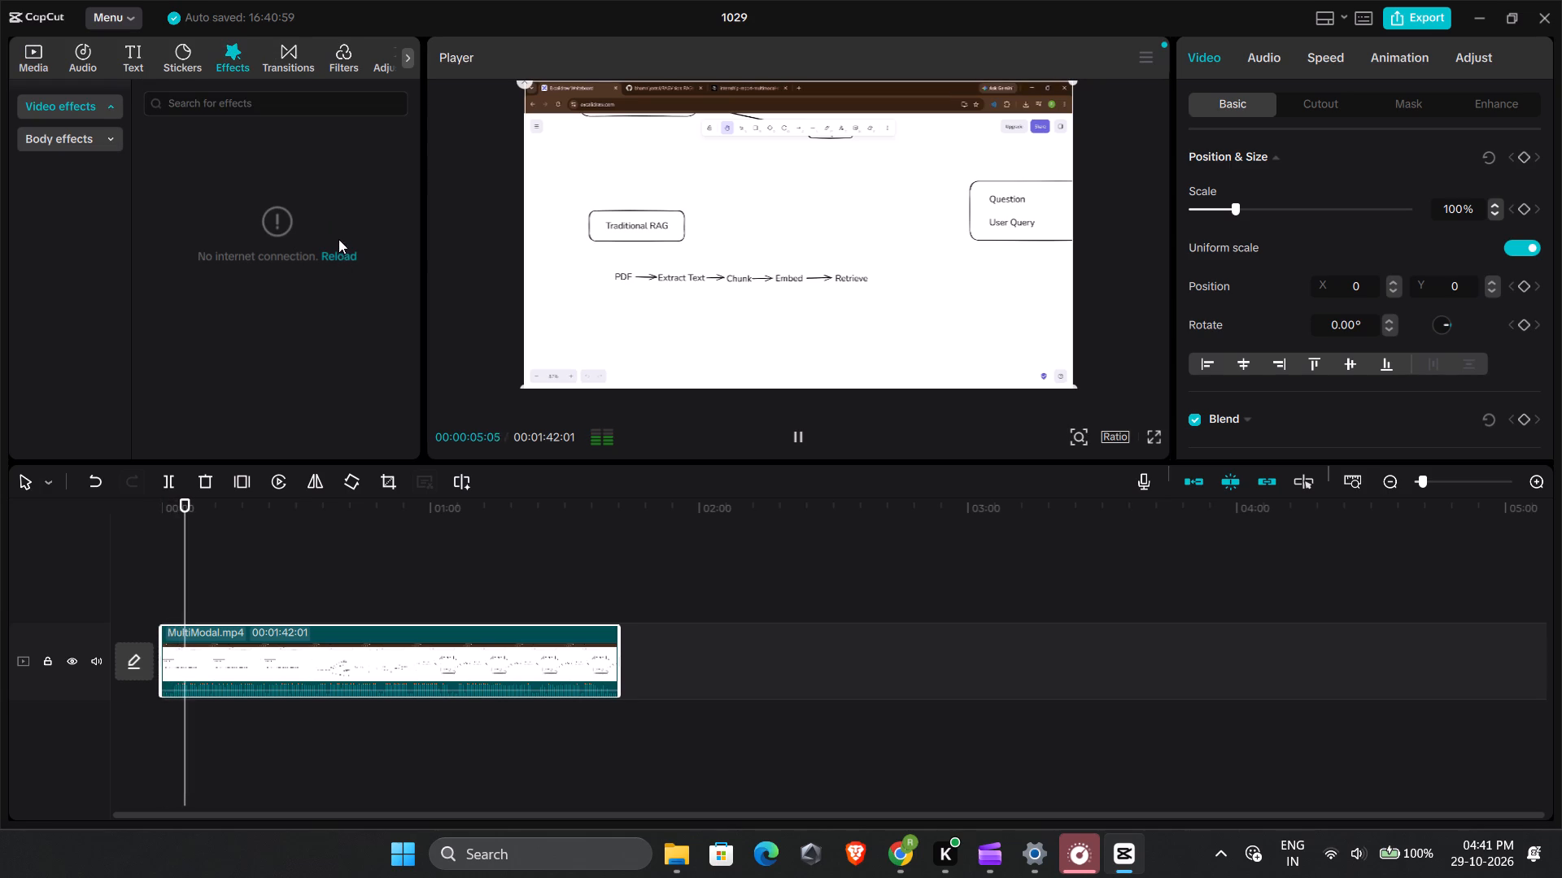
click(338, 258)
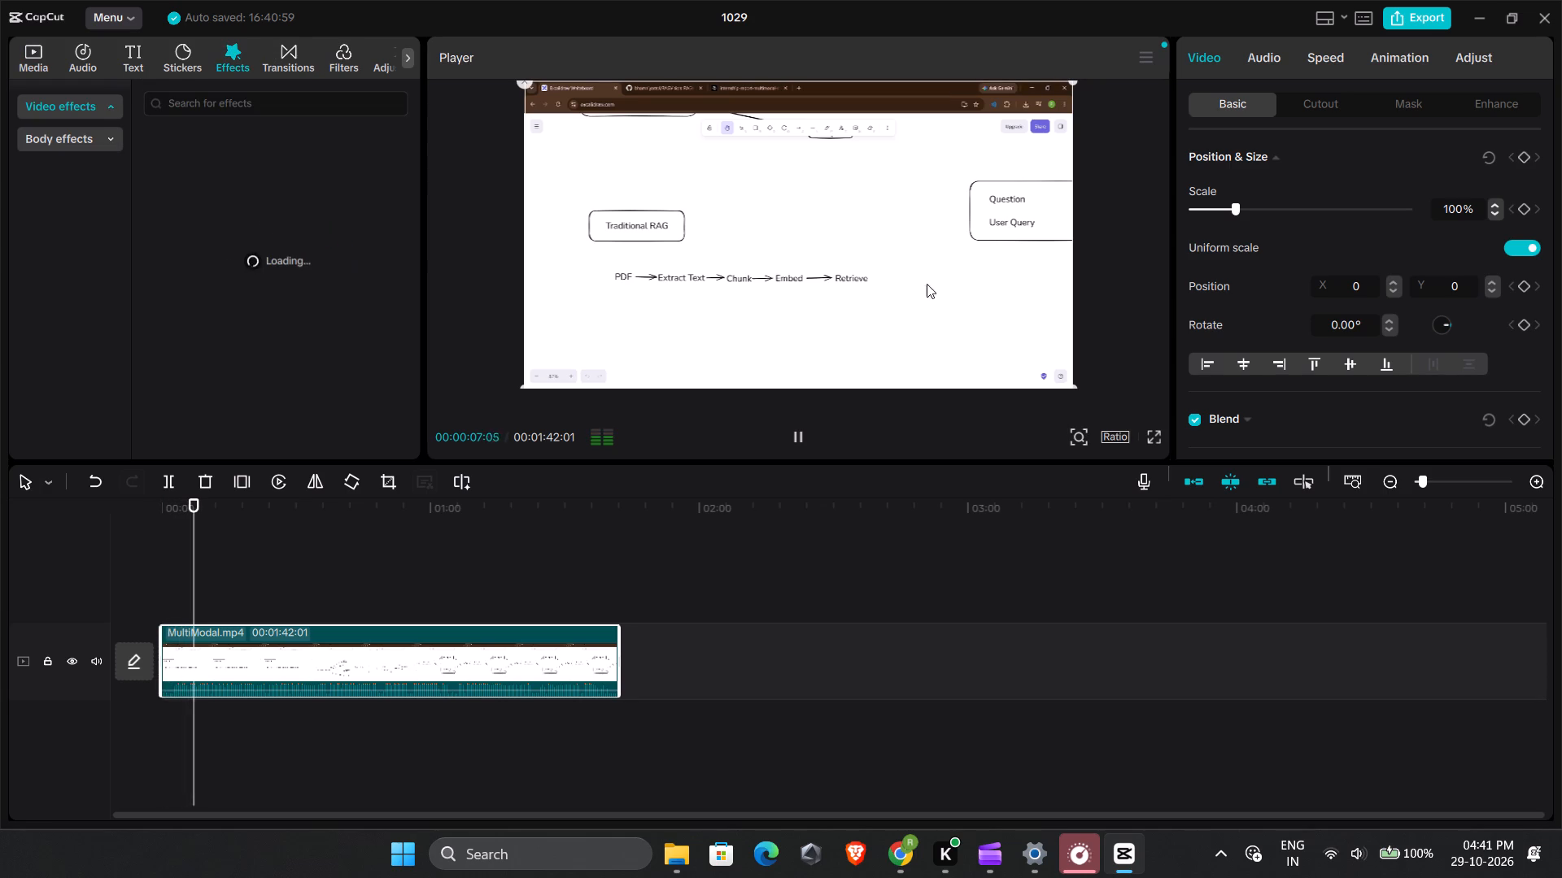
click(809, 441)
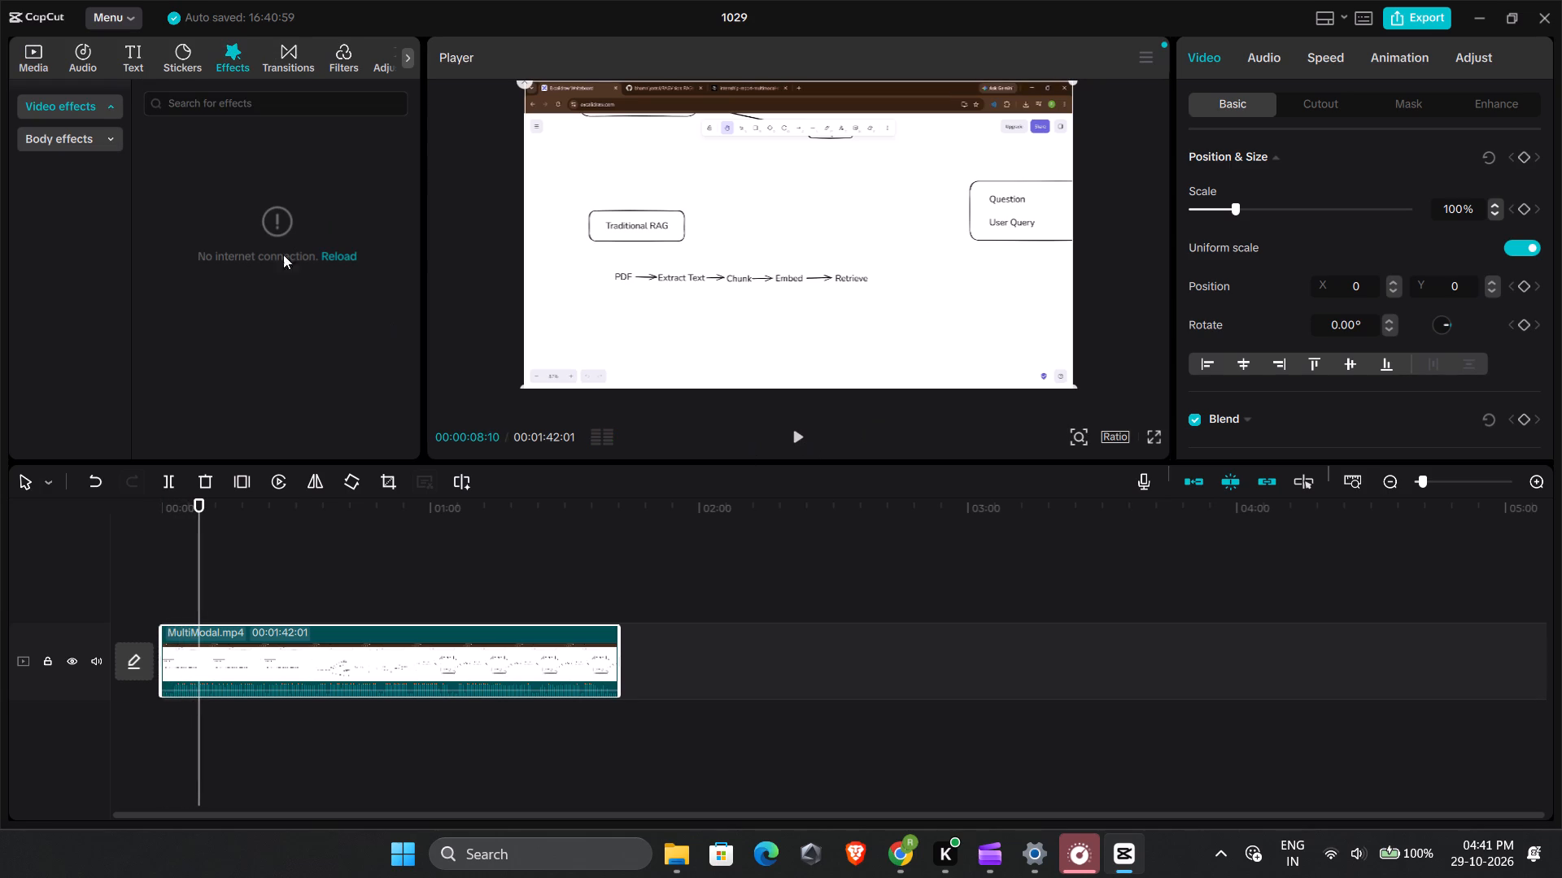
Switch to Clipchamp, play the preview of the Purple canyon YouTube intro template, and close it.
click(1479, 20)
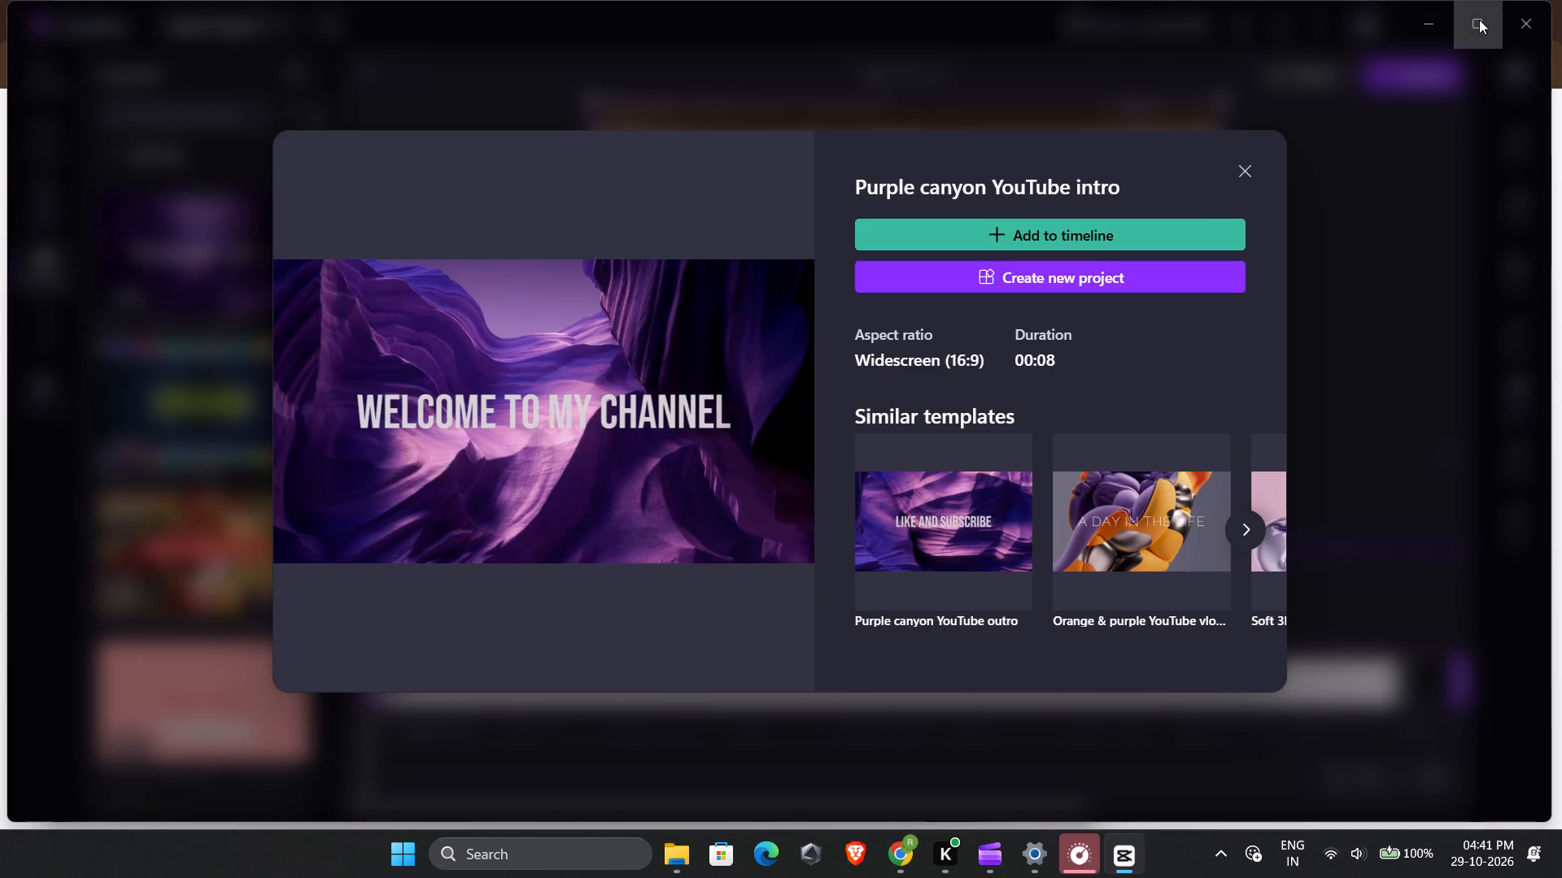
click(699, 340)
key(space)
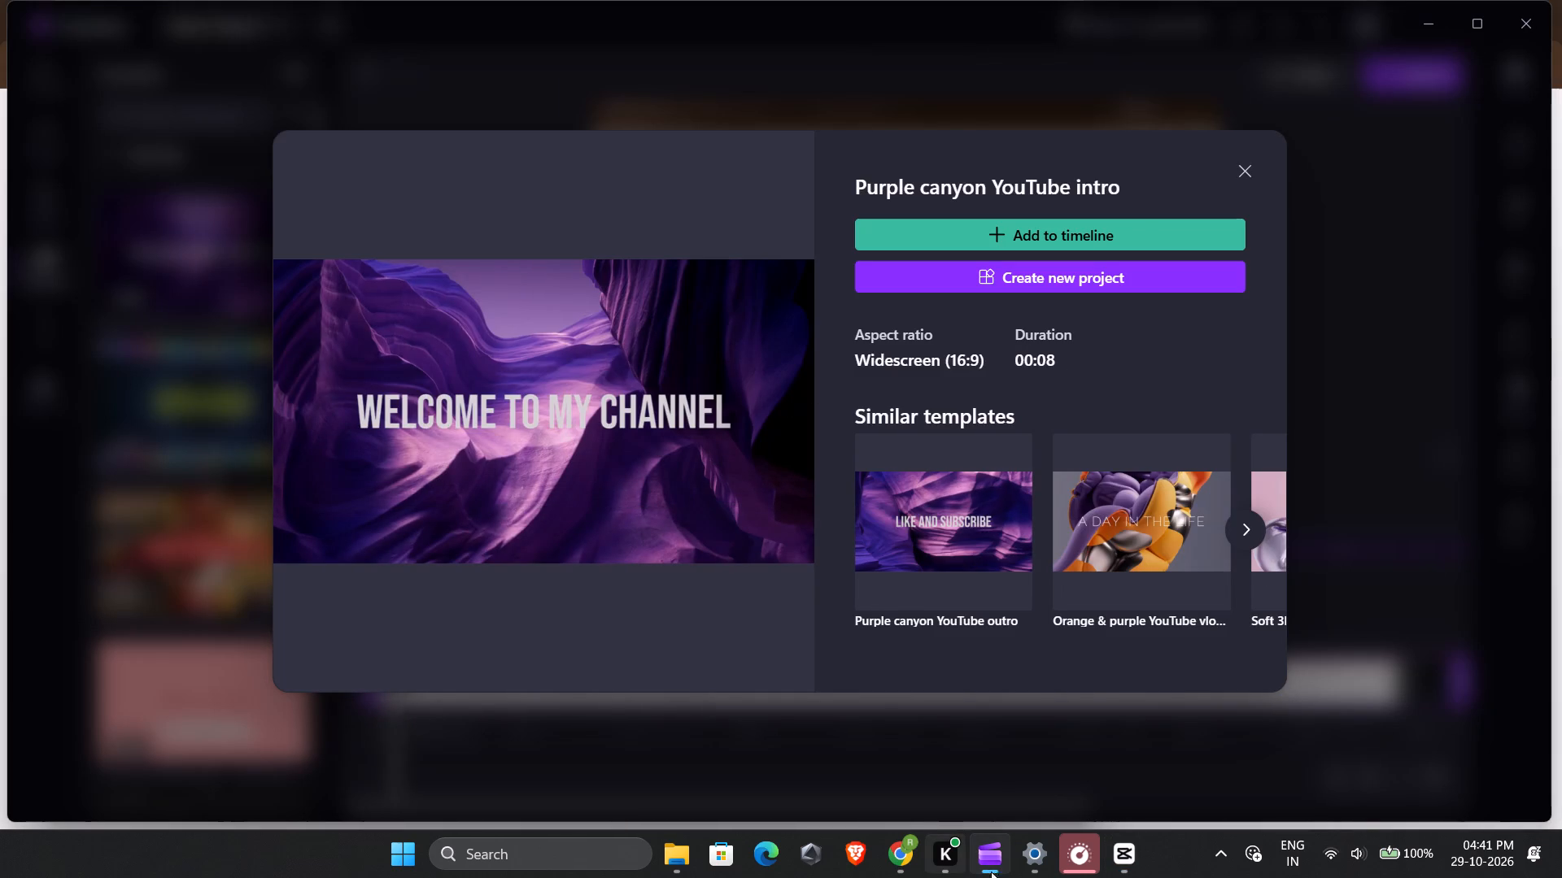
key(space)
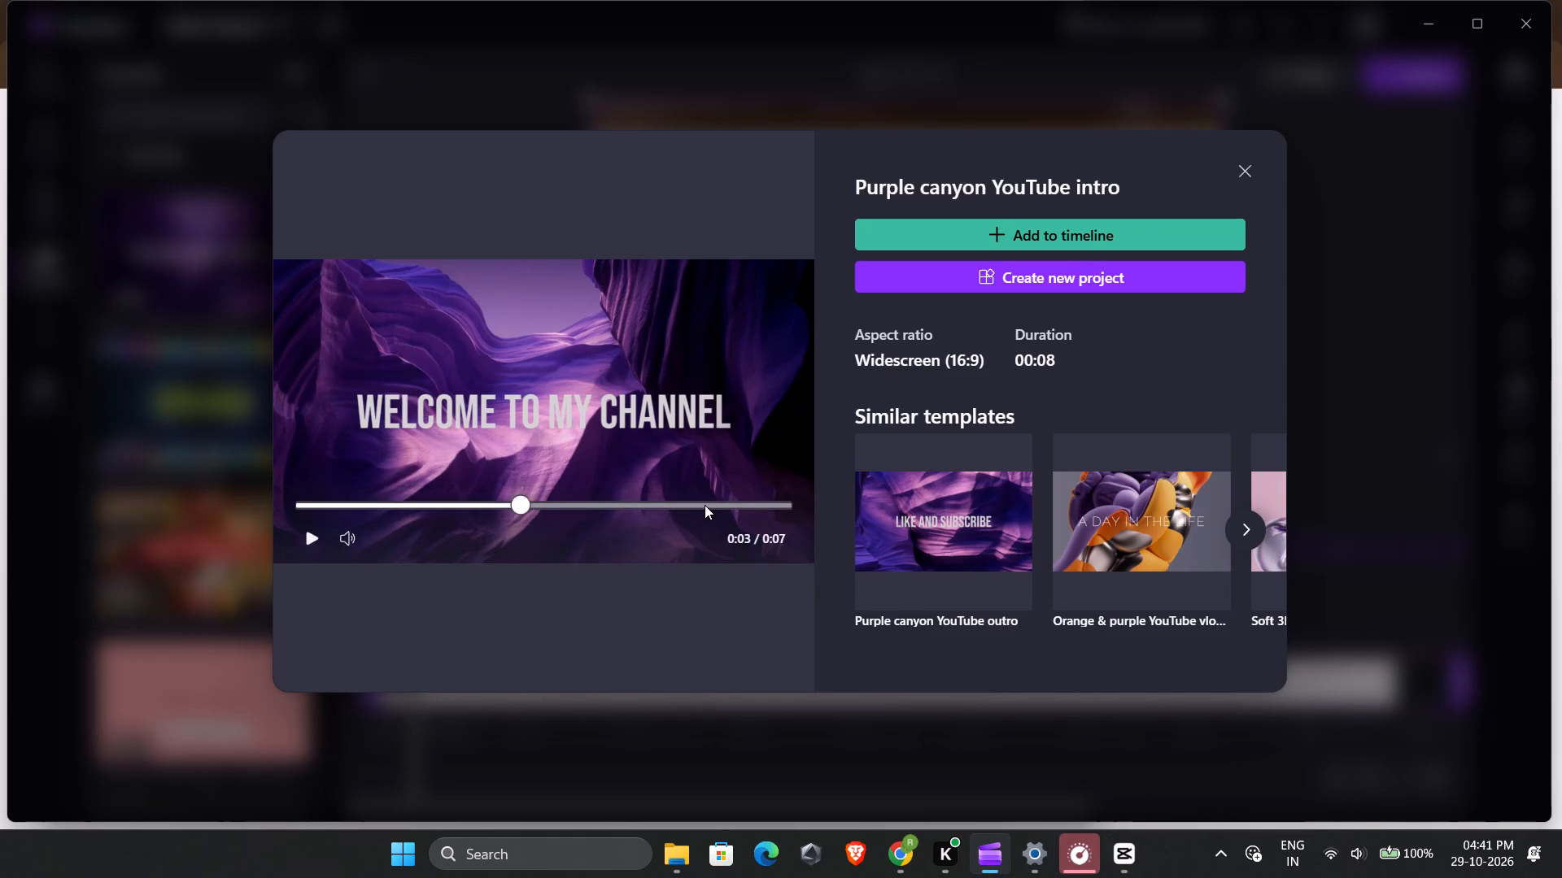
click(308, 530)
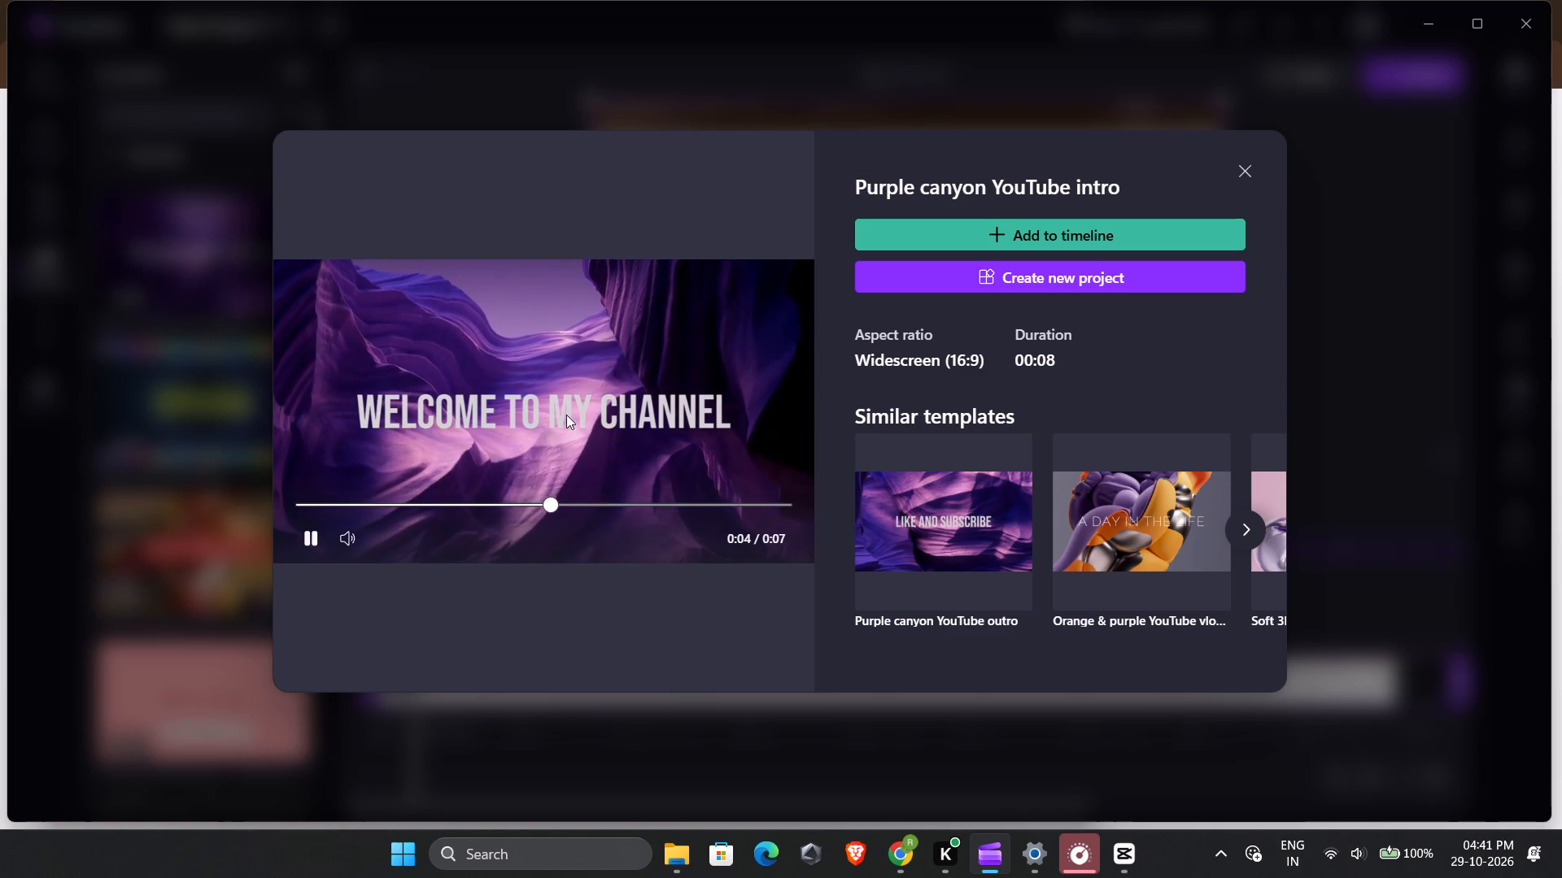
click(1356, 169)
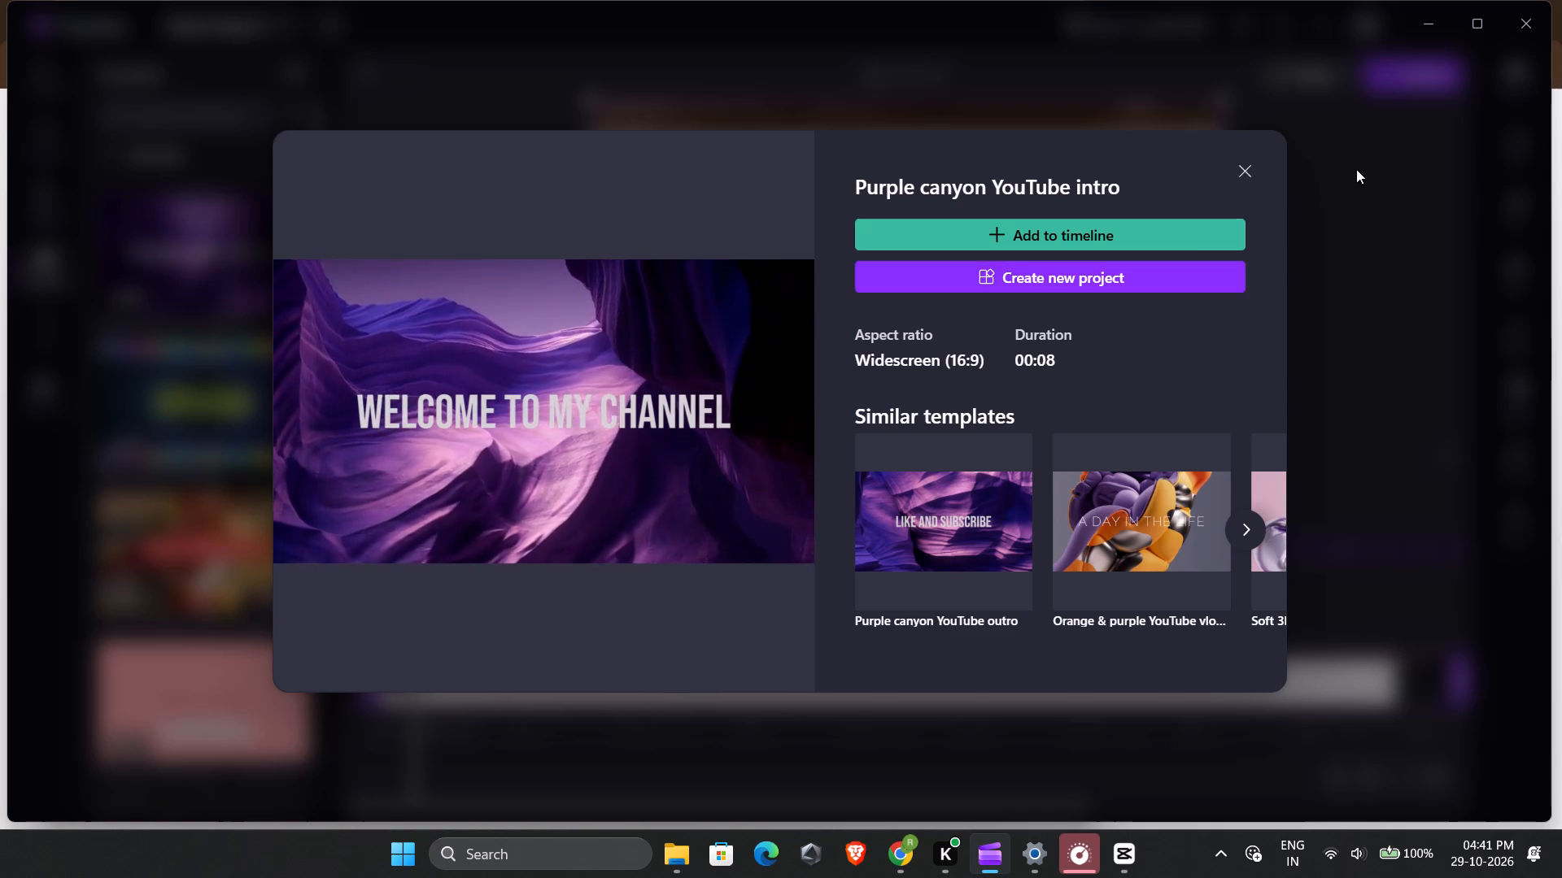
Preview the Kids YouTube explainer and Colourful YouTube explainer templates, closing the preview when finished.
click(150, 414)
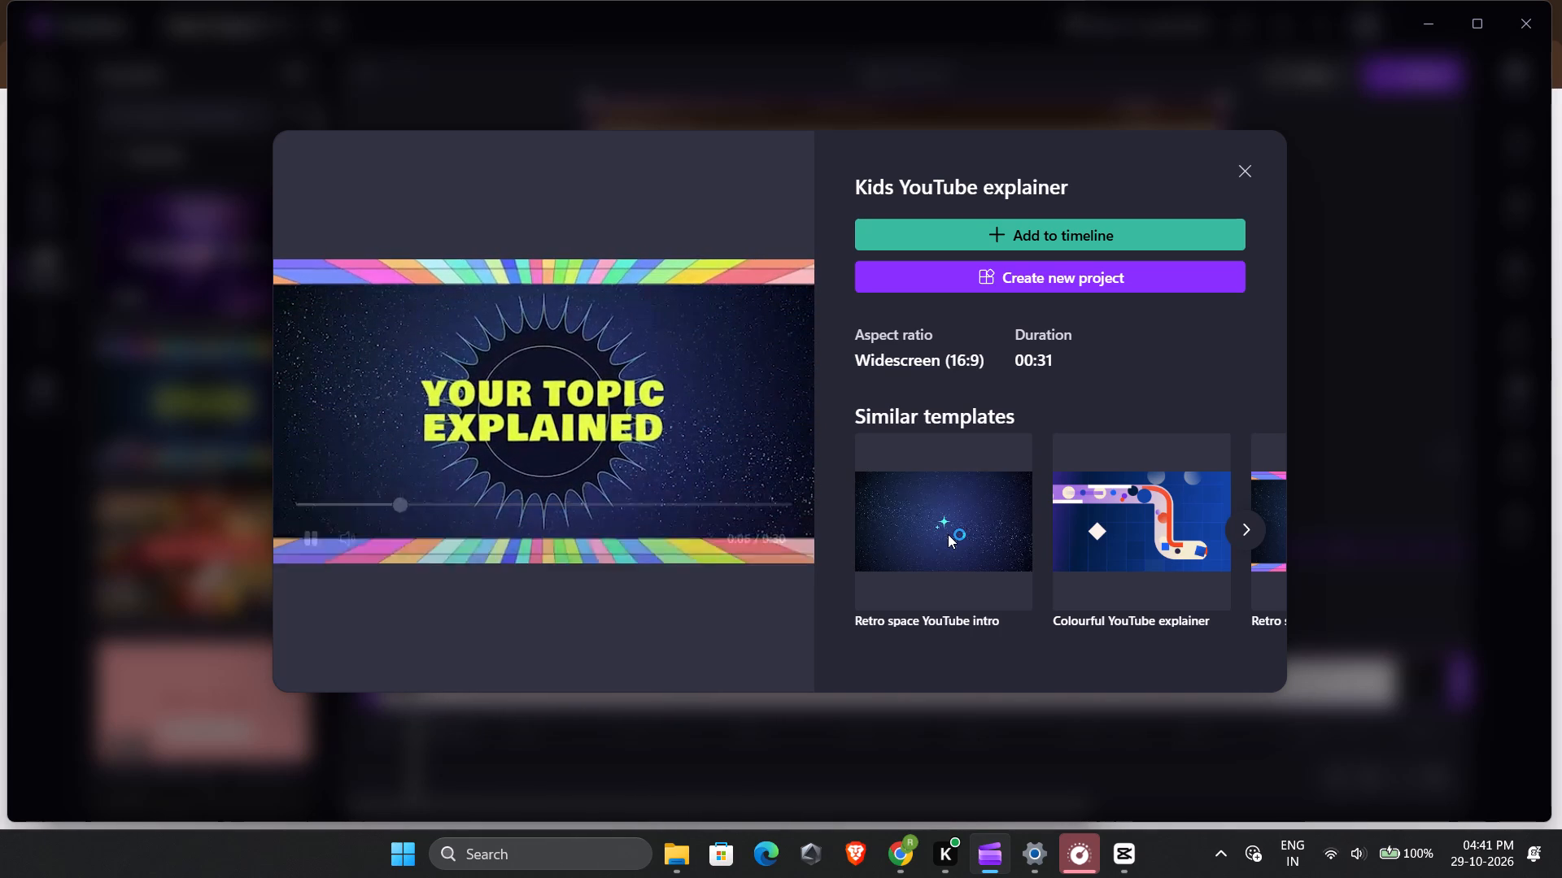
scroll(948, 534, left, 1)
click(1132, 532)
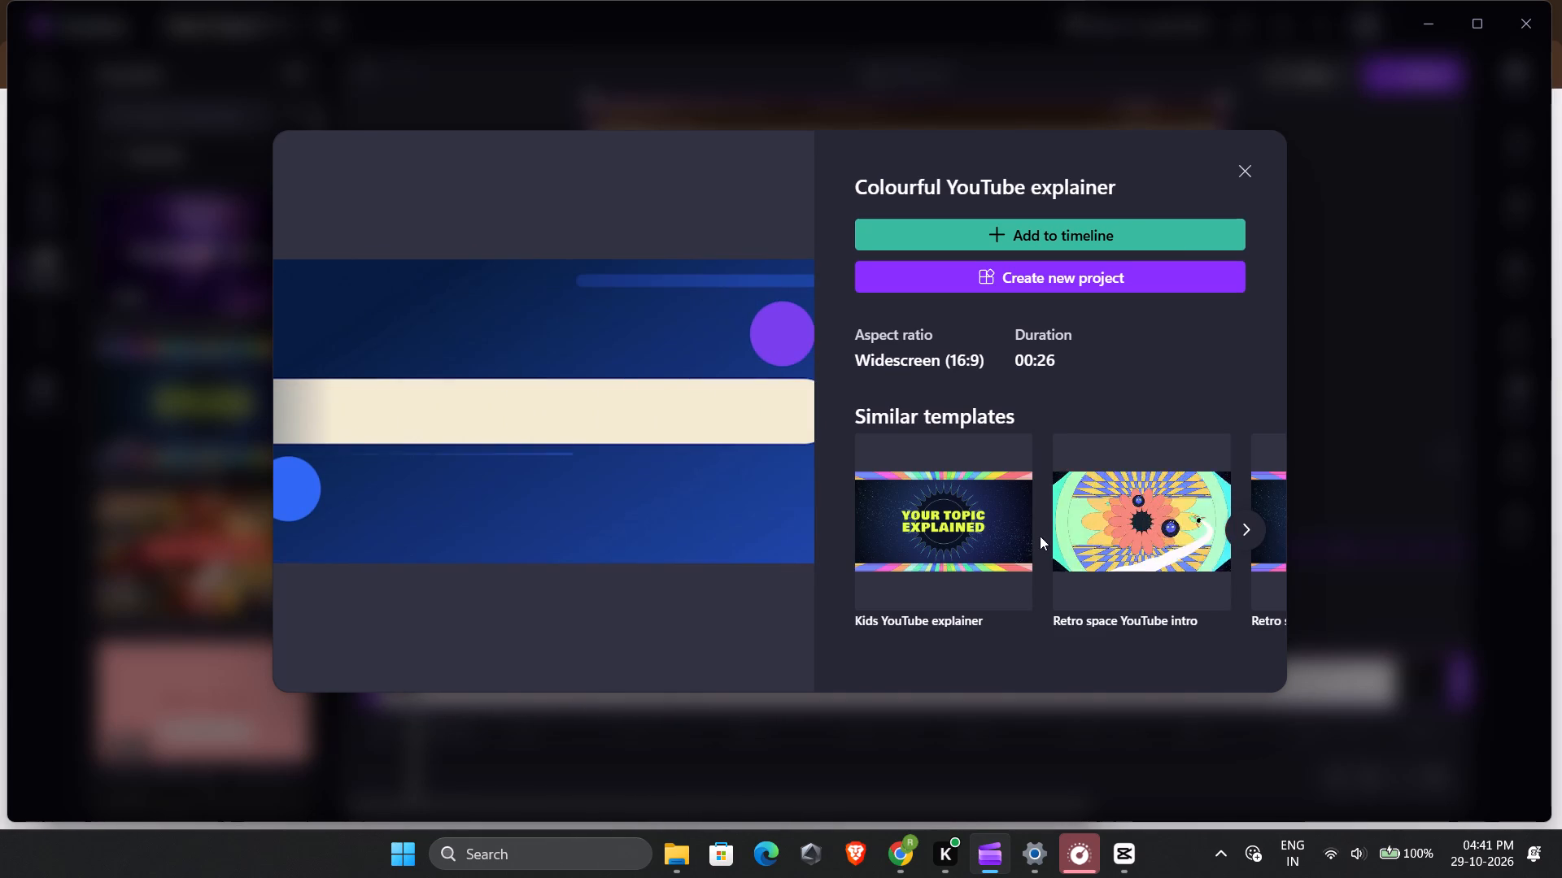
click(557, 309)
key(space)
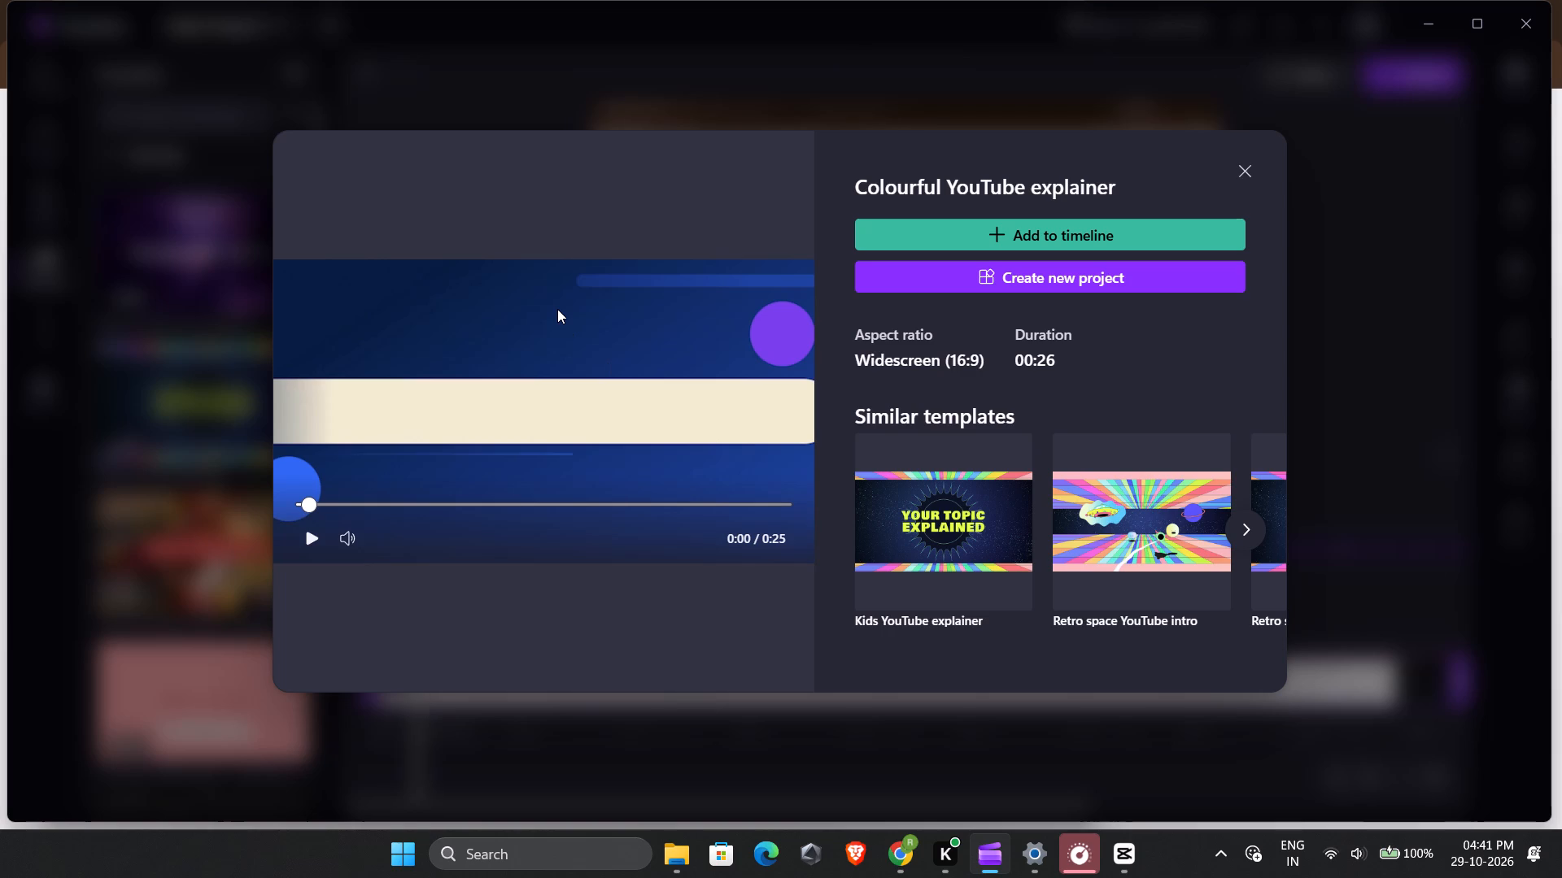
key(space)
click(311, 530)
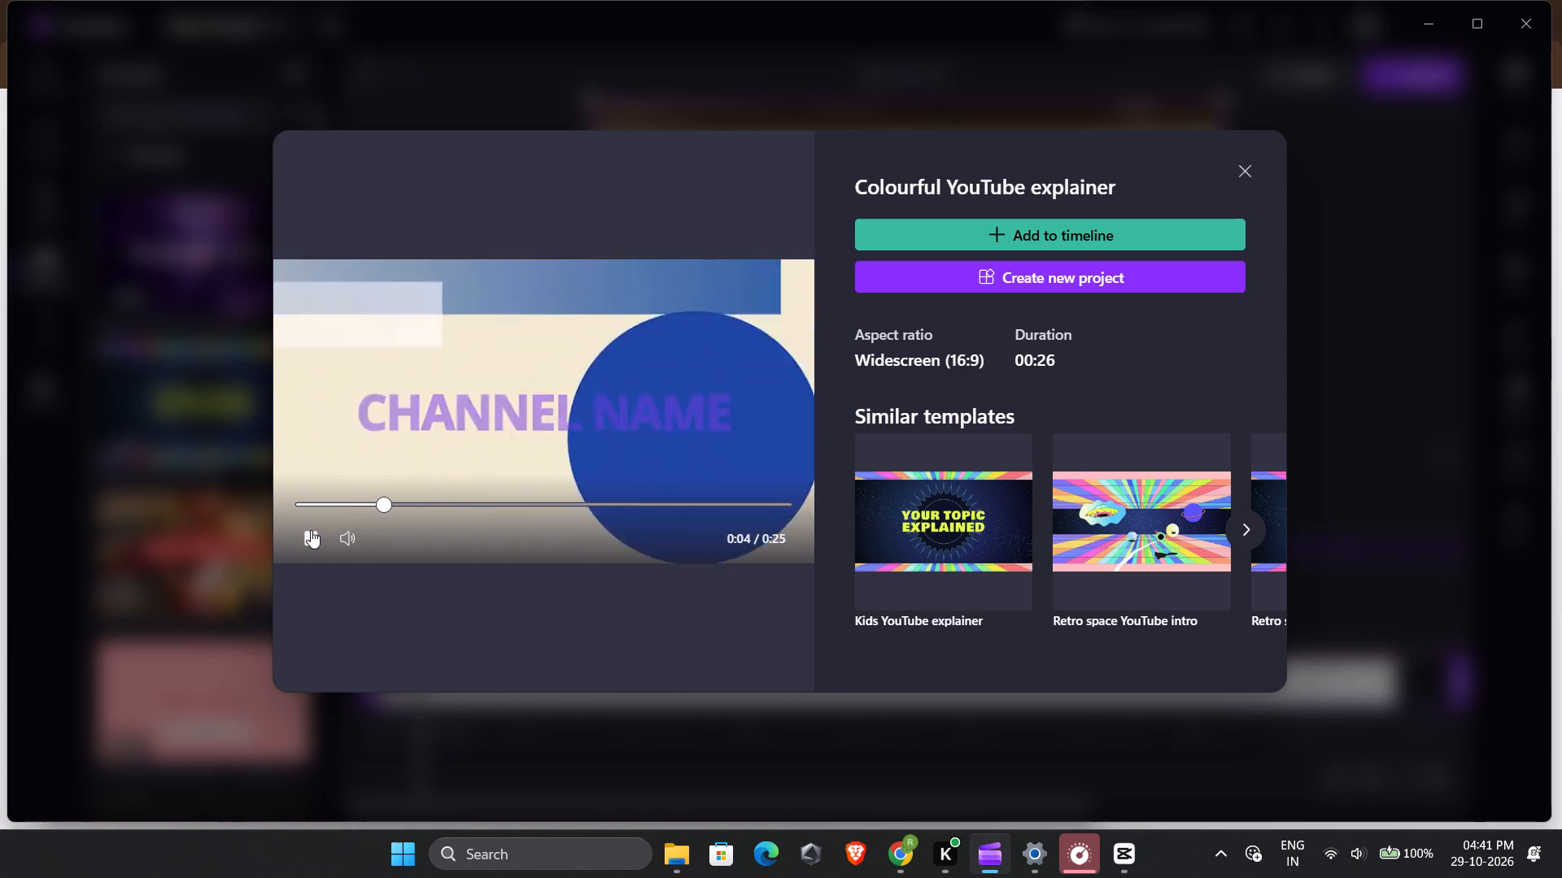
click(1244, 163)
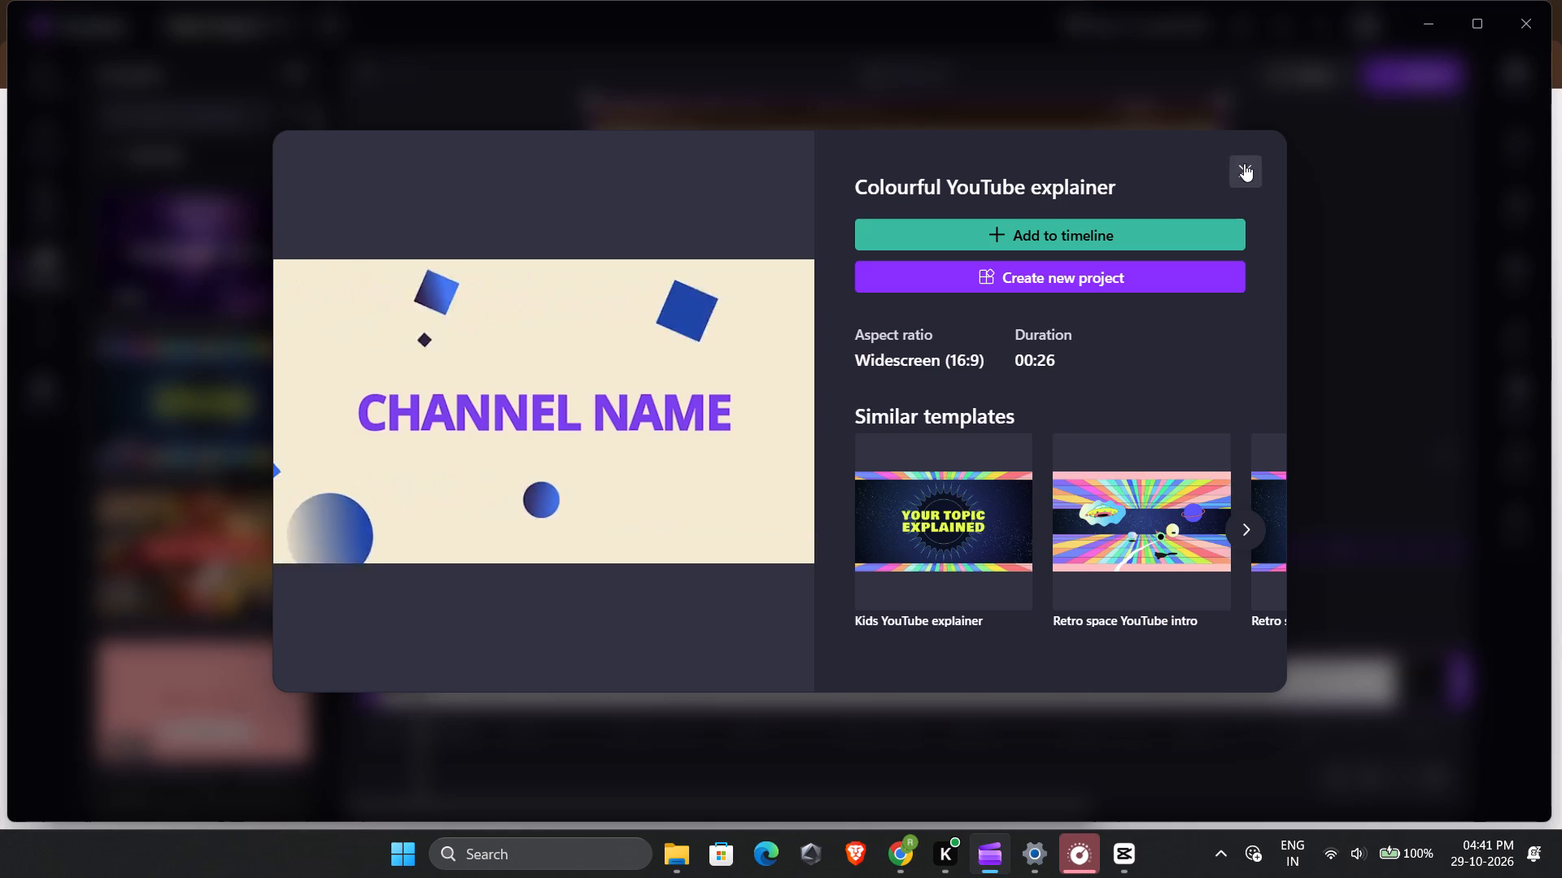
Browse the YouTube templates and preview the YouTube cooking outro - cooking with love template.
scroll(222, 470, down, 6)
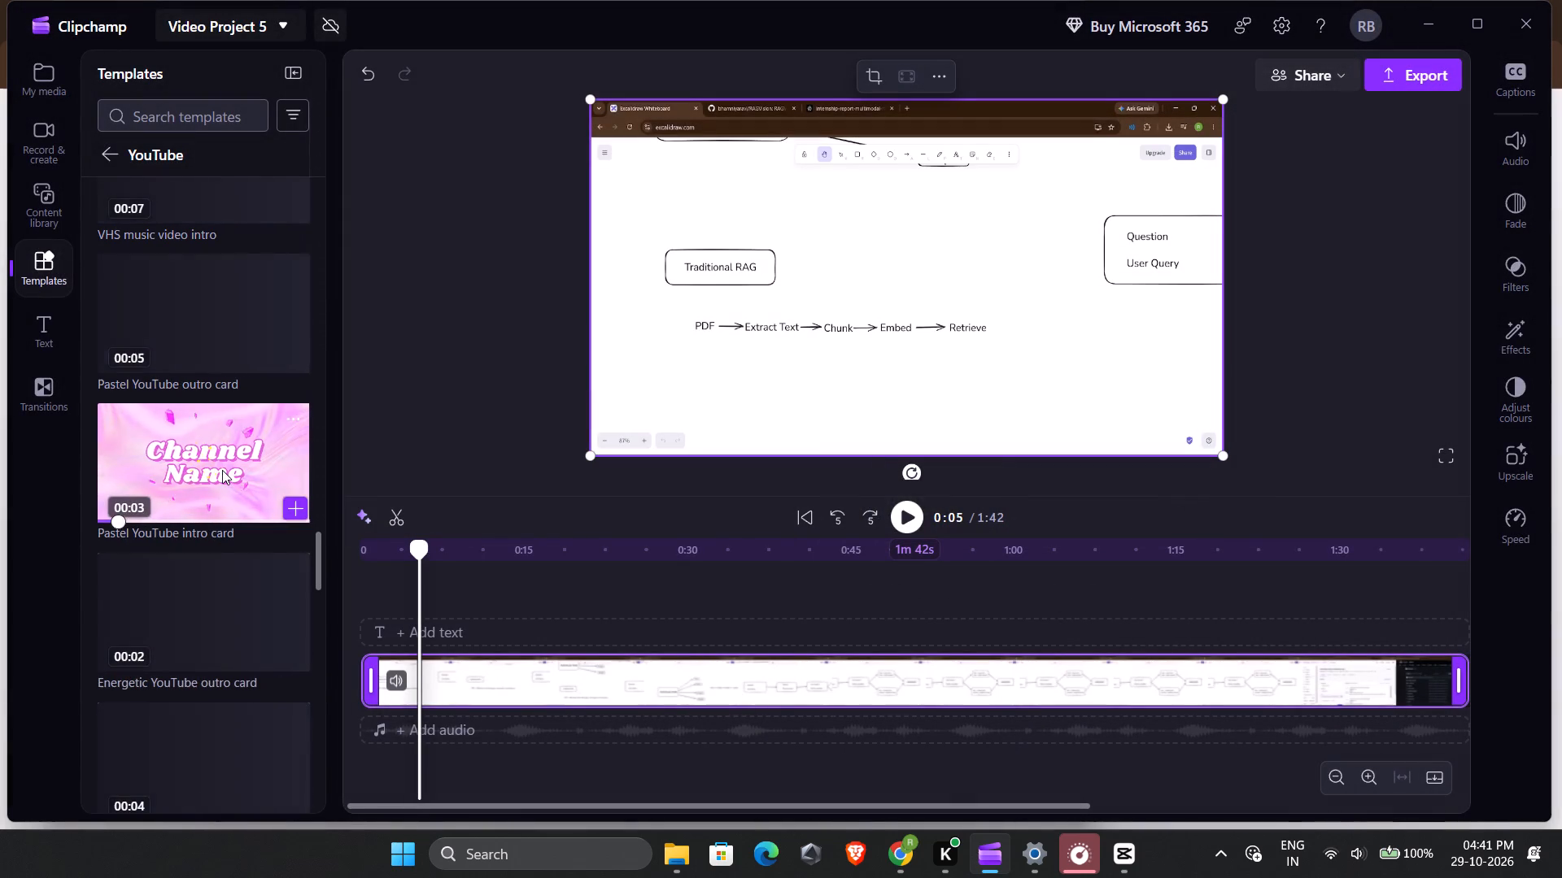
scroll(214, 280, up, 18)
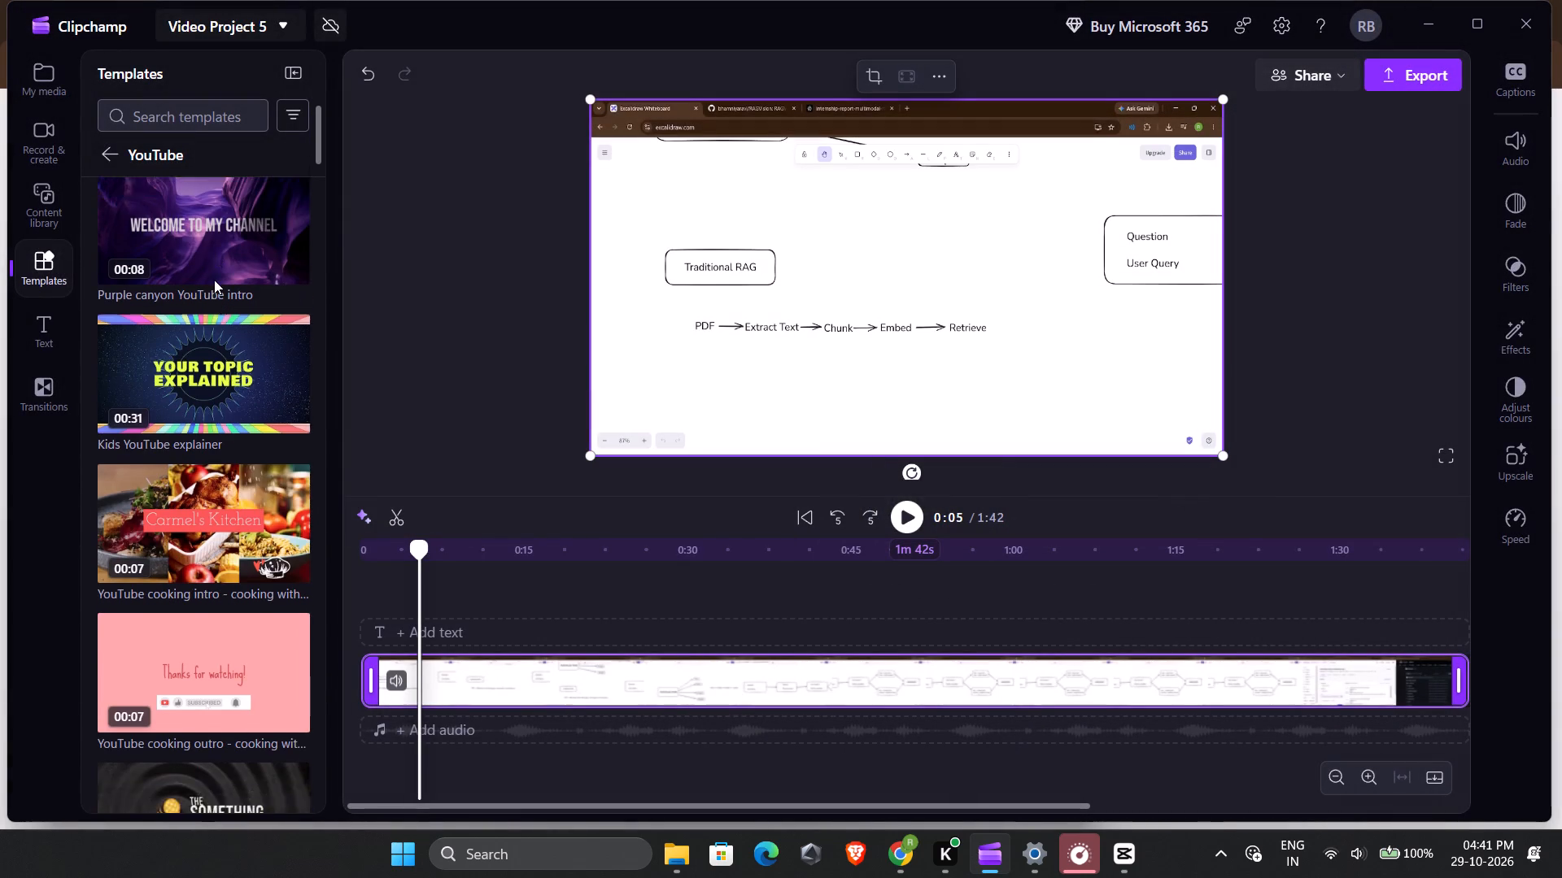
scroll(197, 624, down, 1)
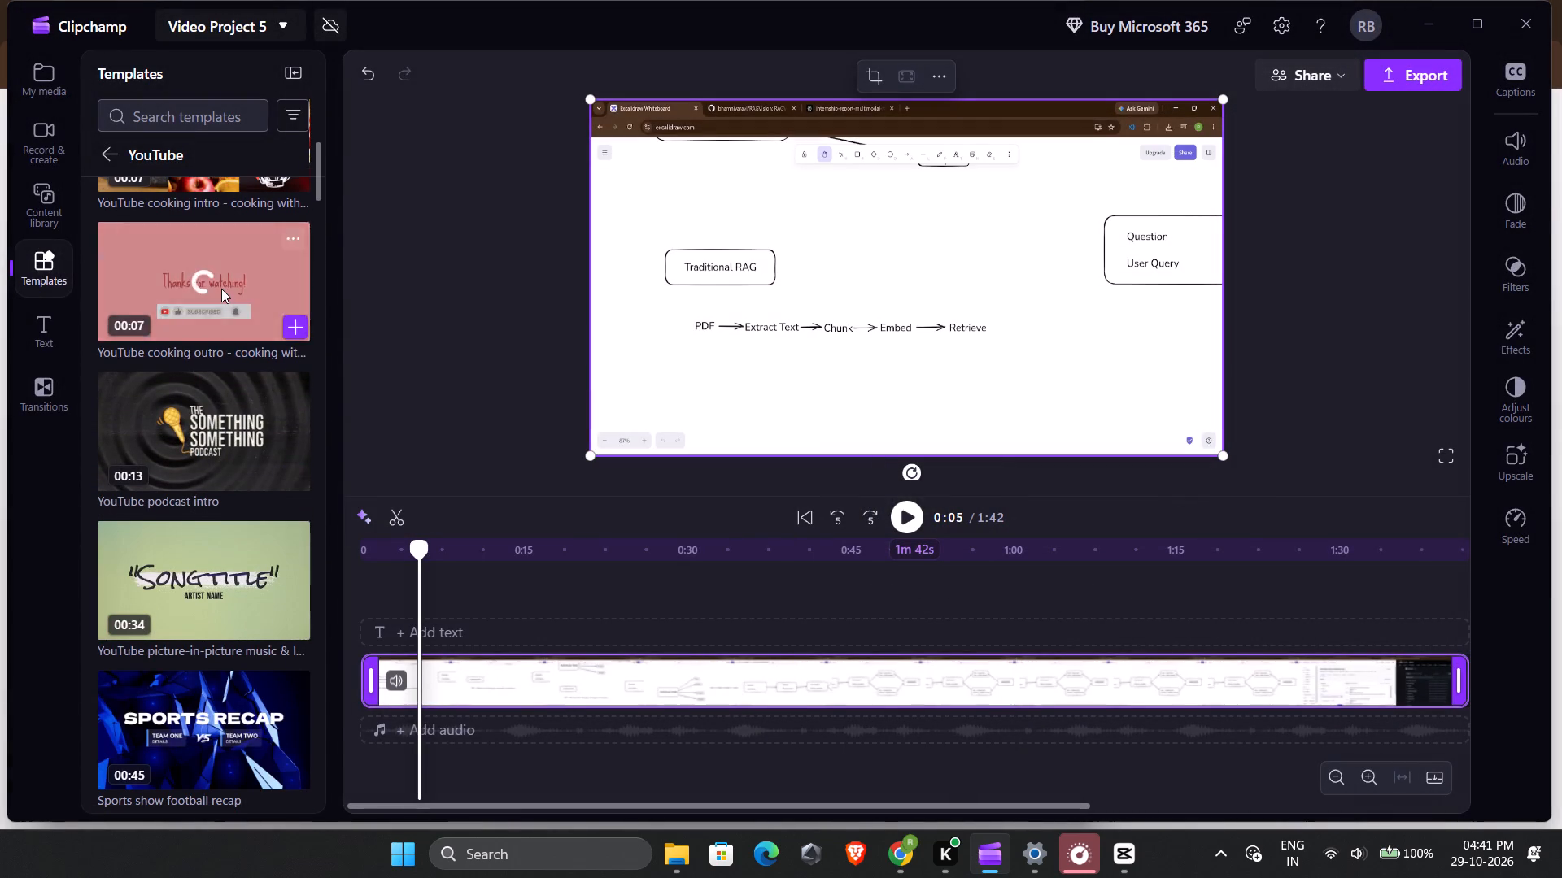
click(221, 289)
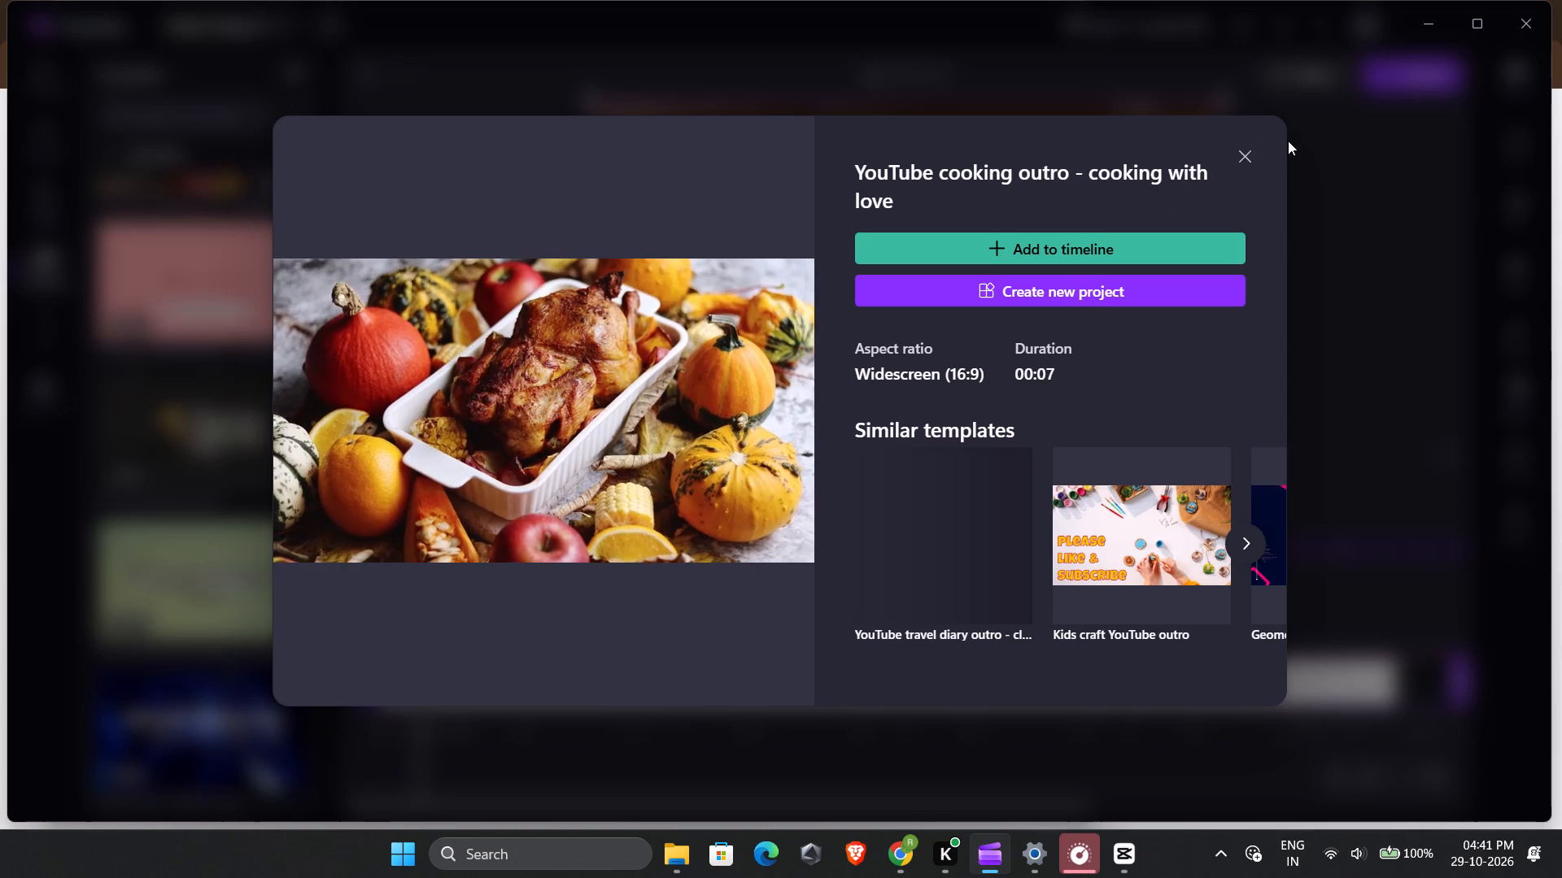
click(1248, 154)
Find the YouTube explainer template in the YouTube collection and add it to the project timeline.
scroll(266, 377, down, 1)
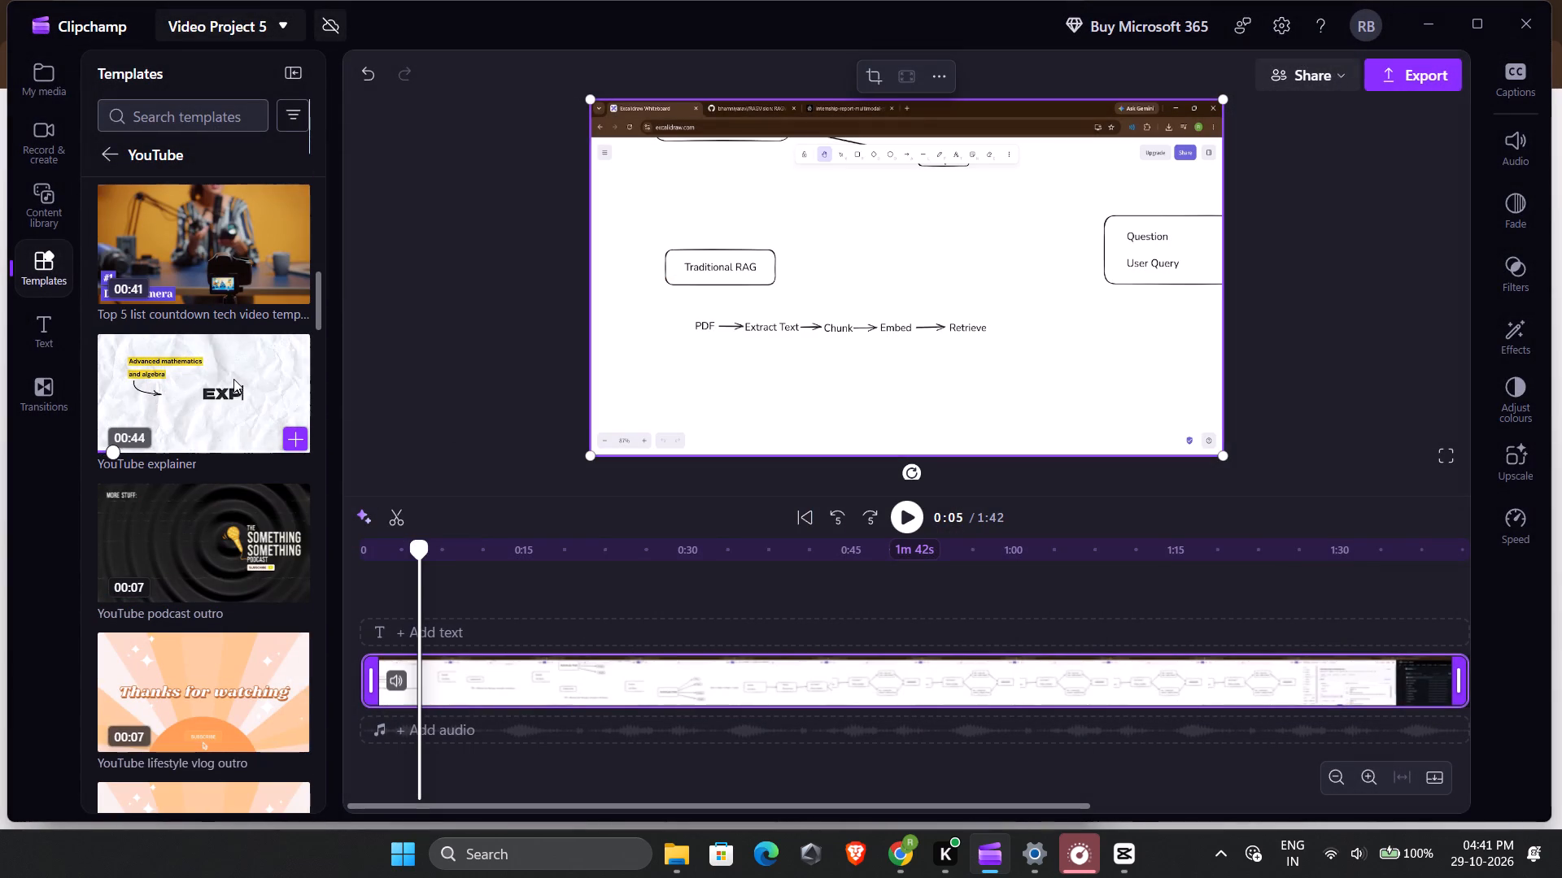
click(233, 379)
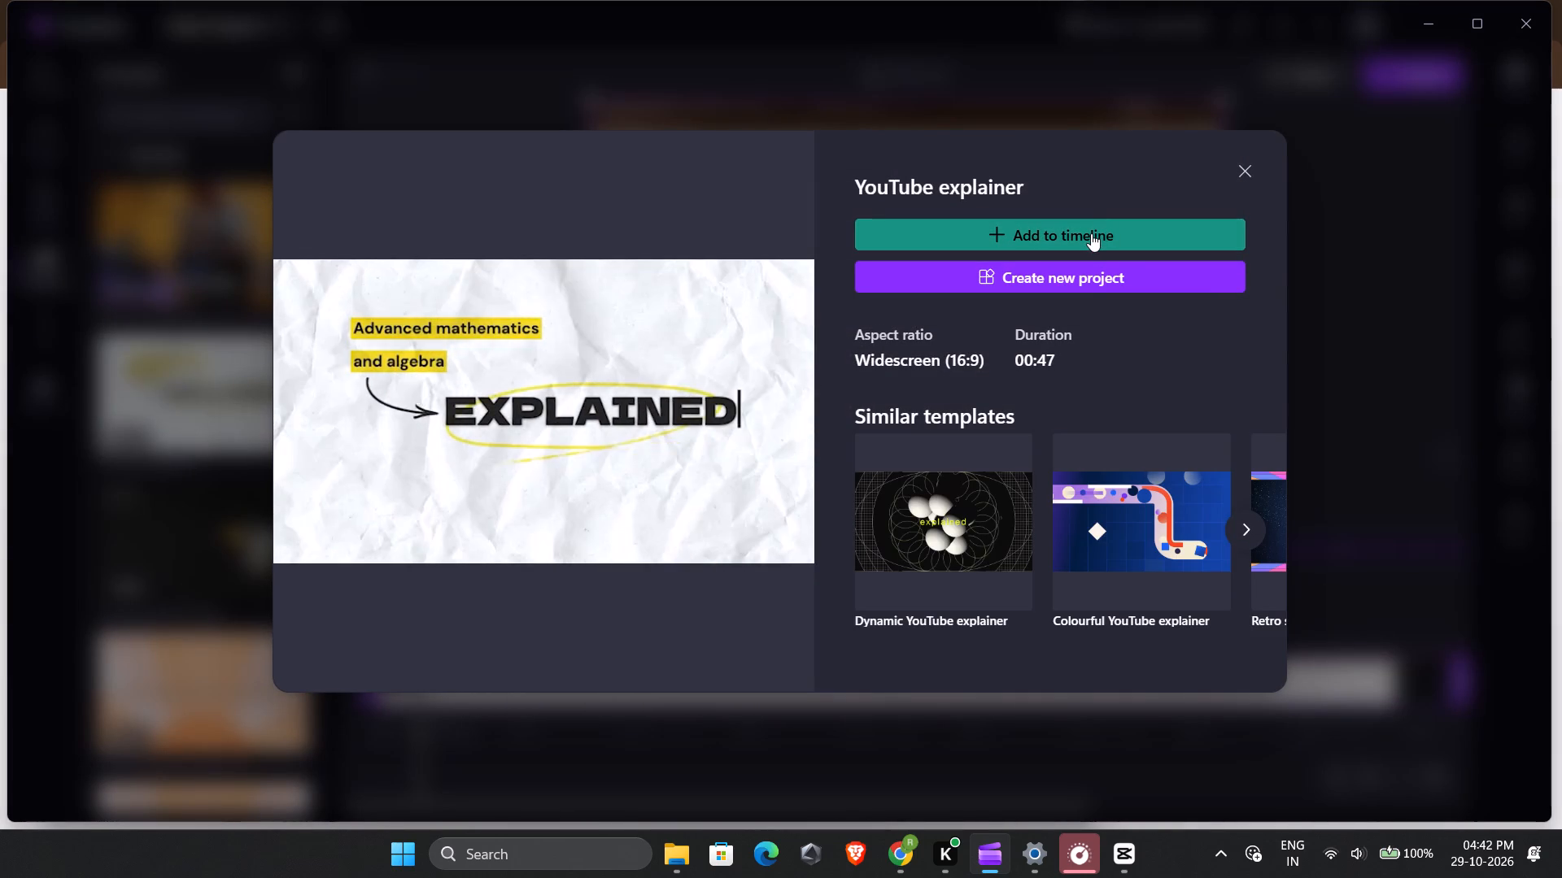
click(1091, 233)
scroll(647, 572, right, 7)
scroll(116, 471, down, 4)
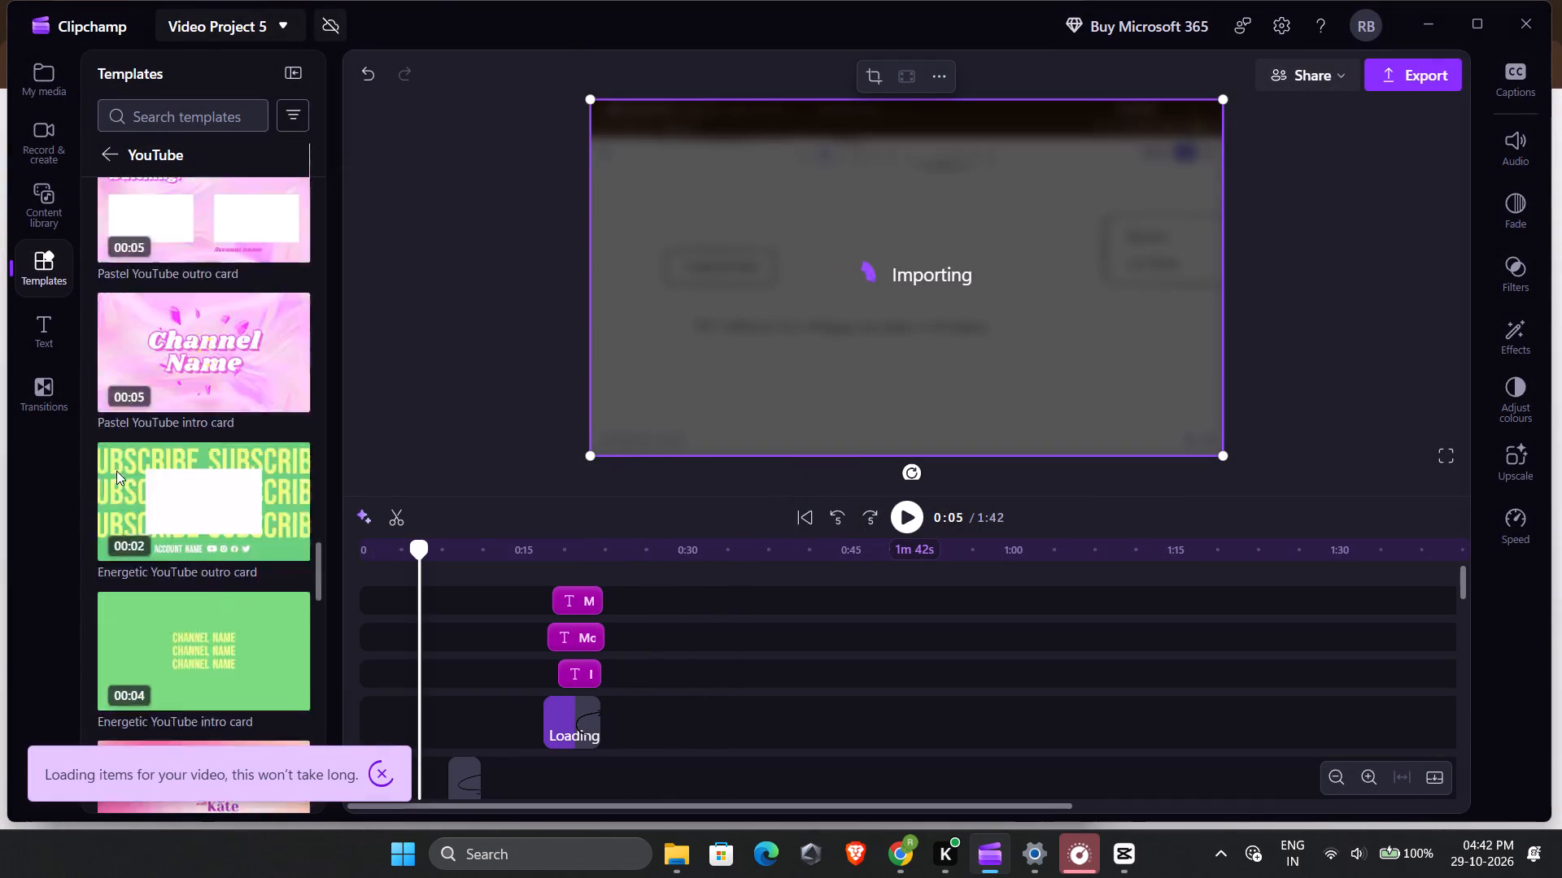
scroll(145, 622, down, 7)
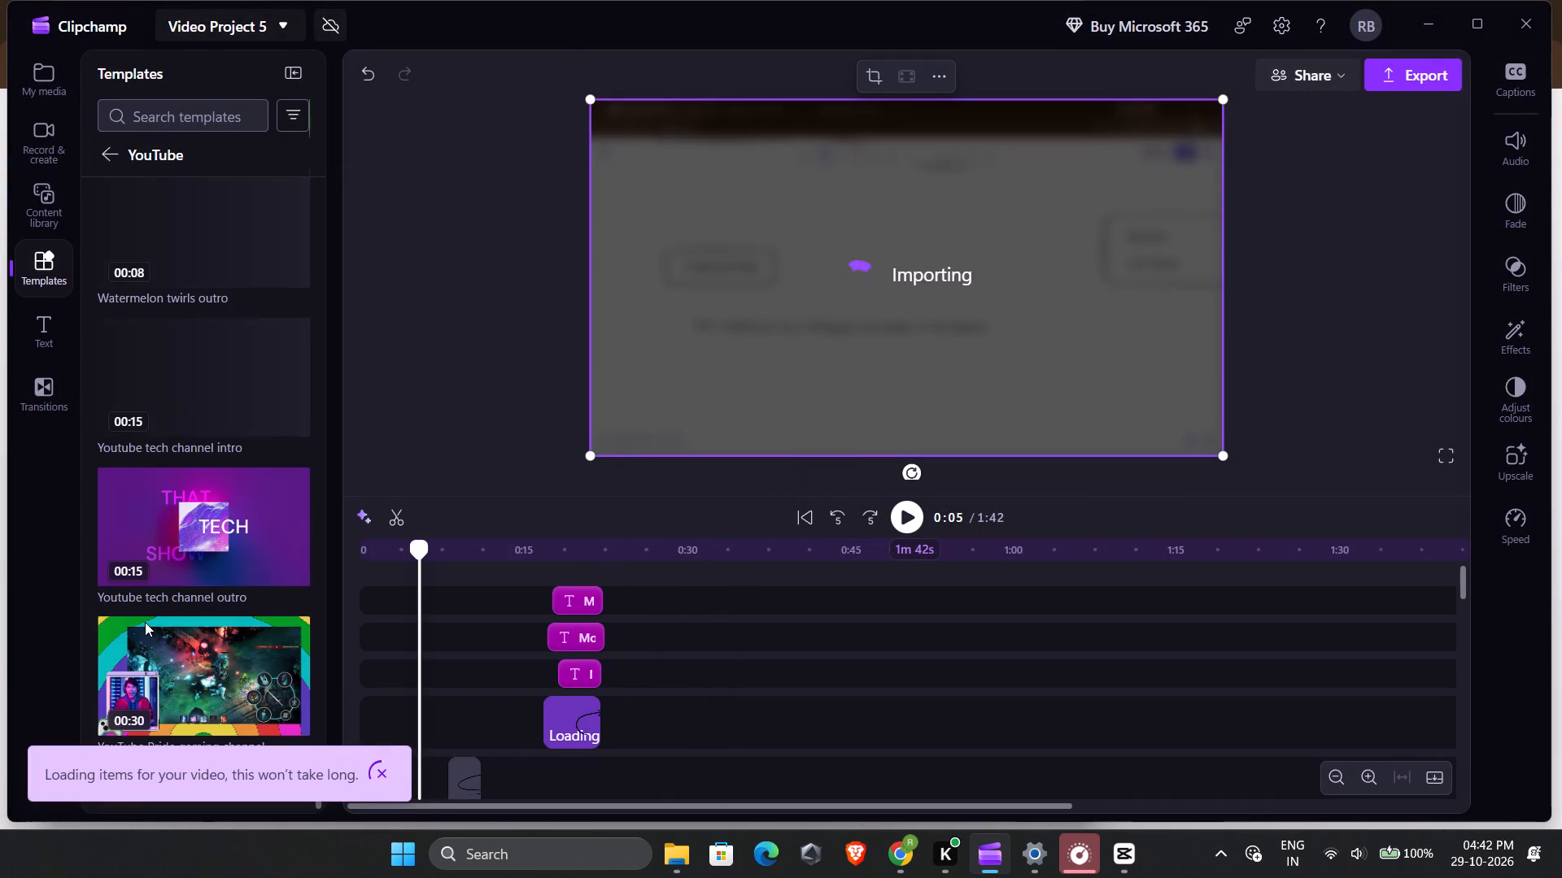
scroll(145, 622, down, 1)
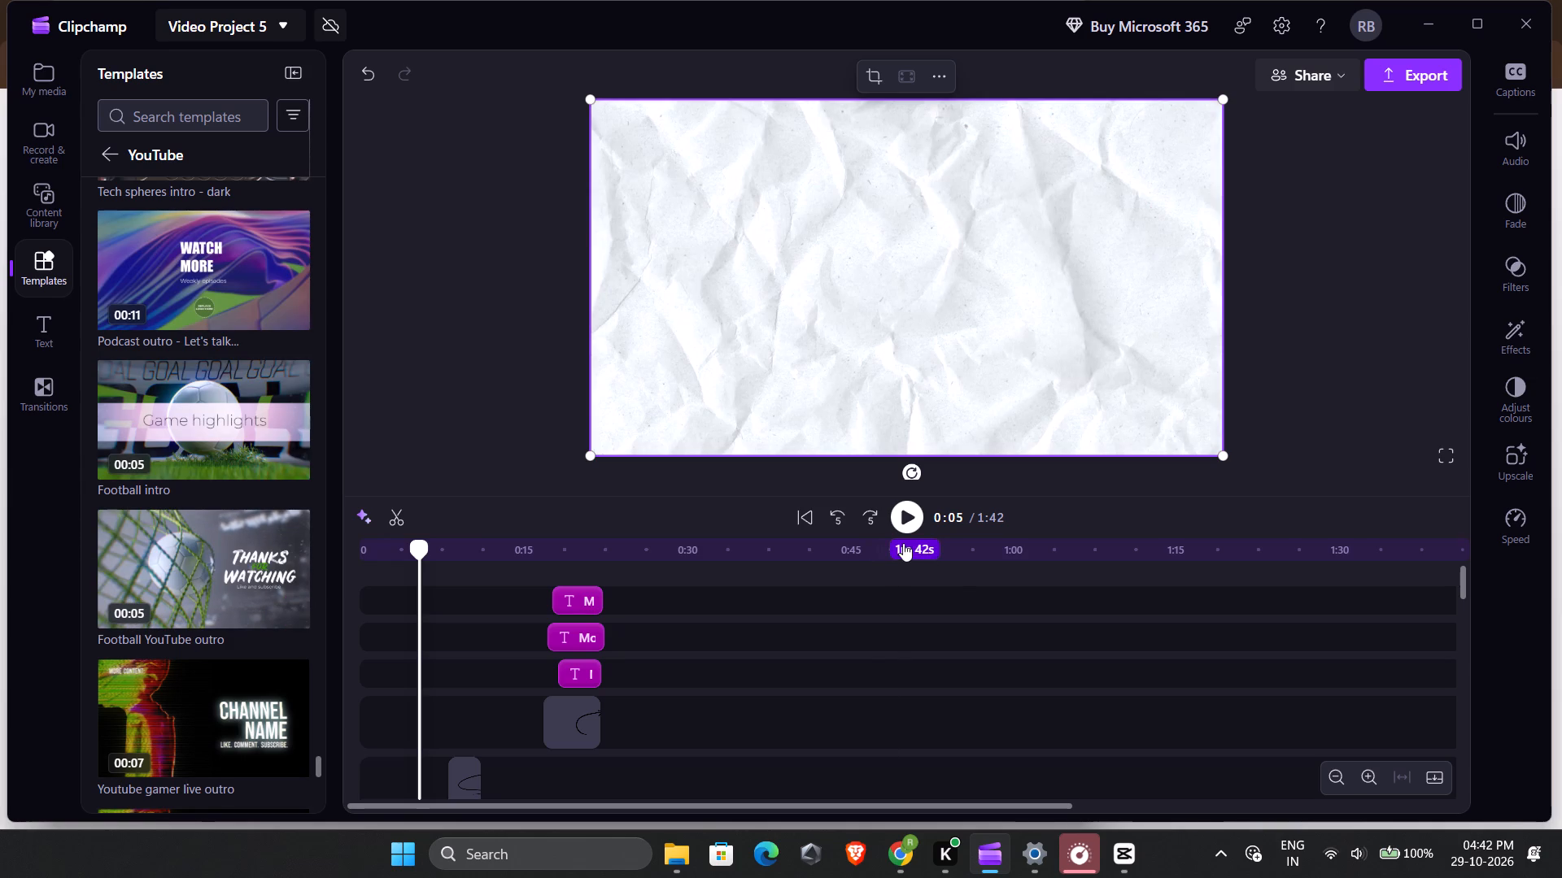
Play the added template's opening title animation from 0:05 and pause at 0:08.
click(906, 519)
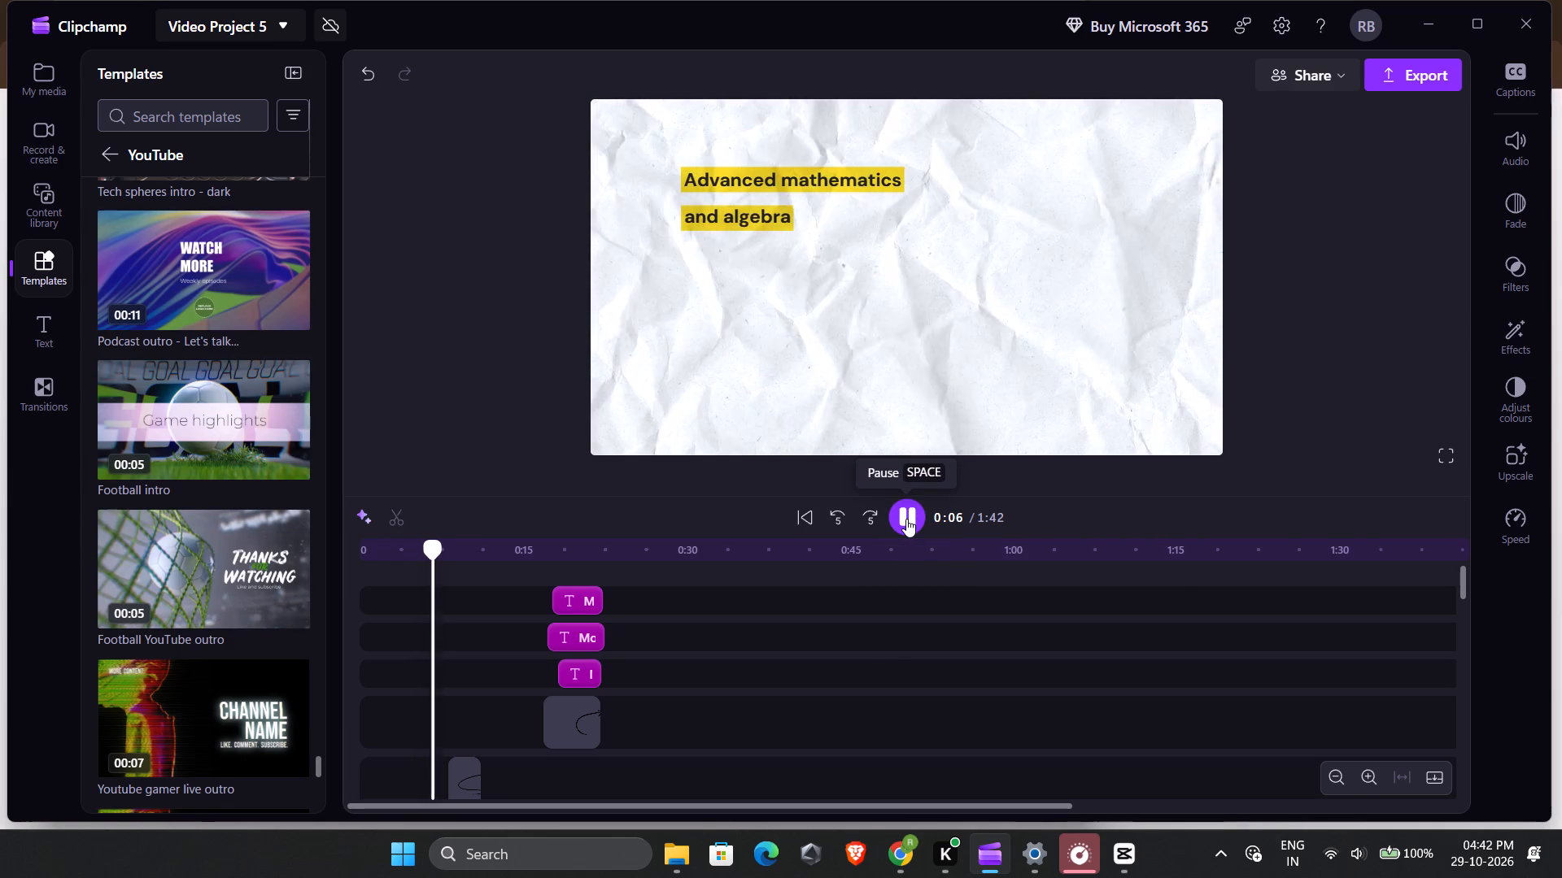
click(906, 519)
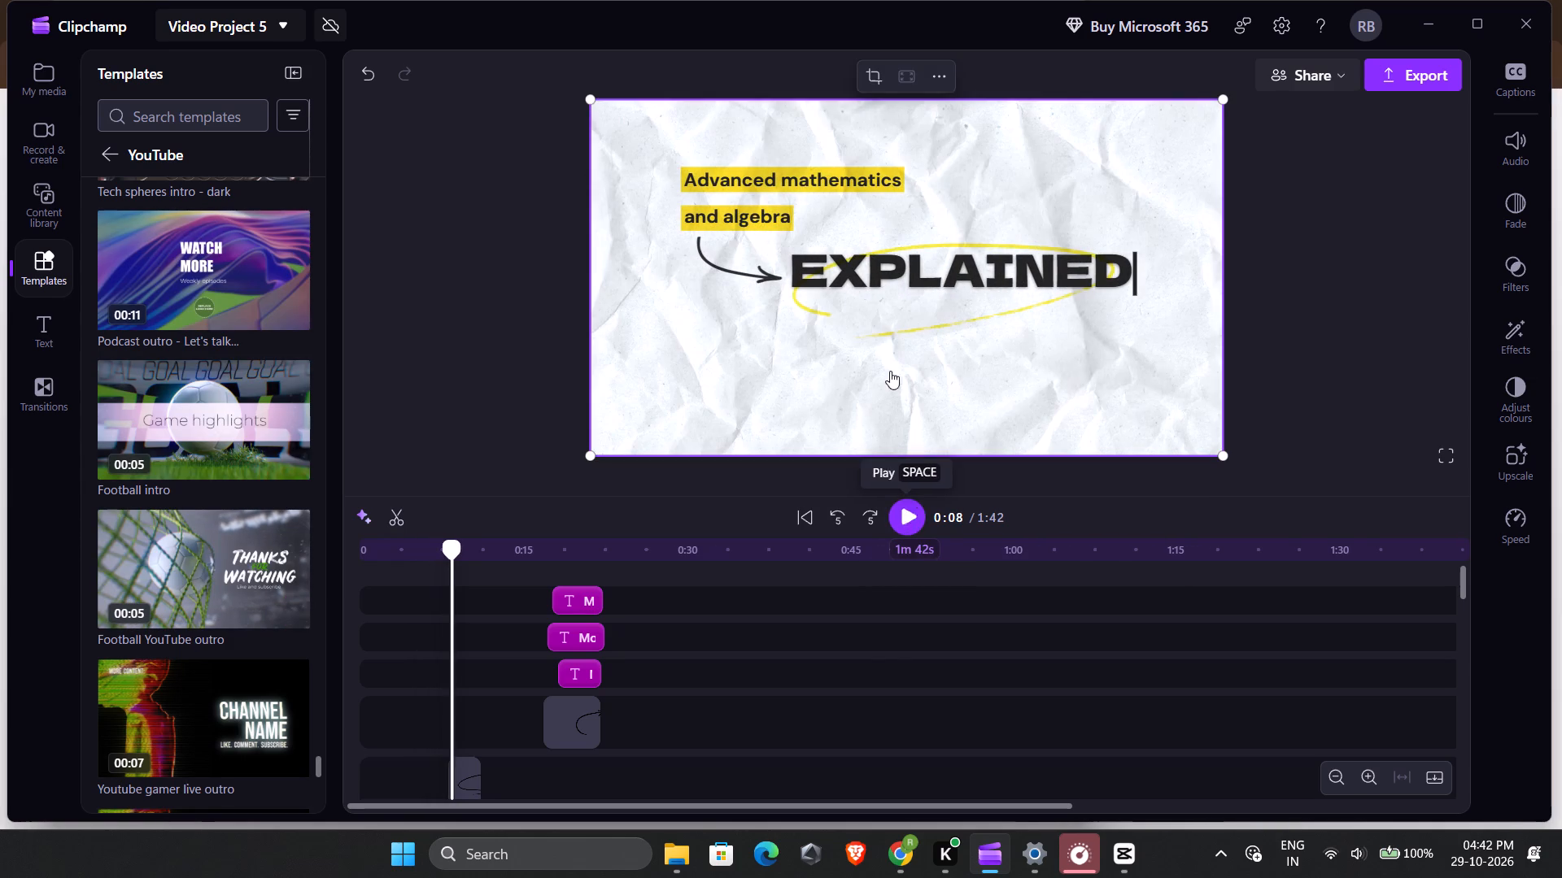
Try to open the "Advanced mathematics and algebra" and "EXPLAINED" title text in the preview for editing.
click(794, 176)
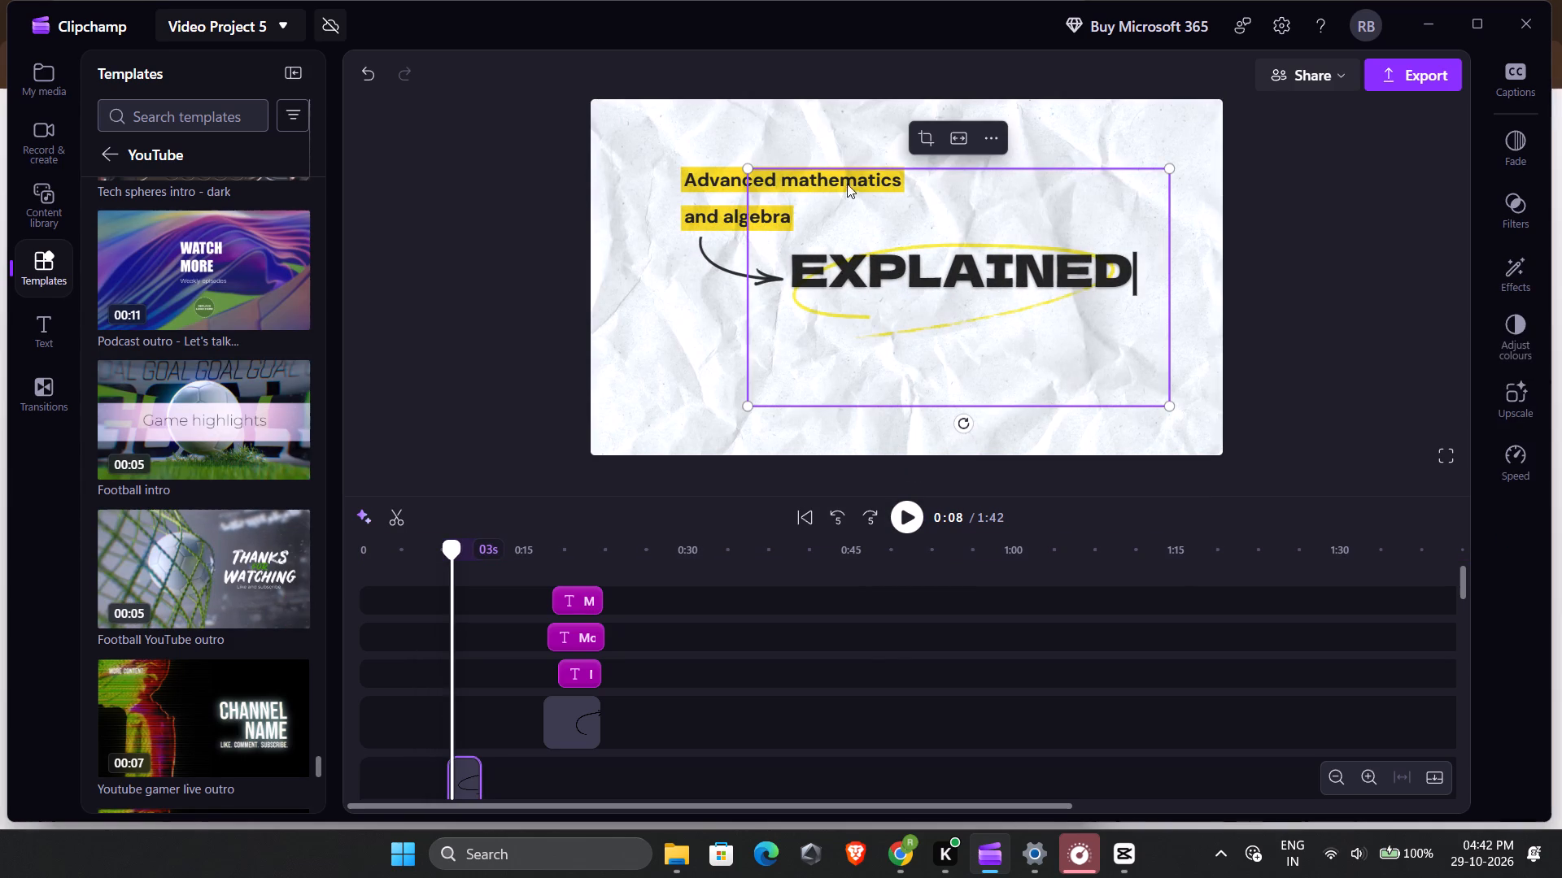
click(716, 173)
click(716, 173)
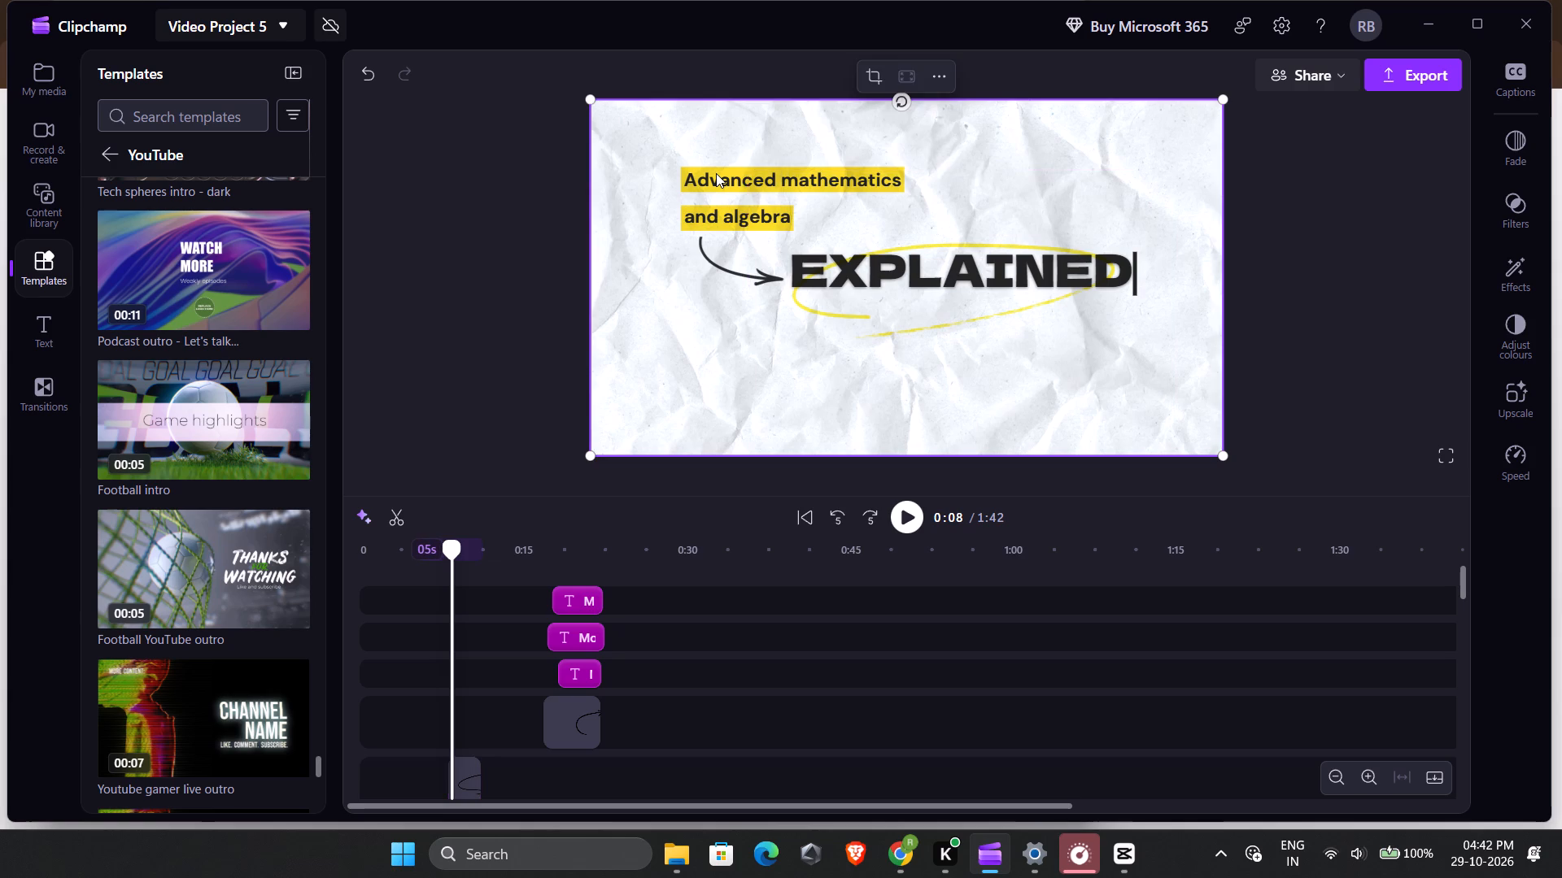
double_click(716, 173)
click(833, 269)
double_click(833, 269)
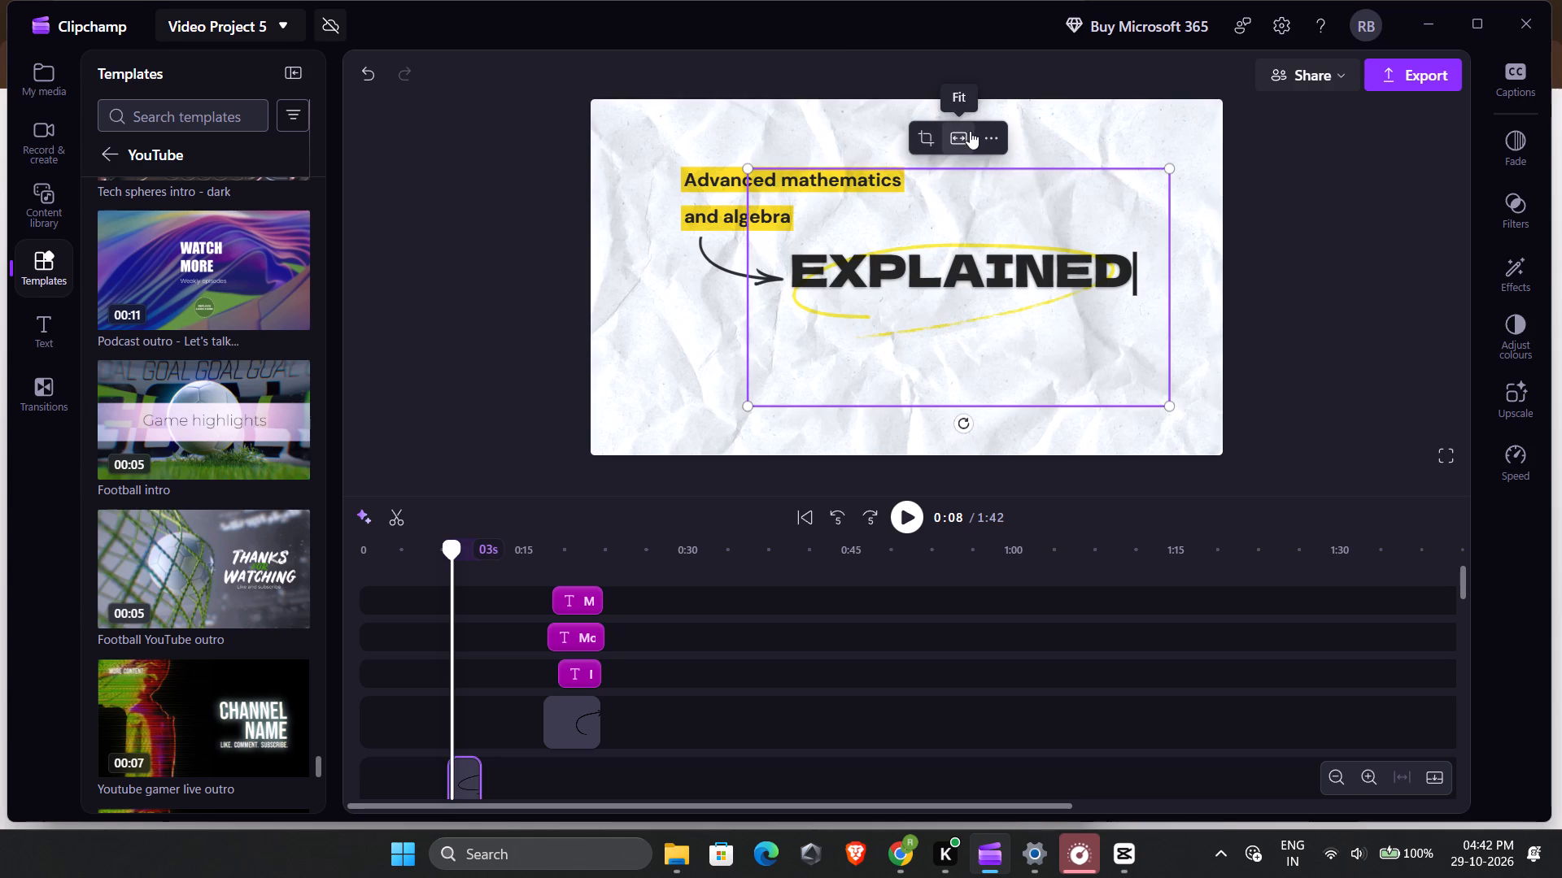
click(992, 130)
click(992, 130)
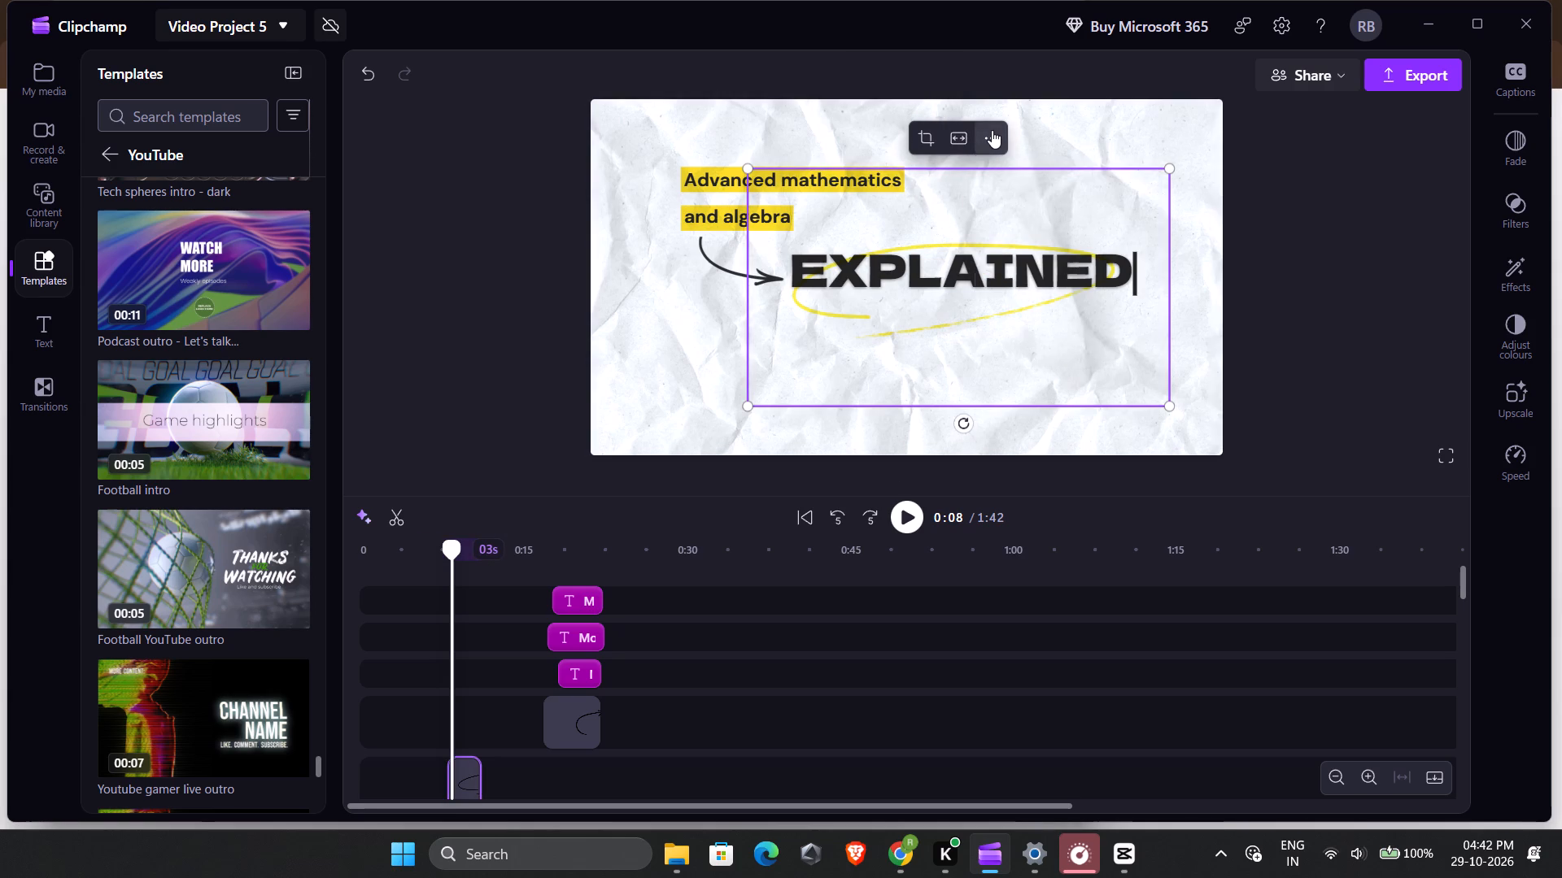
Maximise the editor window and examine the template's tracks down to the original video clip in the timeline.
click(1492, 12)
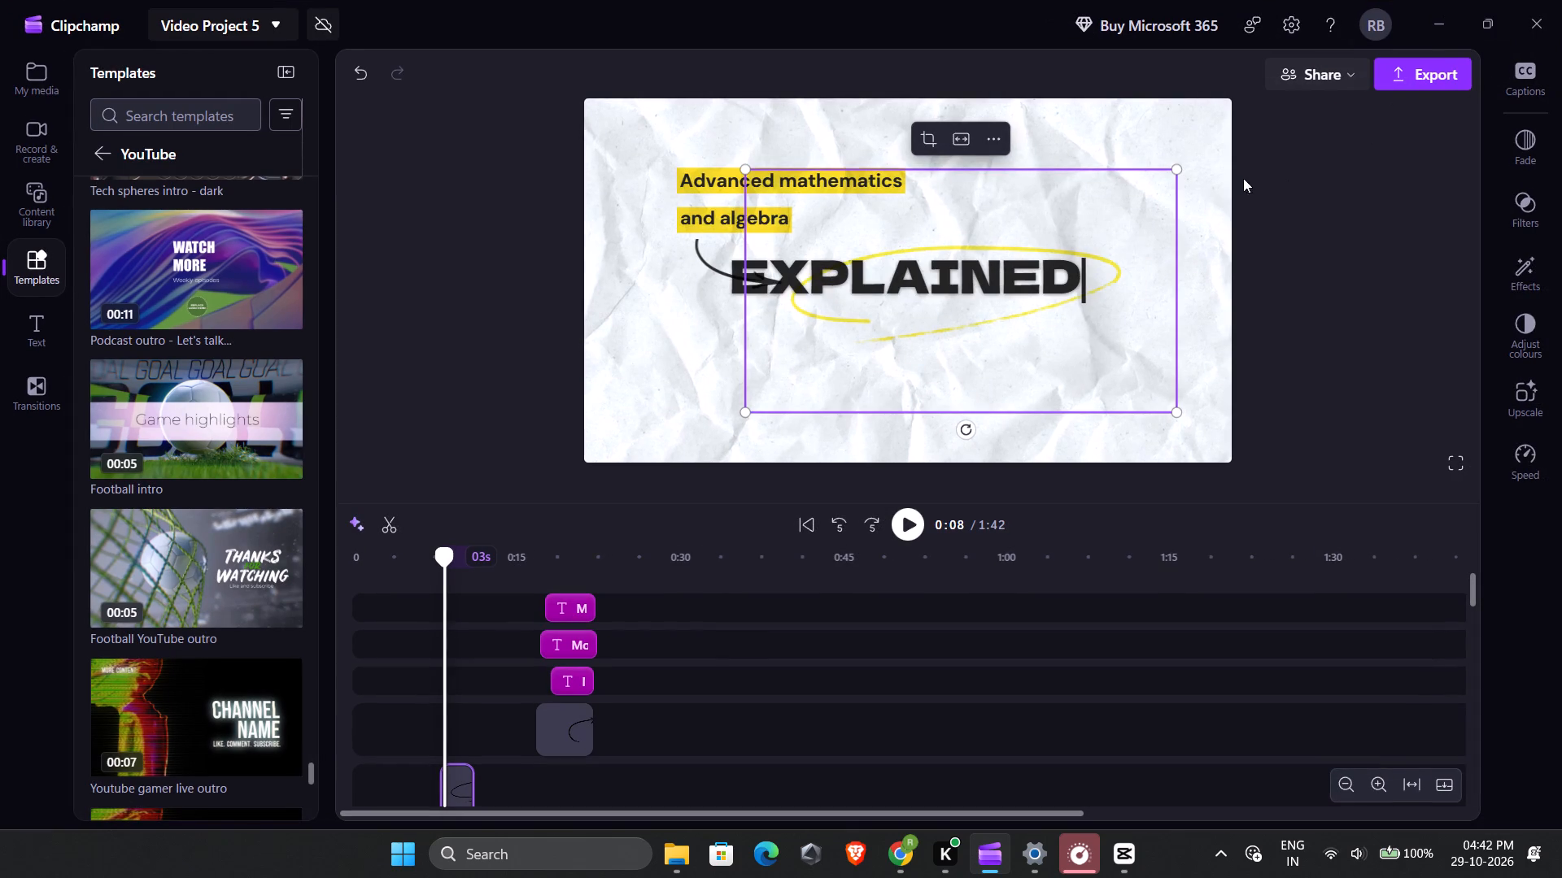
scroll(801, 719, down, 2)
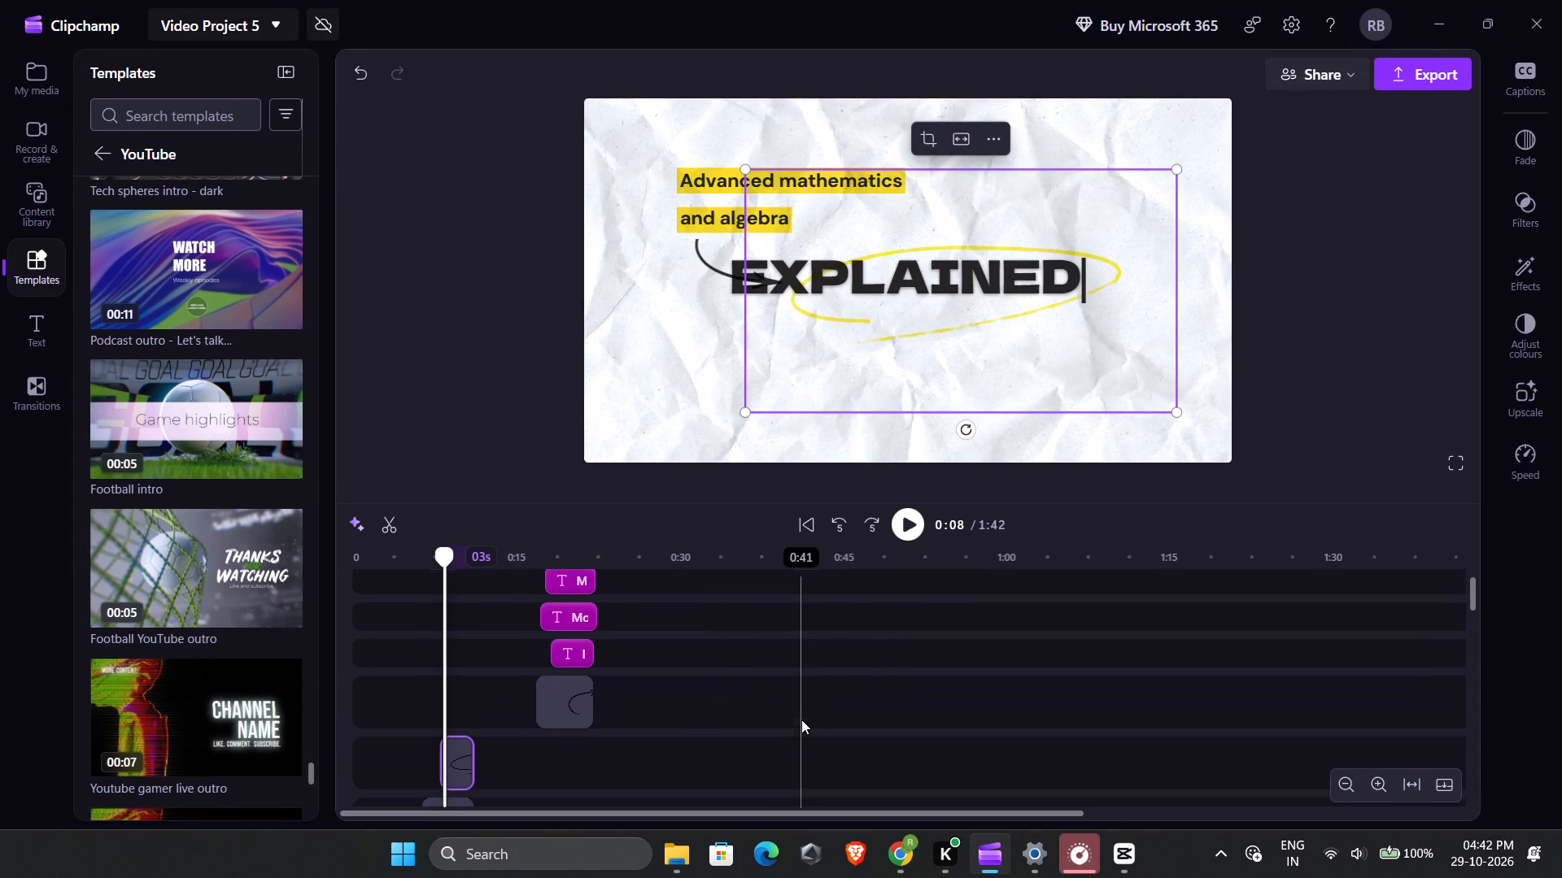
scroll(801, 719, down, 1)
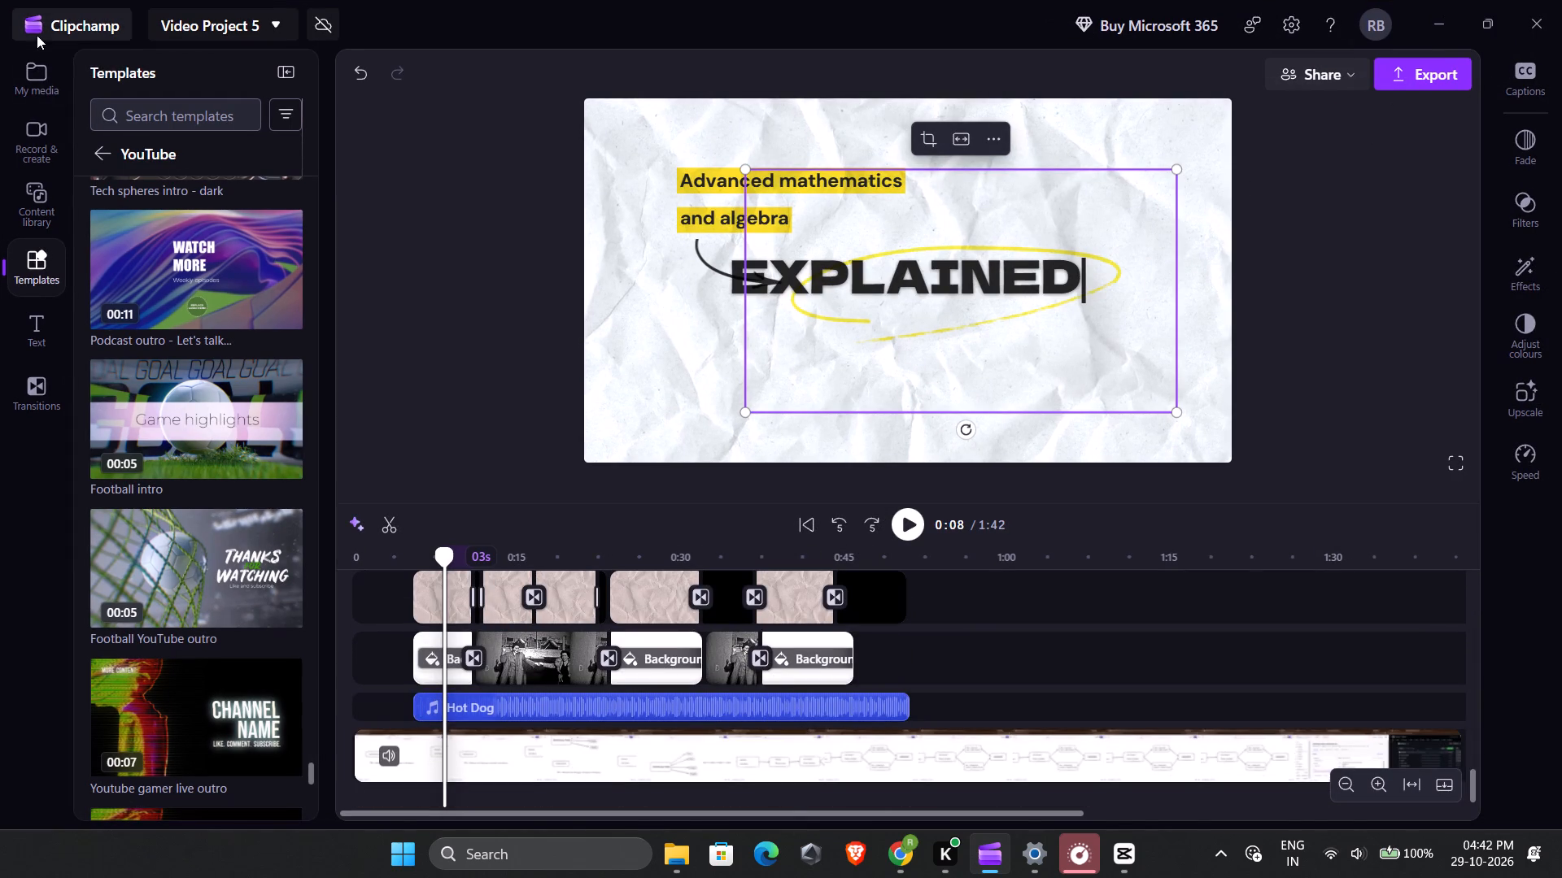
Deselect the title graphic, leave the YouTube template collection, and open the transitions library.
click(386, 150)
scroll(214, 209, left, 5)
click(103, 154)
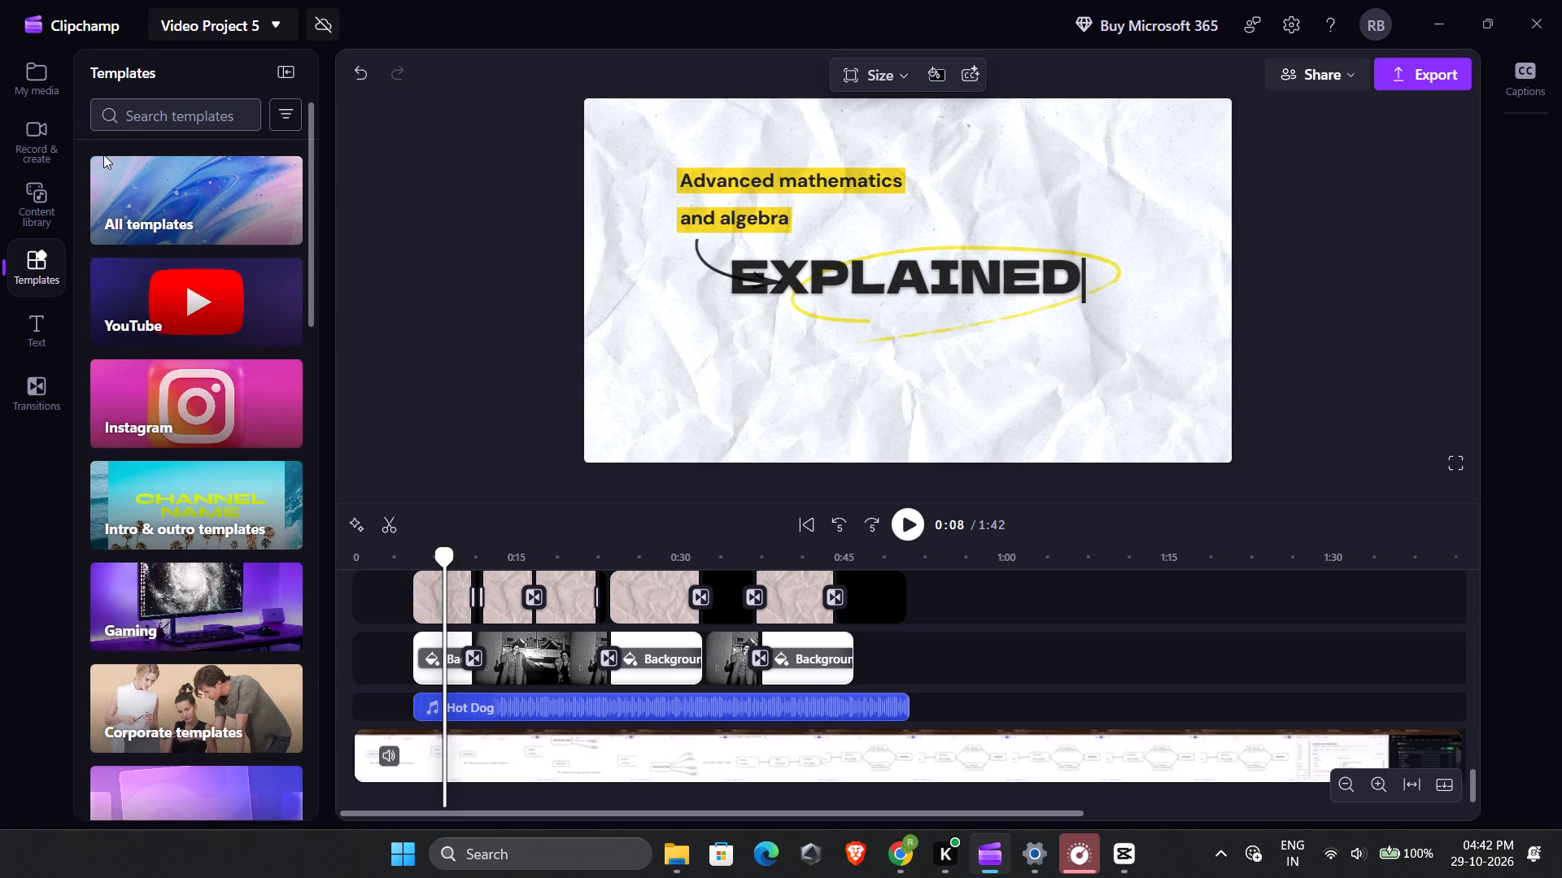
click(37, 411)
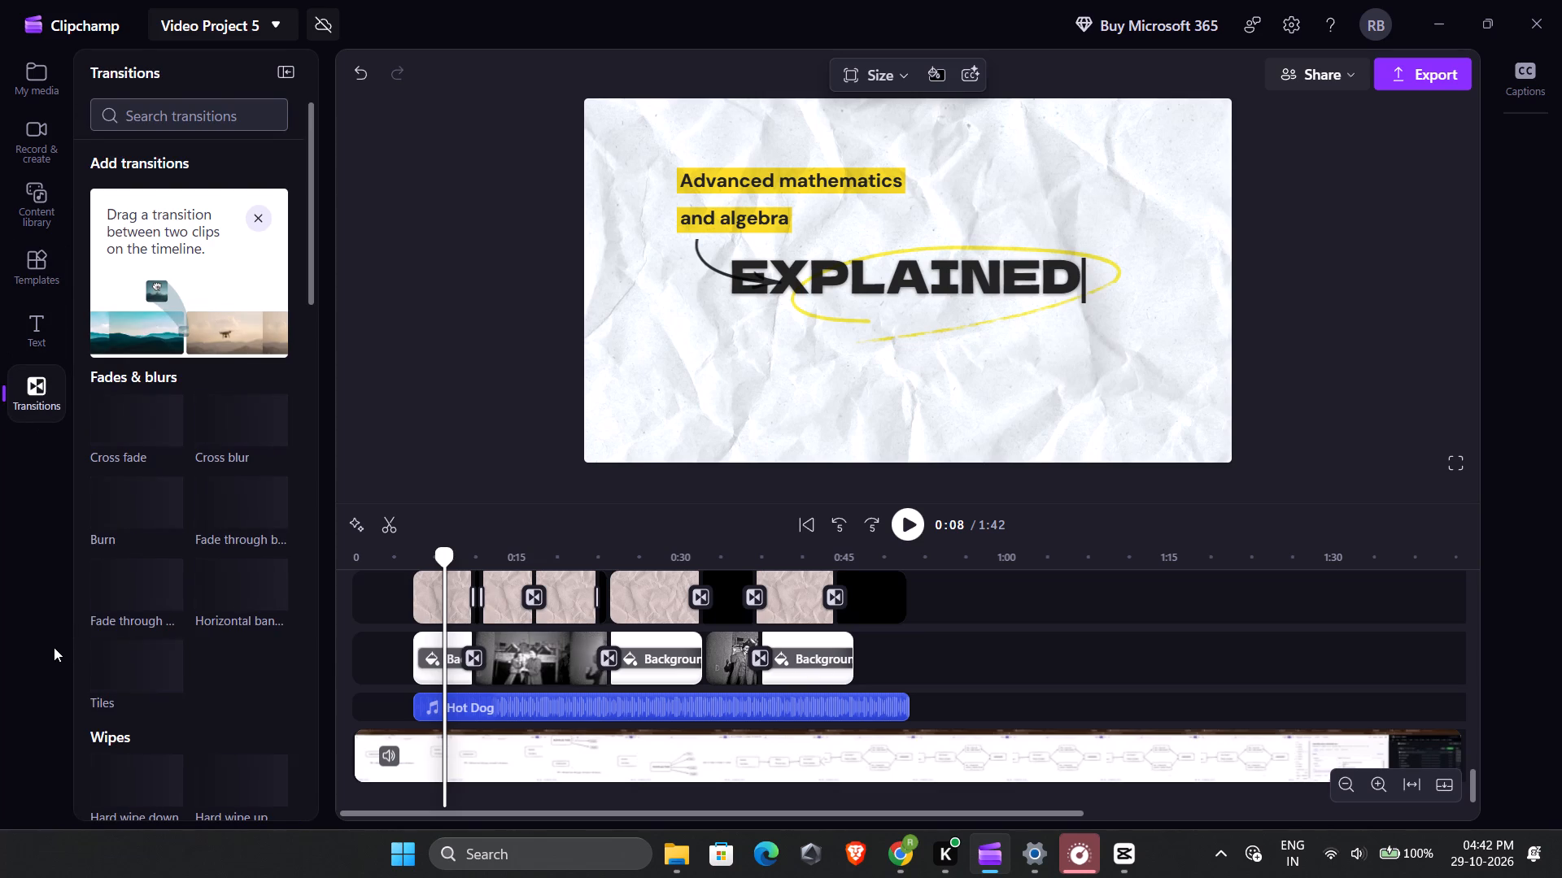
click(54, 647)
Select the first black-and-white video clip, play the timeline from 0:08 to the quote scene, and pause at 0:24.
click(530, 668)
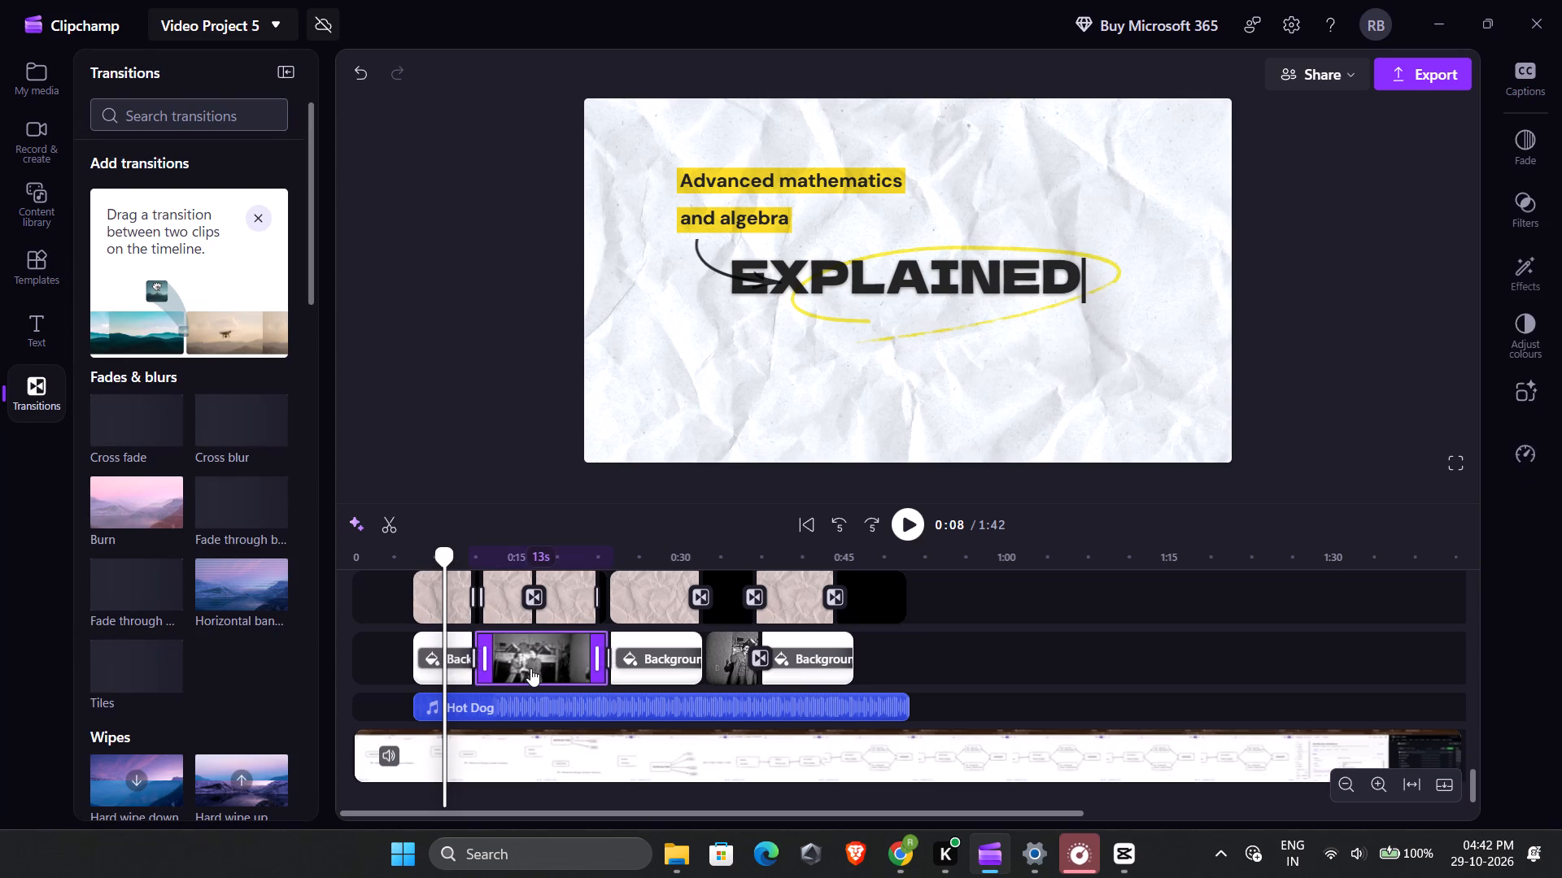
key(space)
text(n)
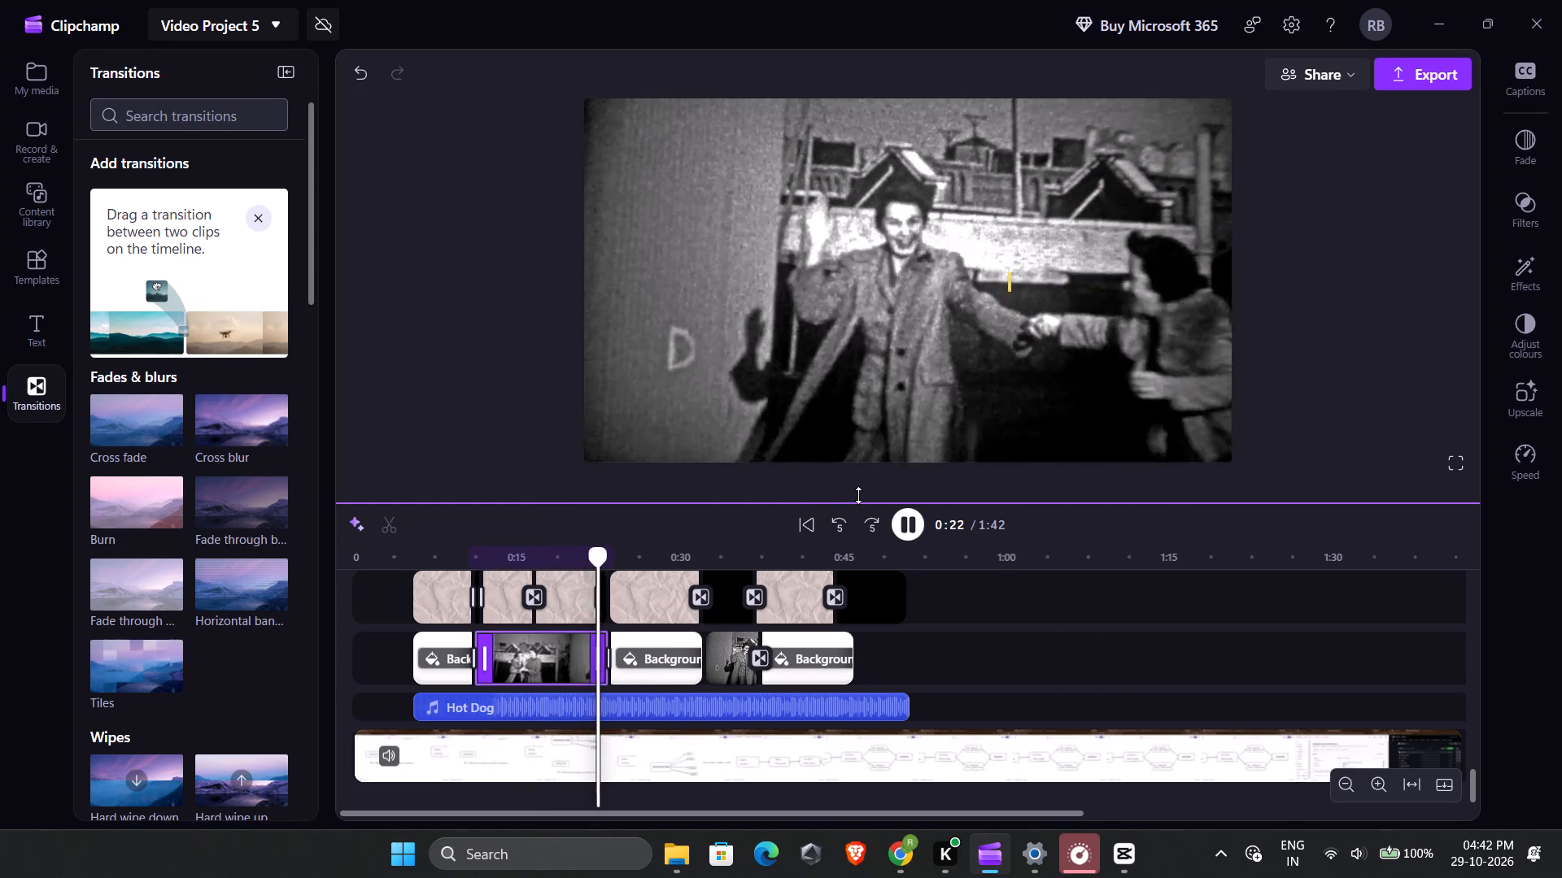
key(space)
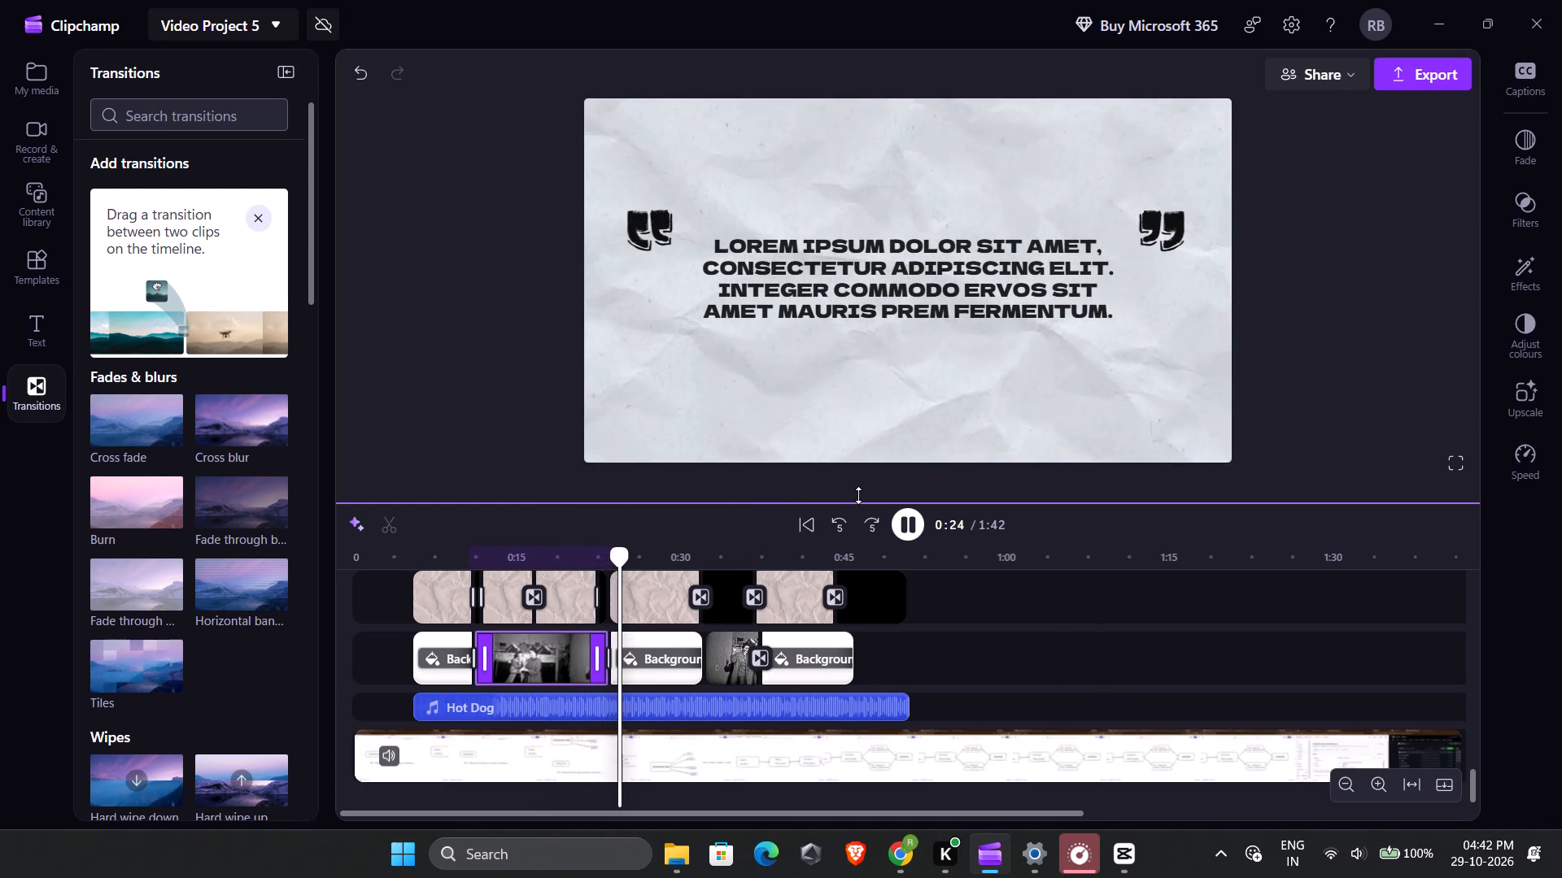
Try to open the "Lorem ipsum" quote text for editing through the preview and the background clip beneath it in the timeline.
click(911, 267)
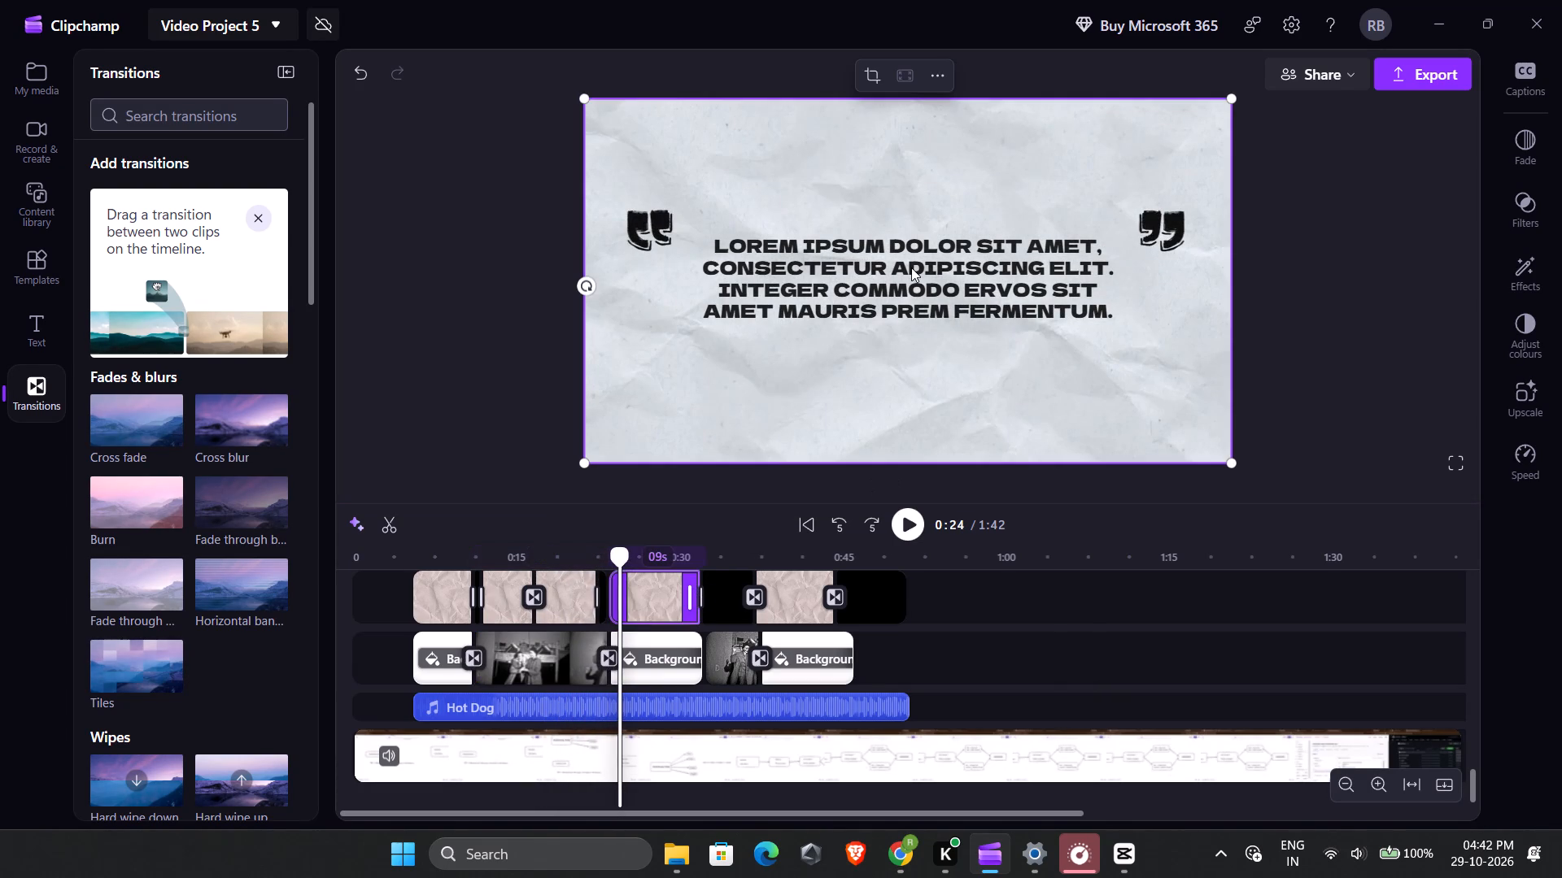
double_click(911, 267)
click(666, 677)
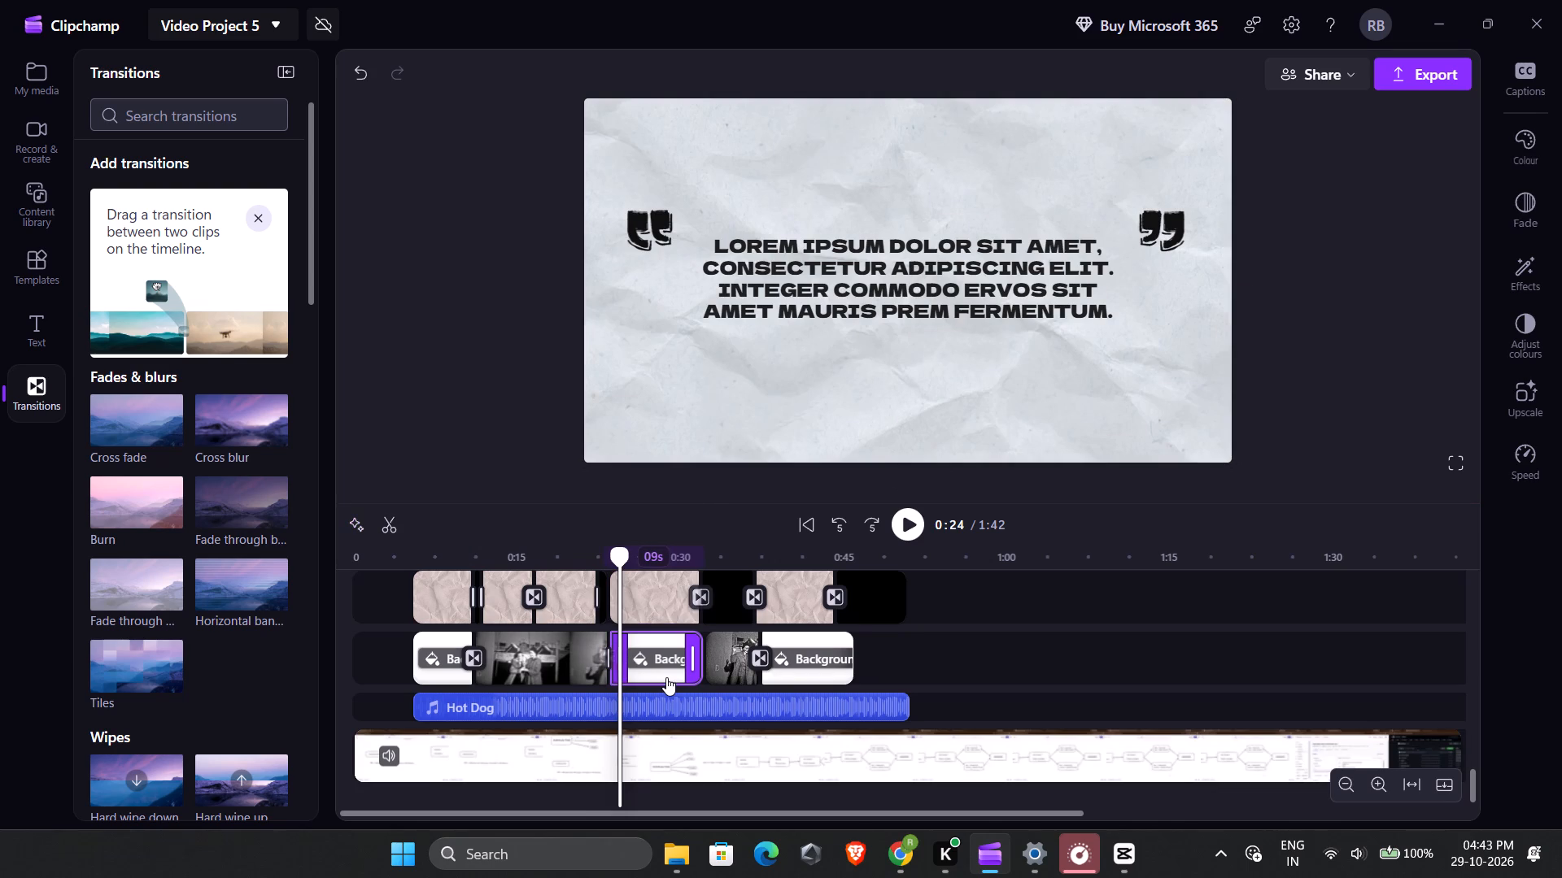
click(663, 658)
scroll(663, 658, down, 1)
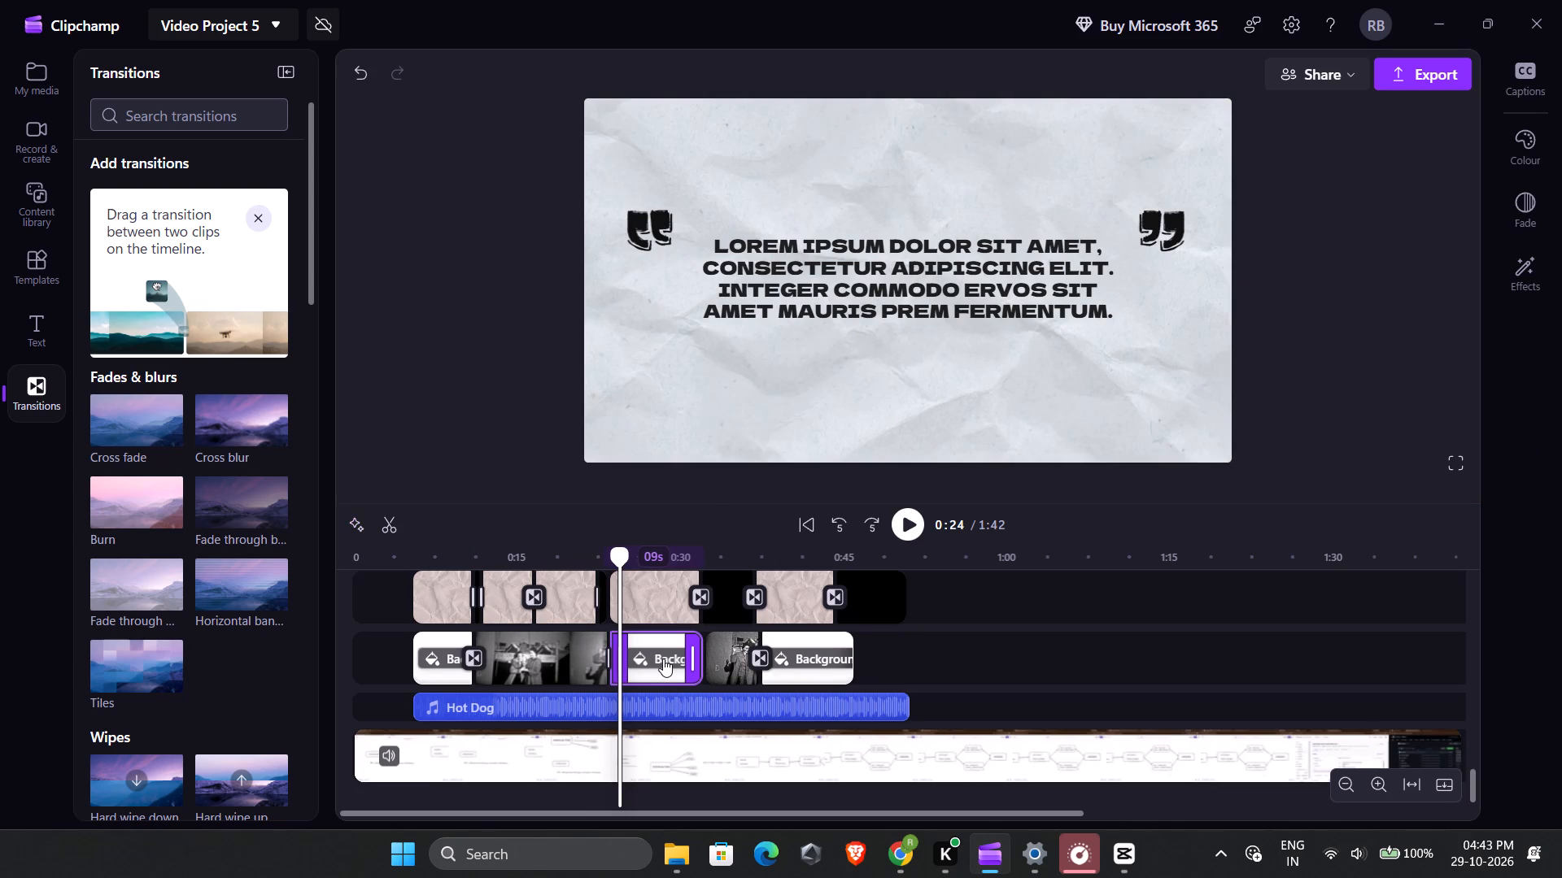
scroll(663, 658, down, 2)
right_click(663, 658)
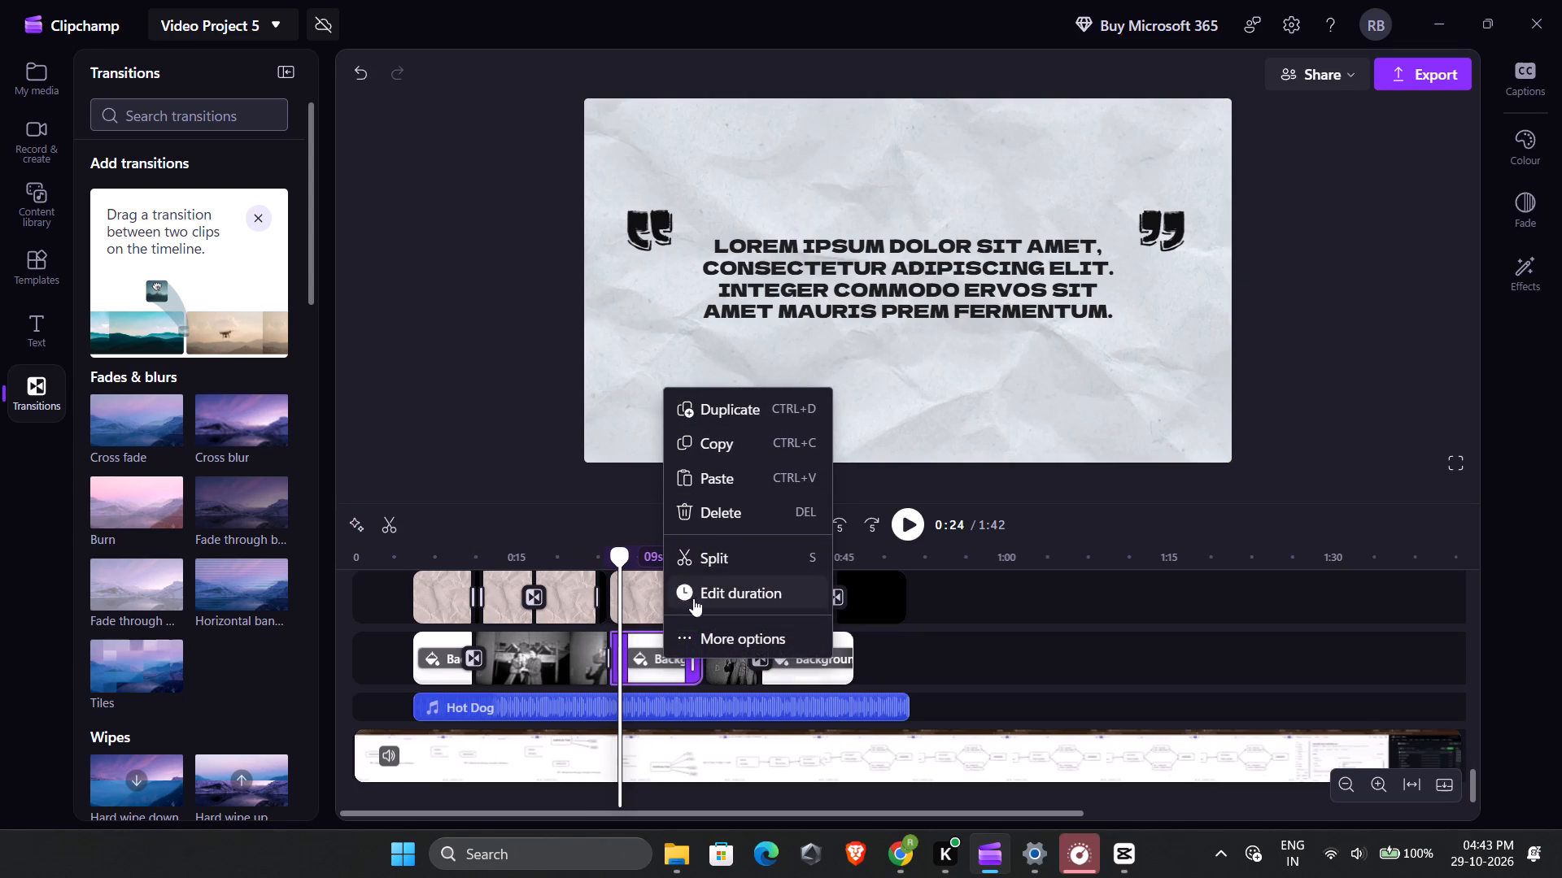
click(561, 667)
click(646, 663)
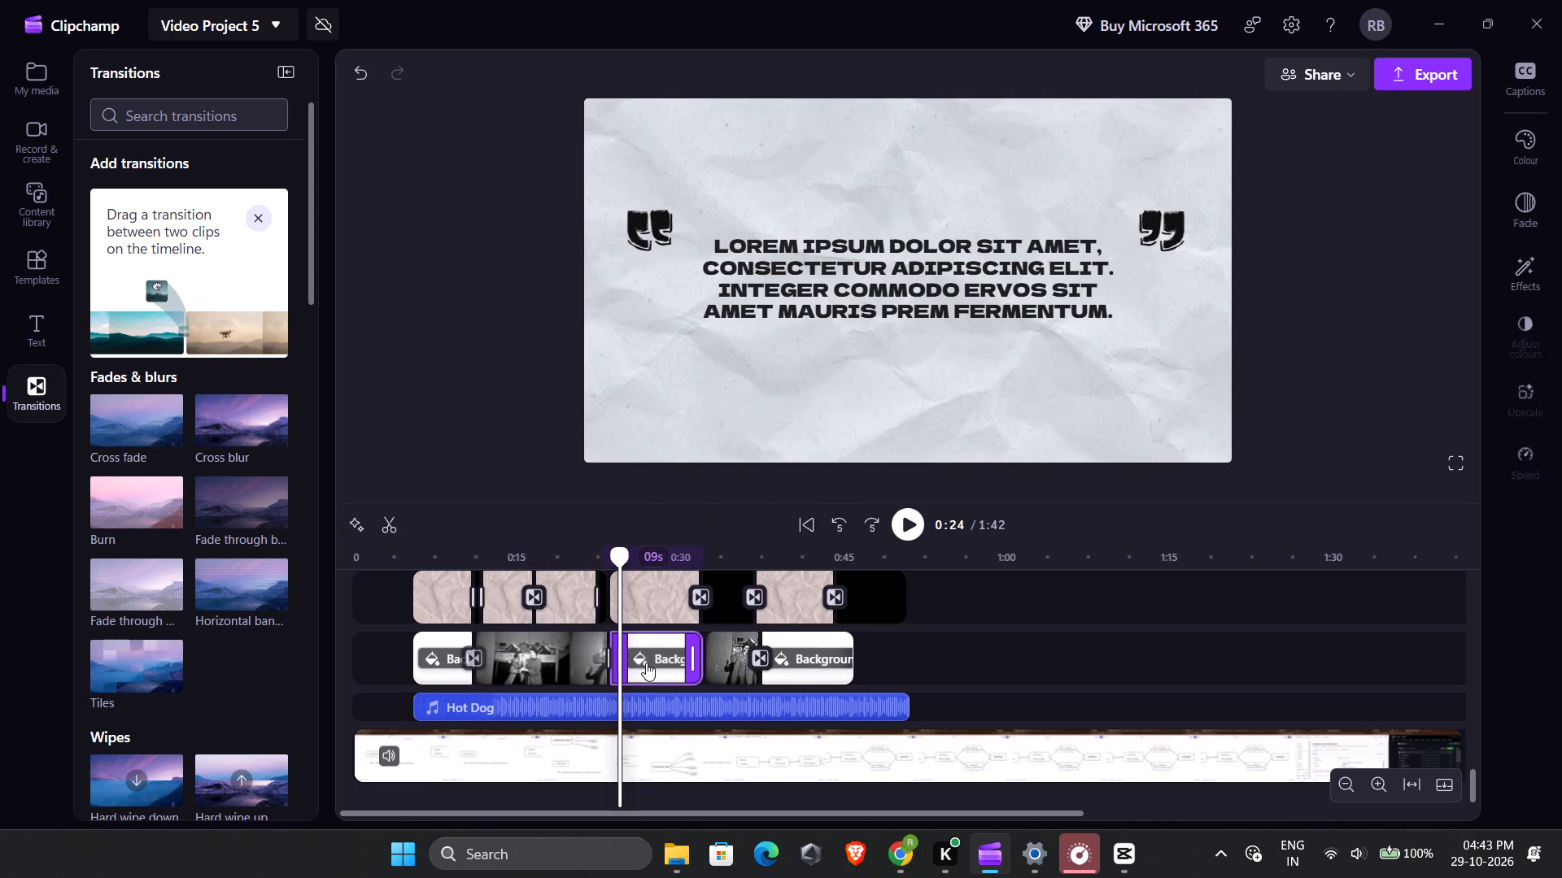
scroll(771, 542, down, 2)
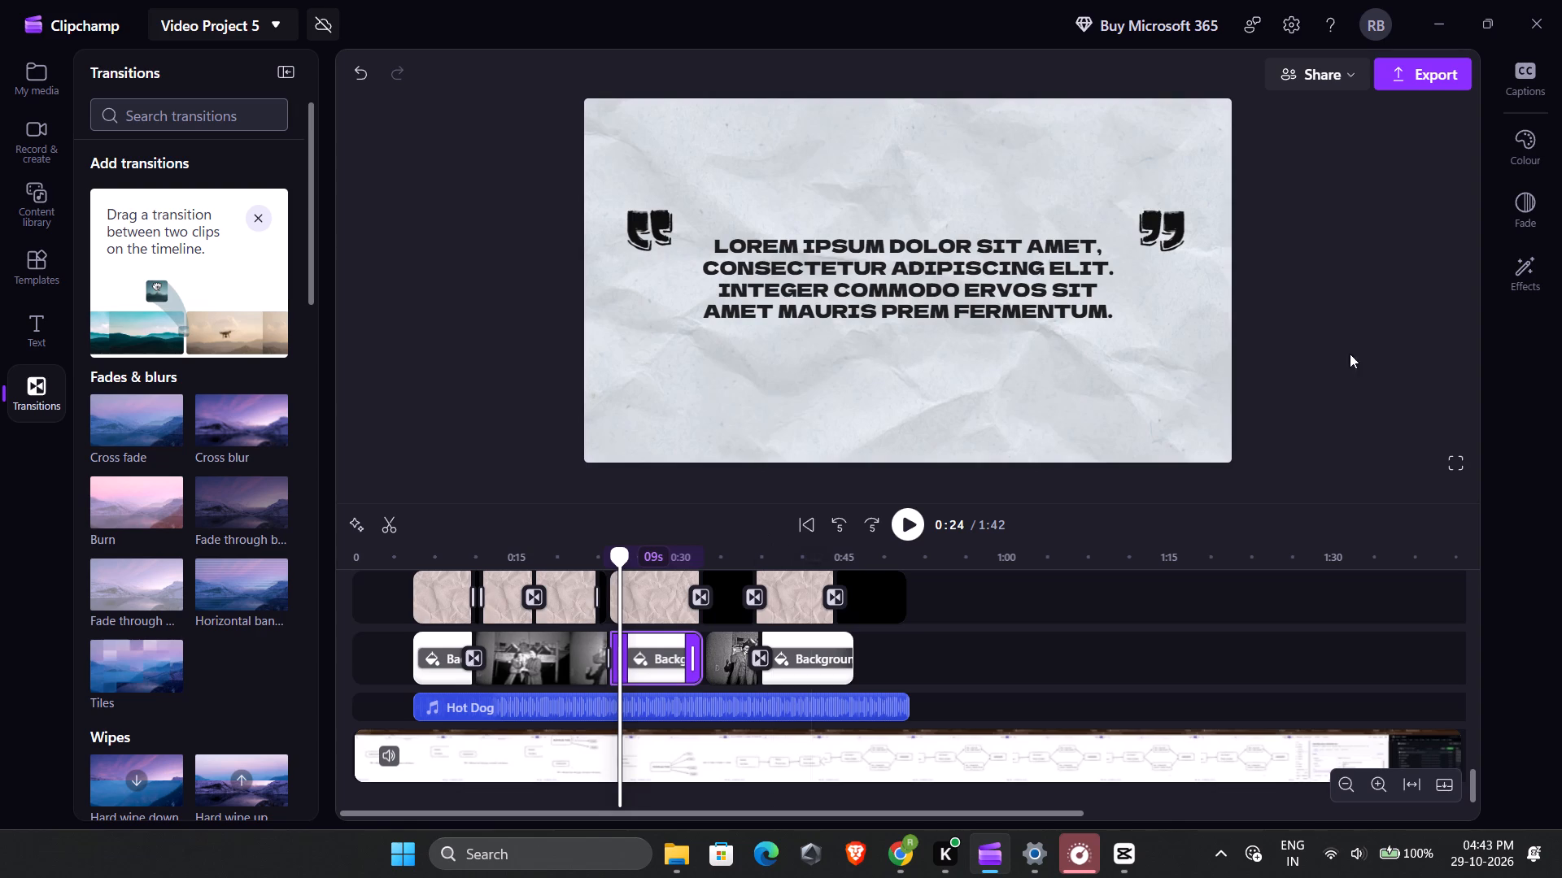
Dismiss the tip in the transitions library and collapse the library to widen the editing area.
click(251, 222)
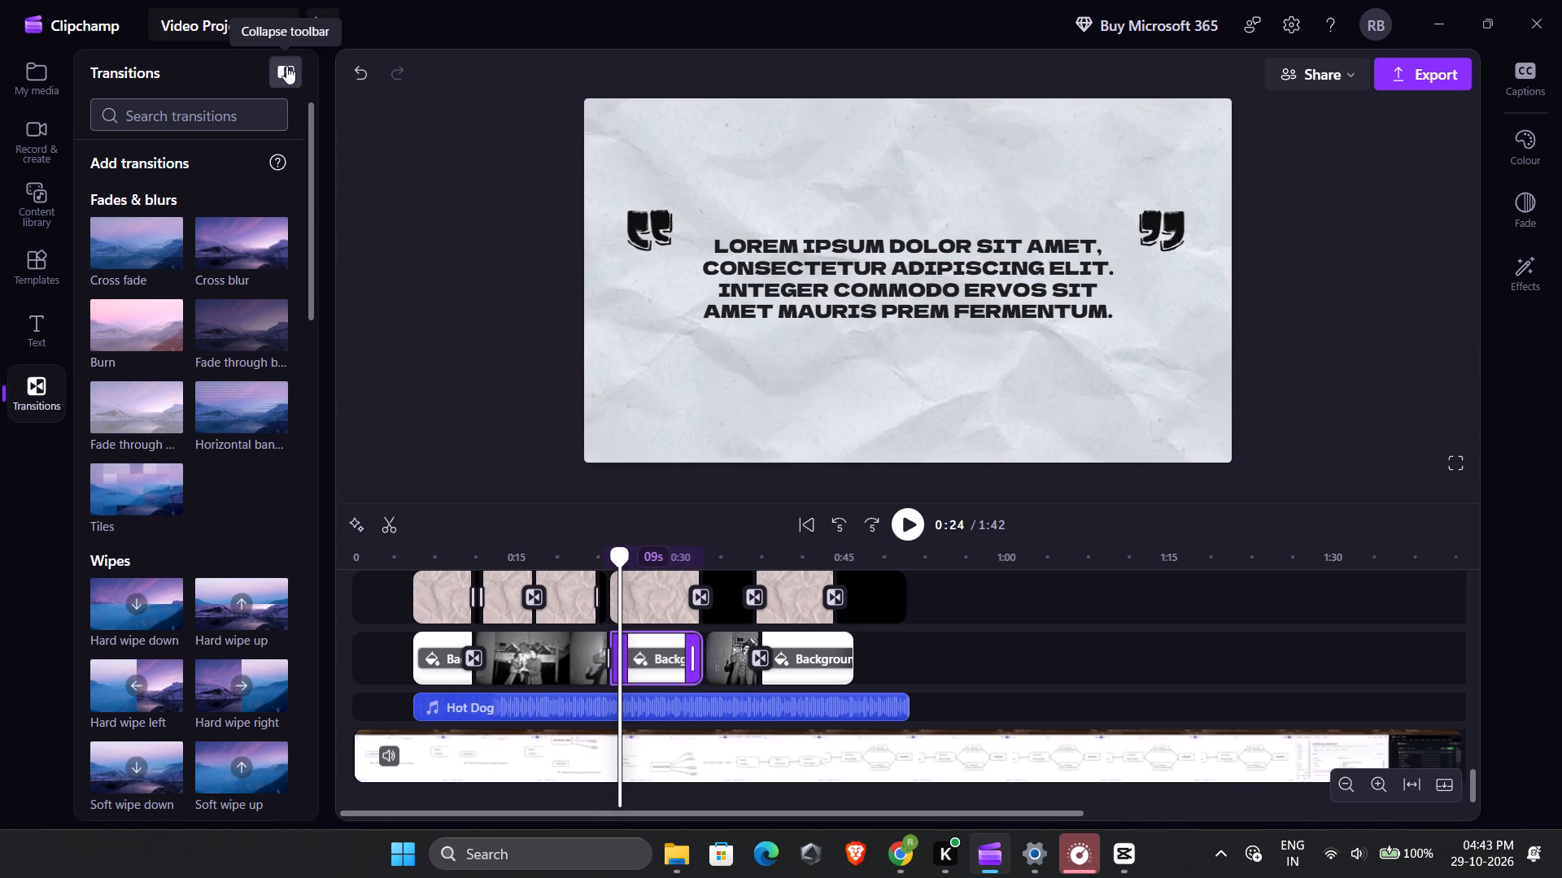
click(286, 66)
scroll(880, 591, down, 2)
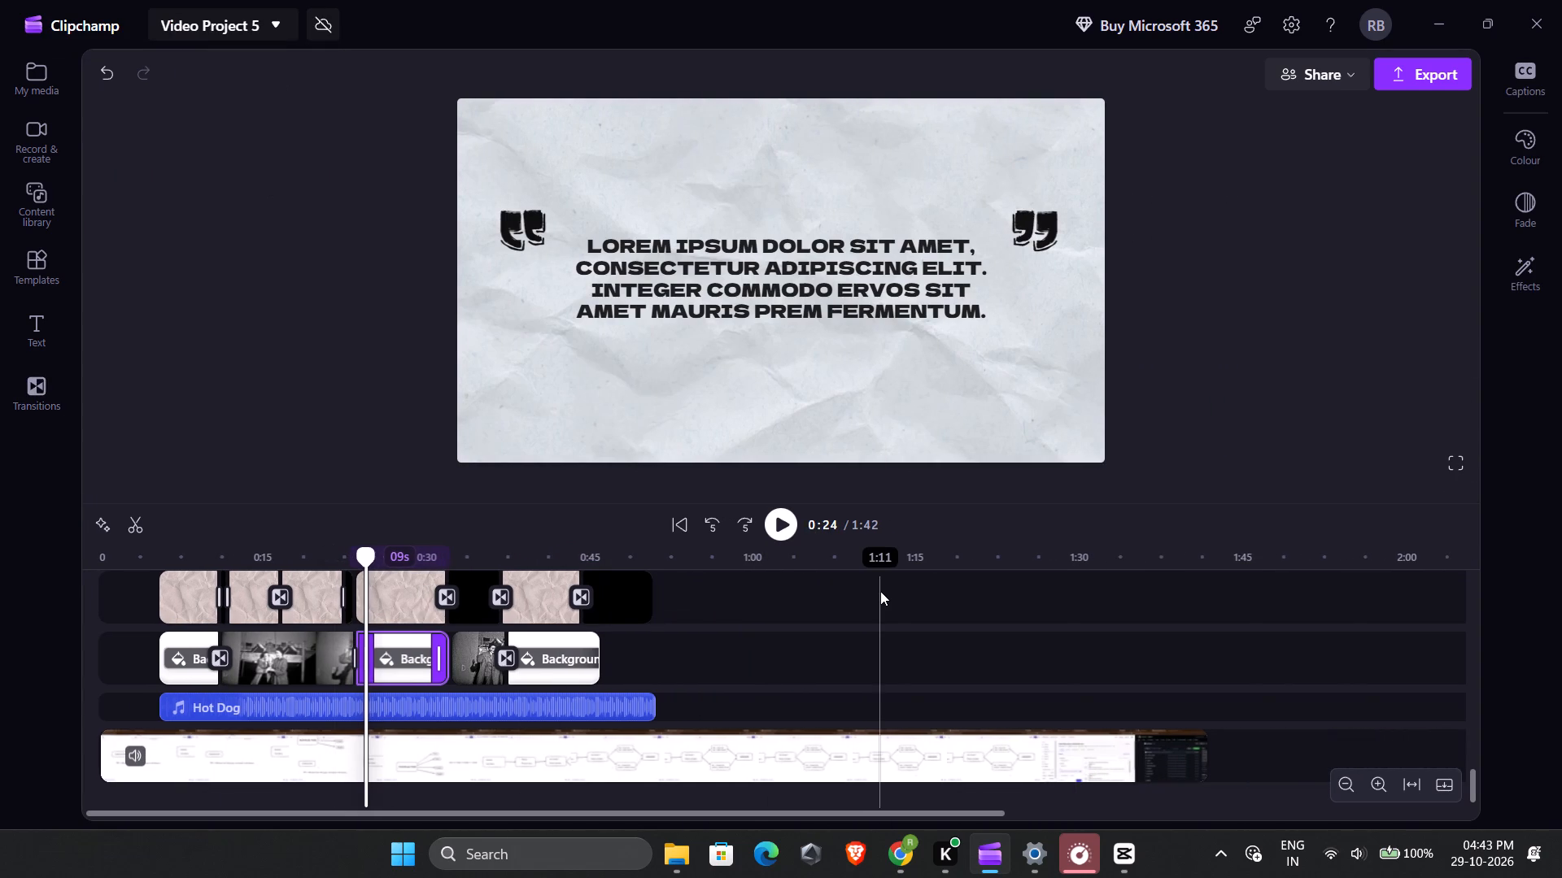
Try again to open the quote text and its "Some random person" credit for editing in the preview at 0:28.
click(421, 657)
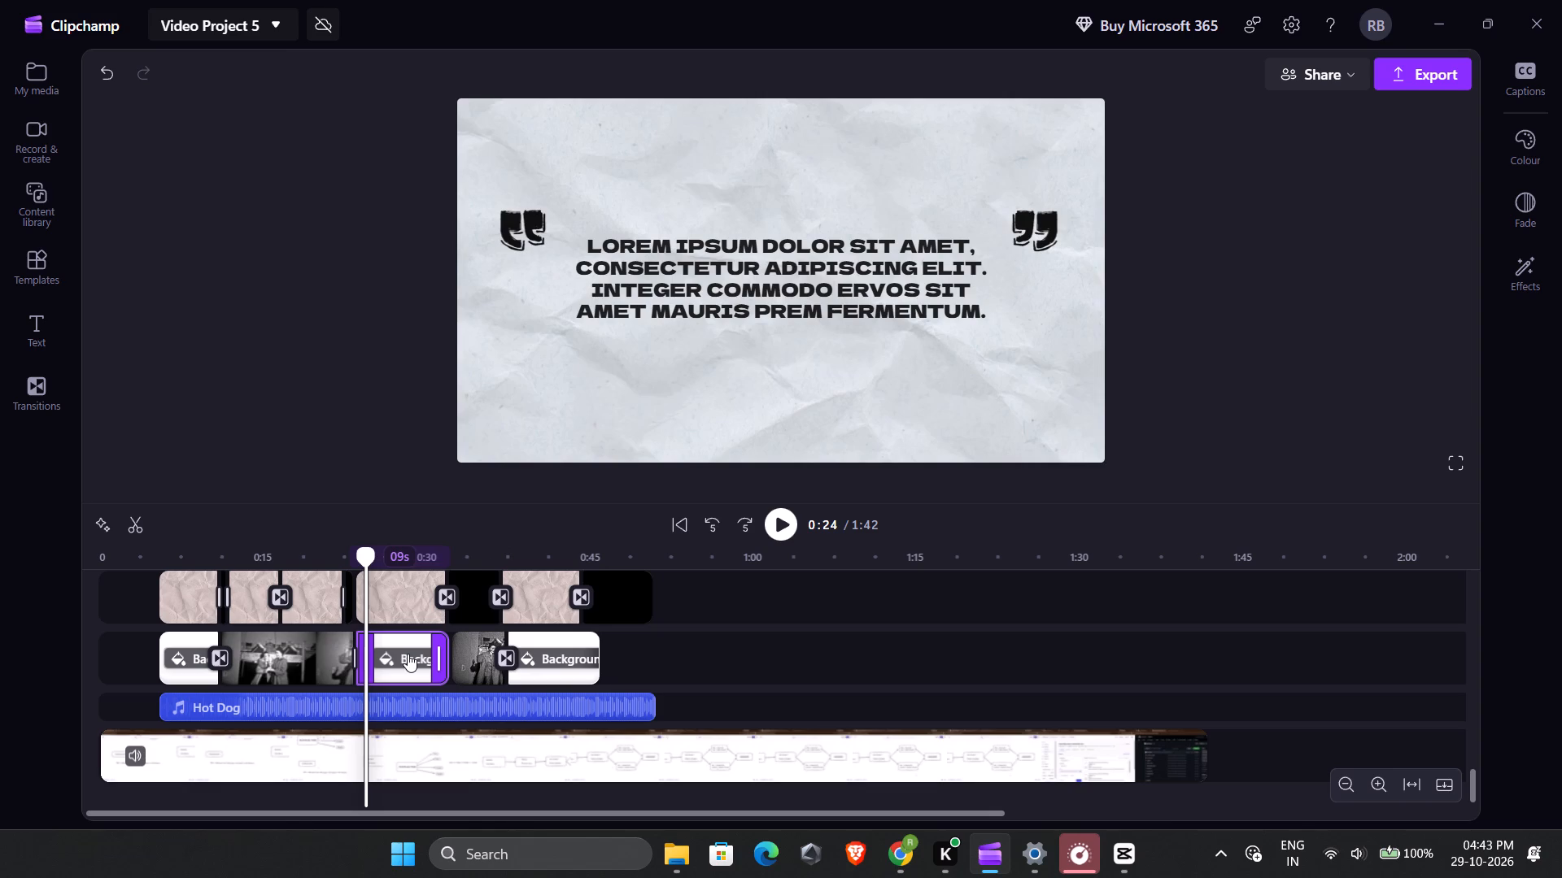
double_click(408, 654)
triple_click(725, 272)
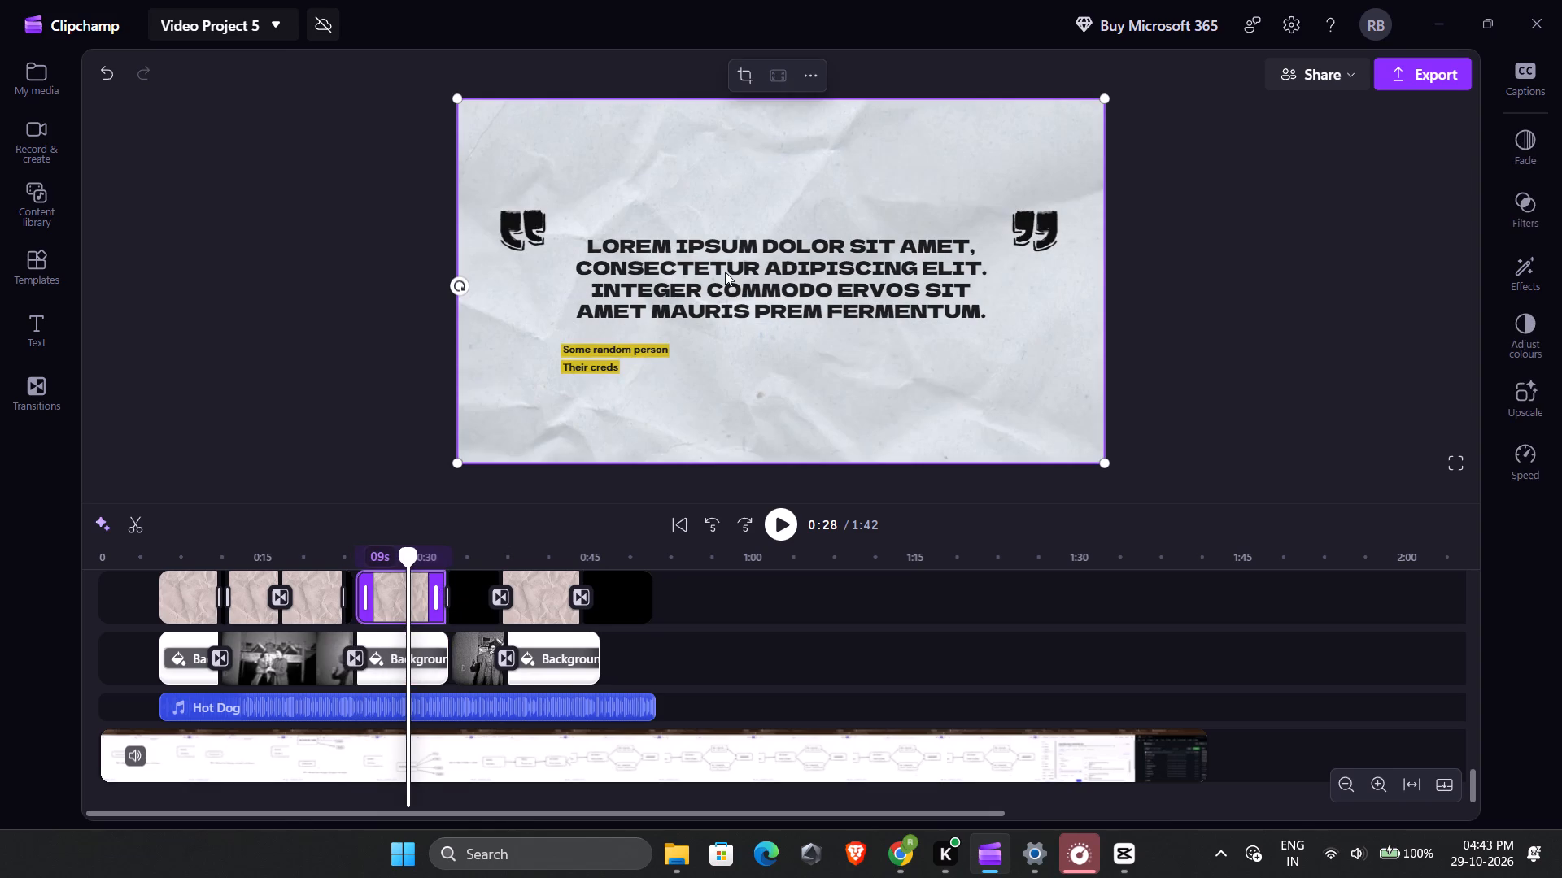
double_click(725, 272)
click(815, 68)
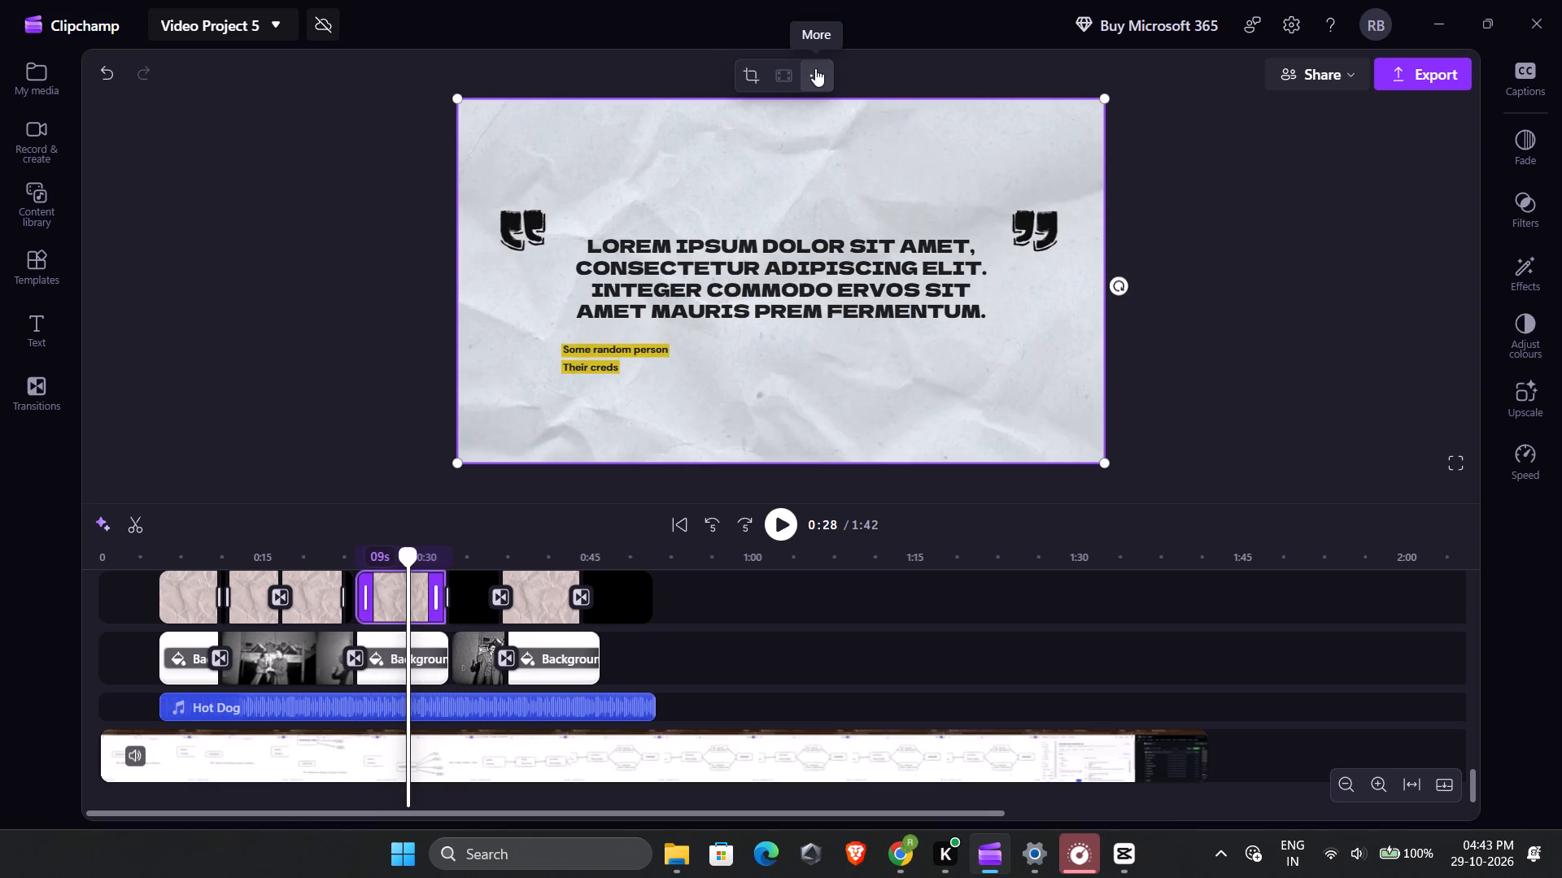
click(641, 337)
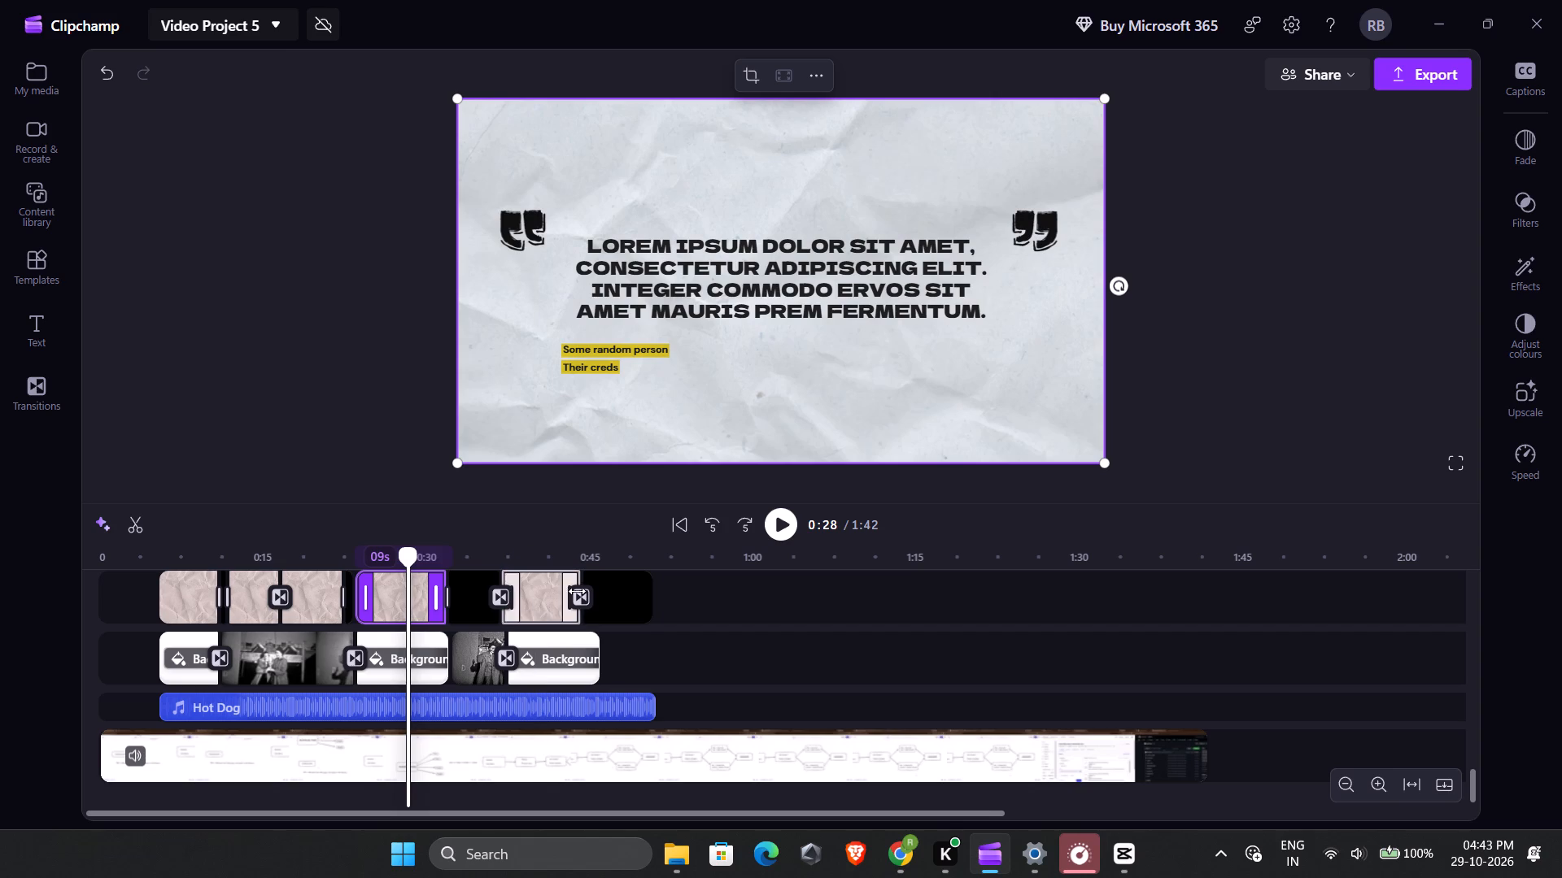
Play the timeline from 0:28 to the "THANK YOU" scene and pause at 0:40.
click(775, 524)
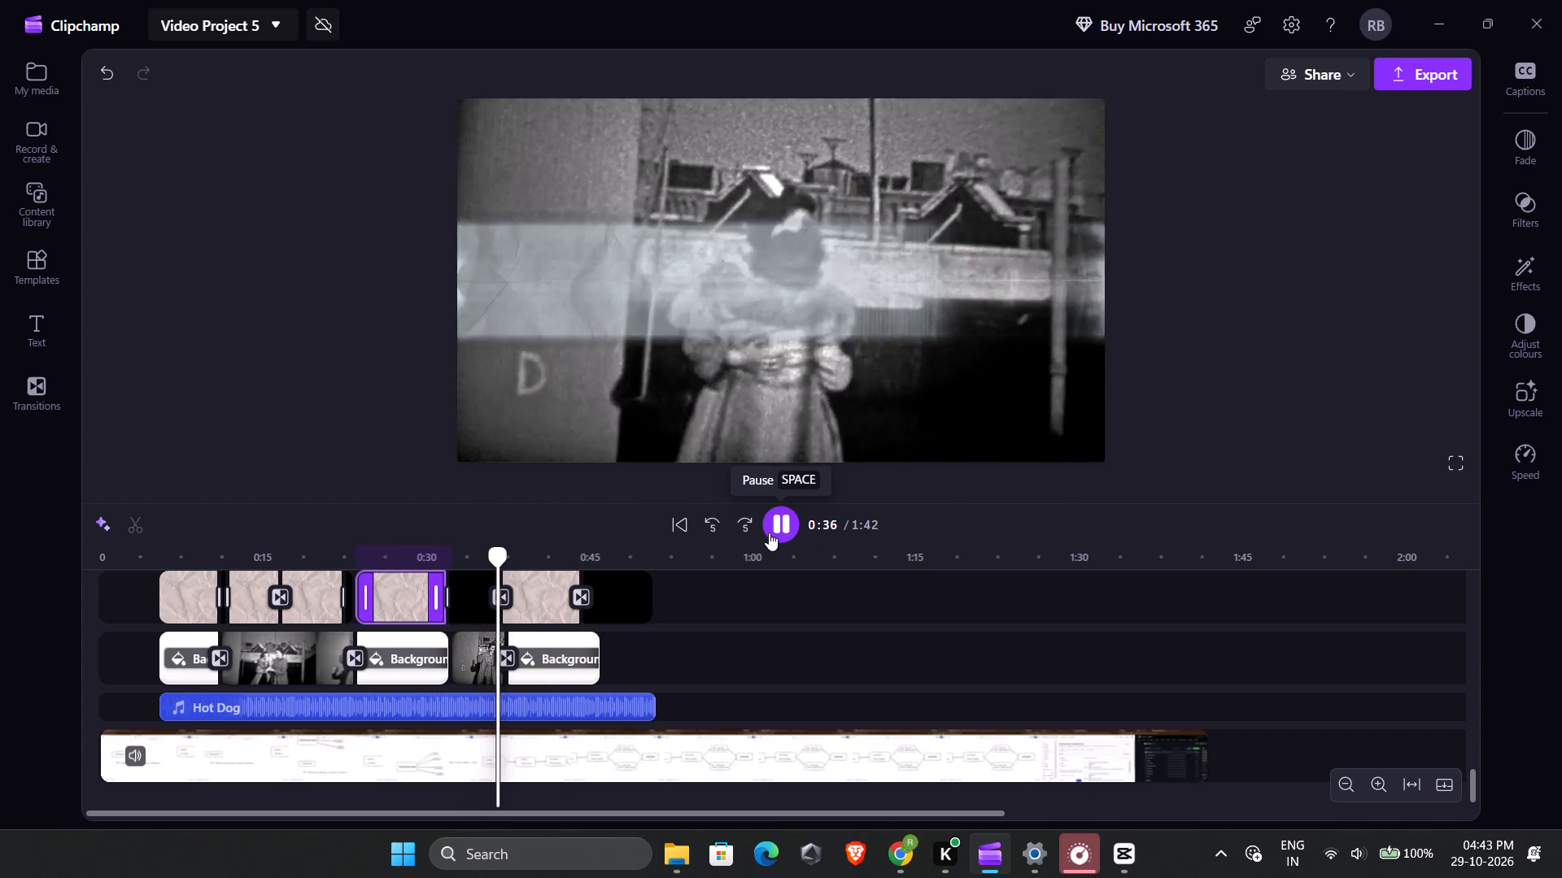
click(769, 532)
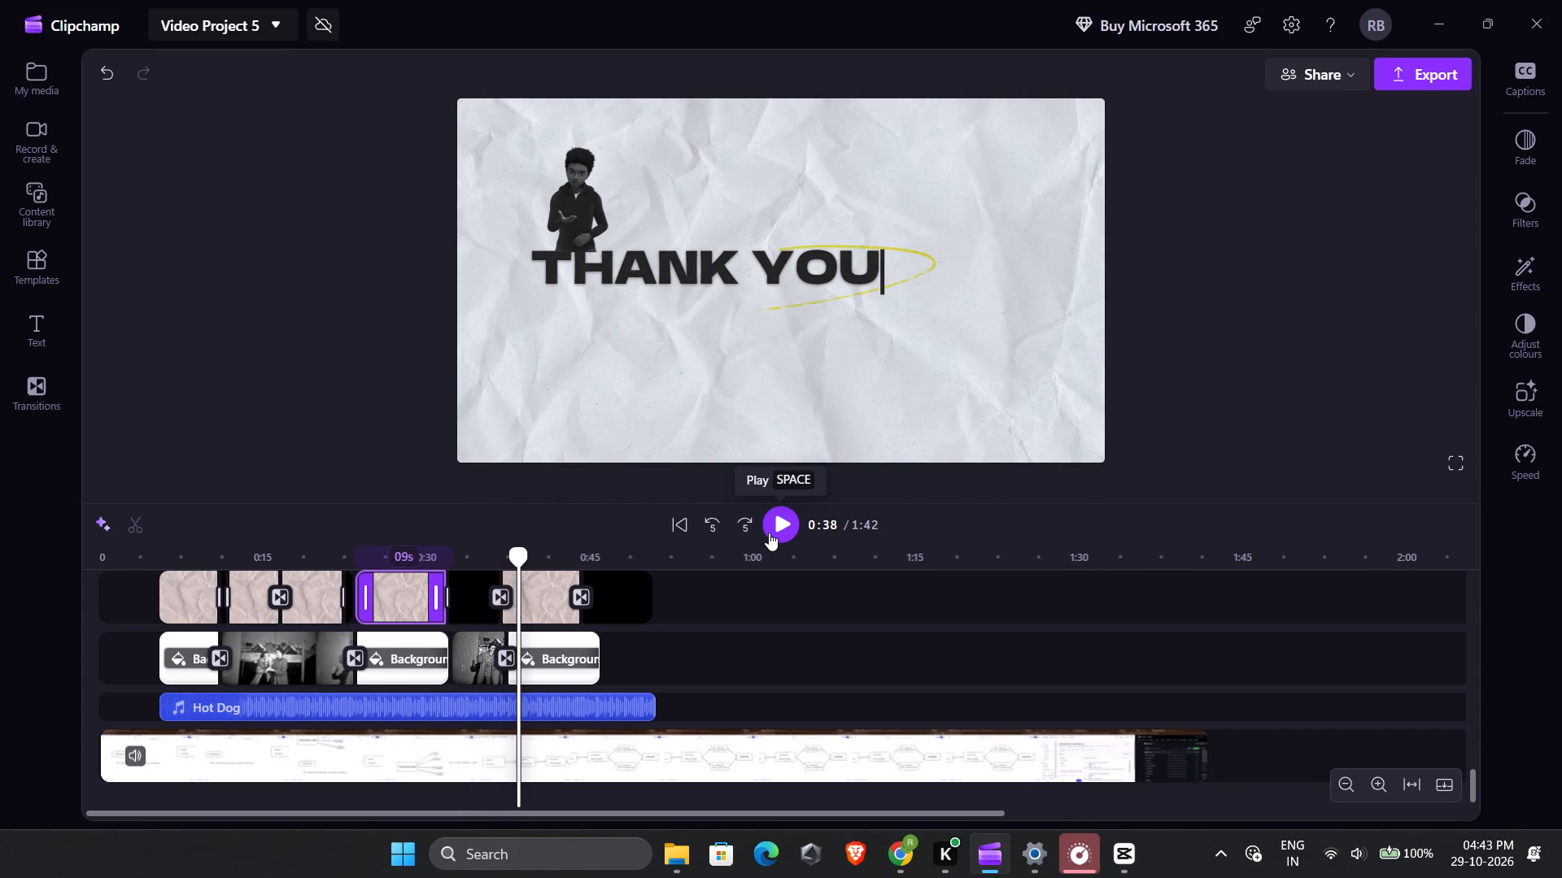
click(769, 532)
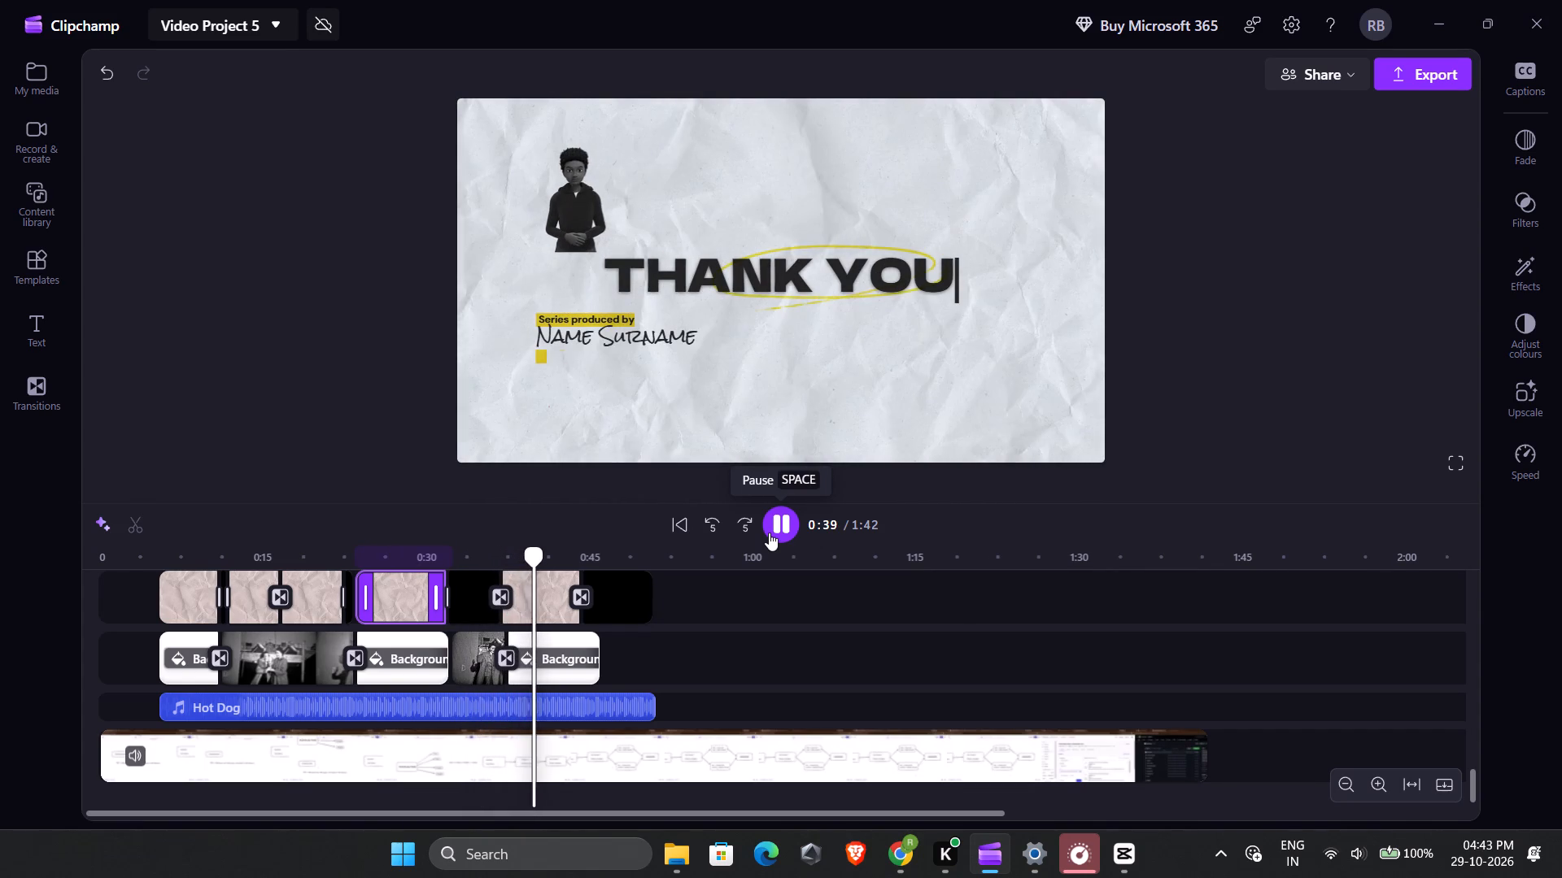
click(767, 527)
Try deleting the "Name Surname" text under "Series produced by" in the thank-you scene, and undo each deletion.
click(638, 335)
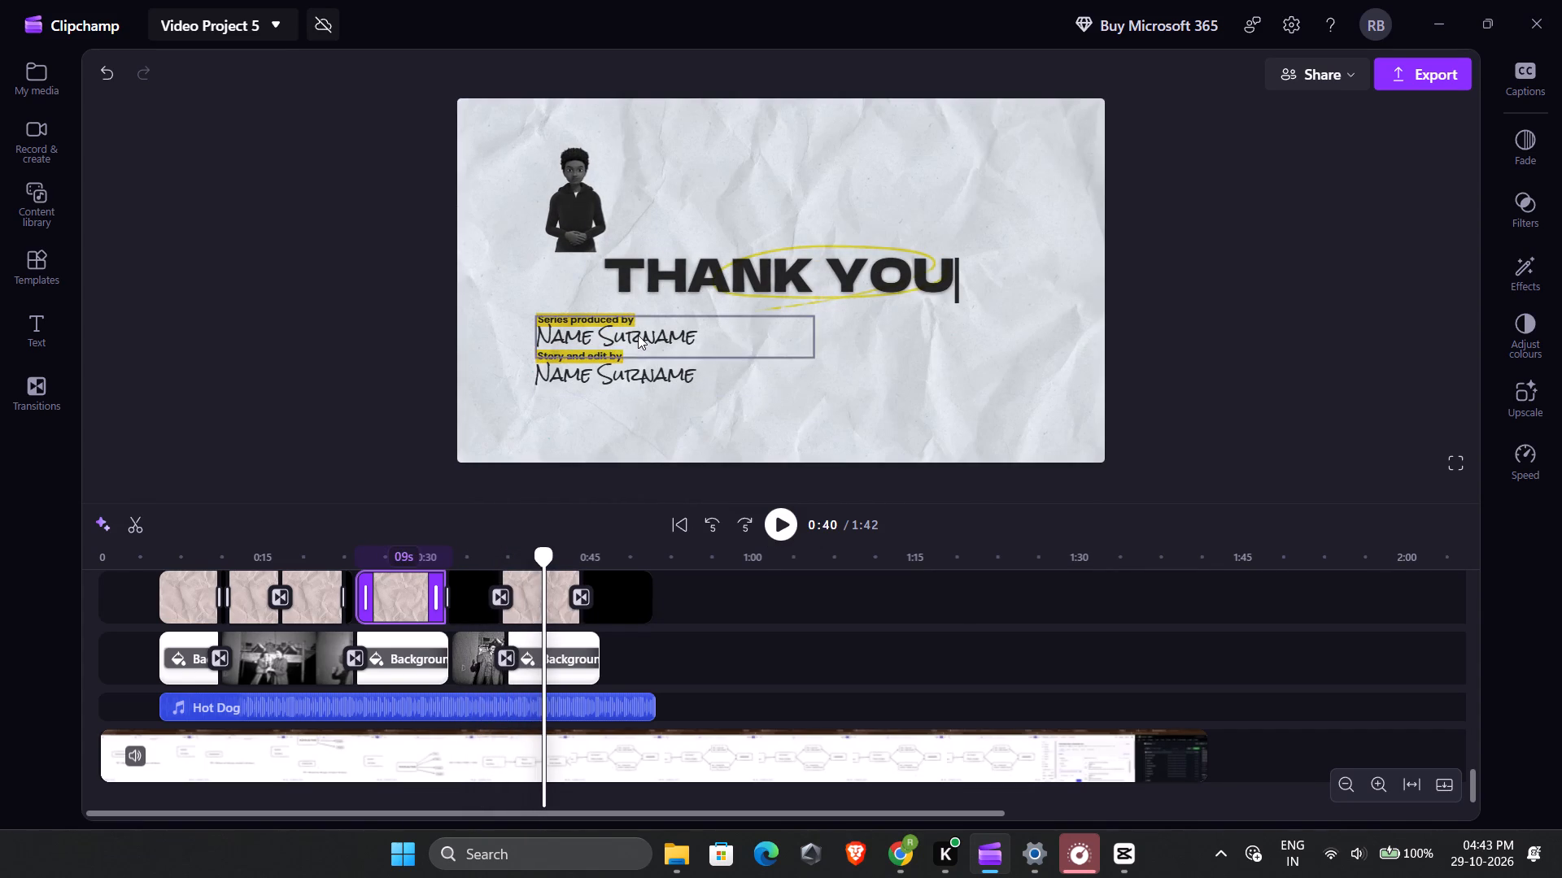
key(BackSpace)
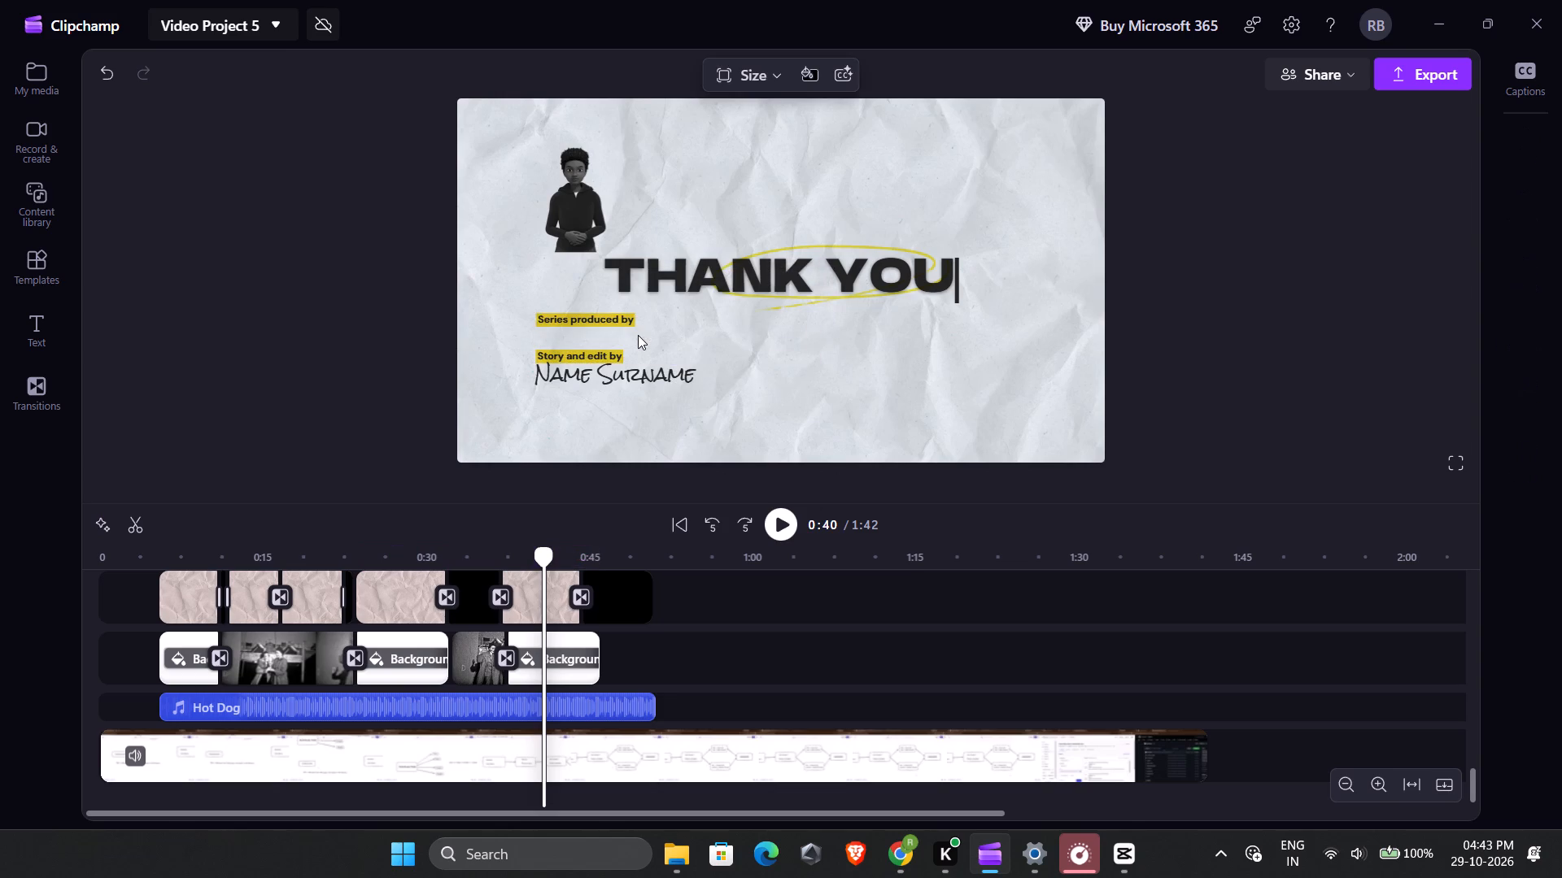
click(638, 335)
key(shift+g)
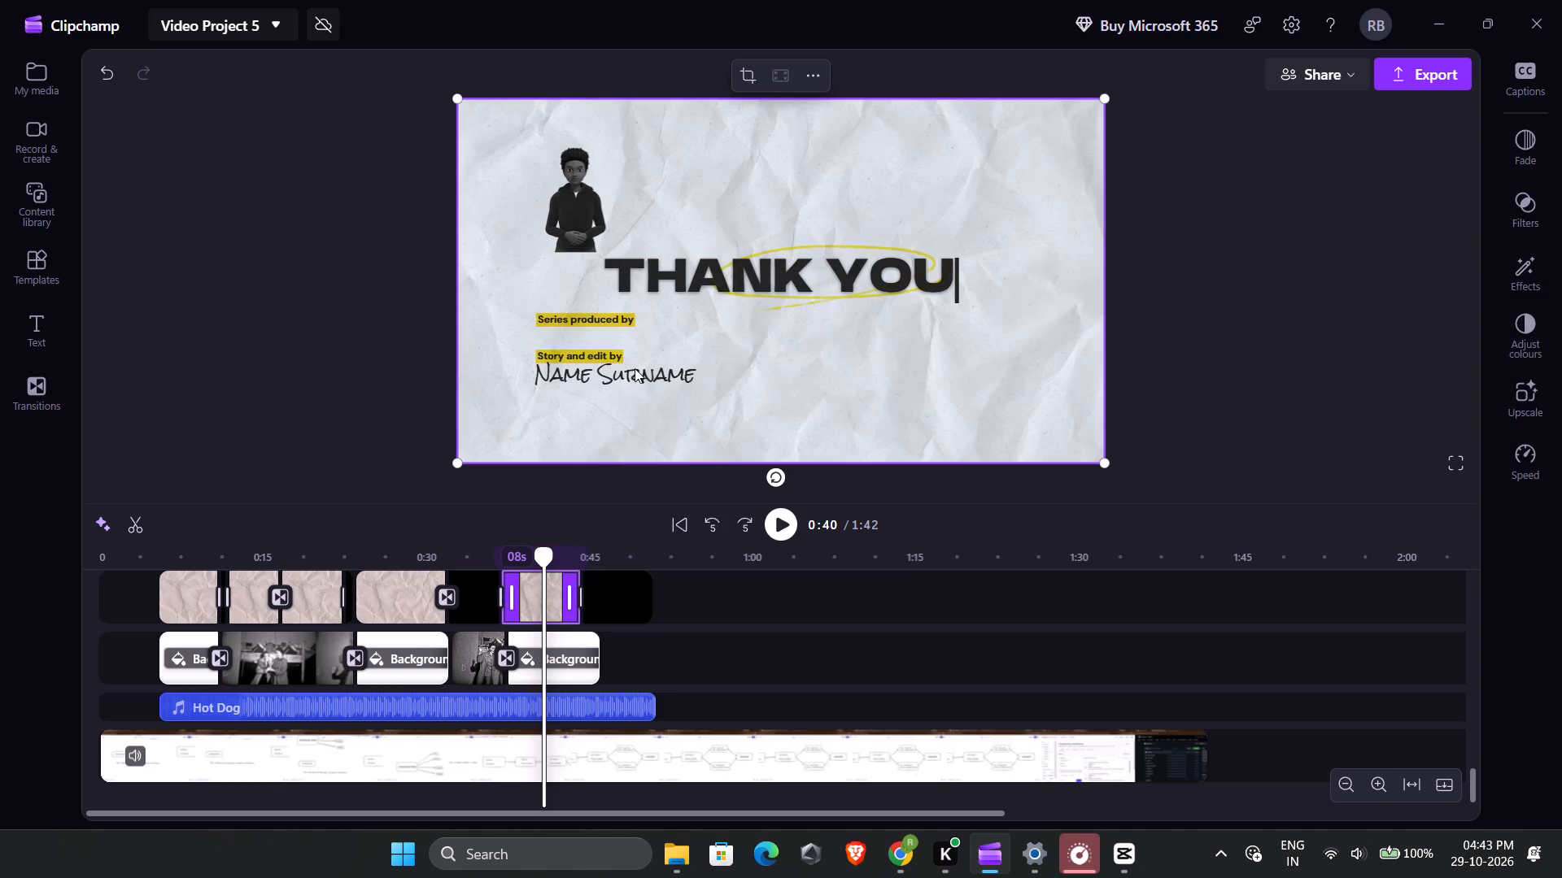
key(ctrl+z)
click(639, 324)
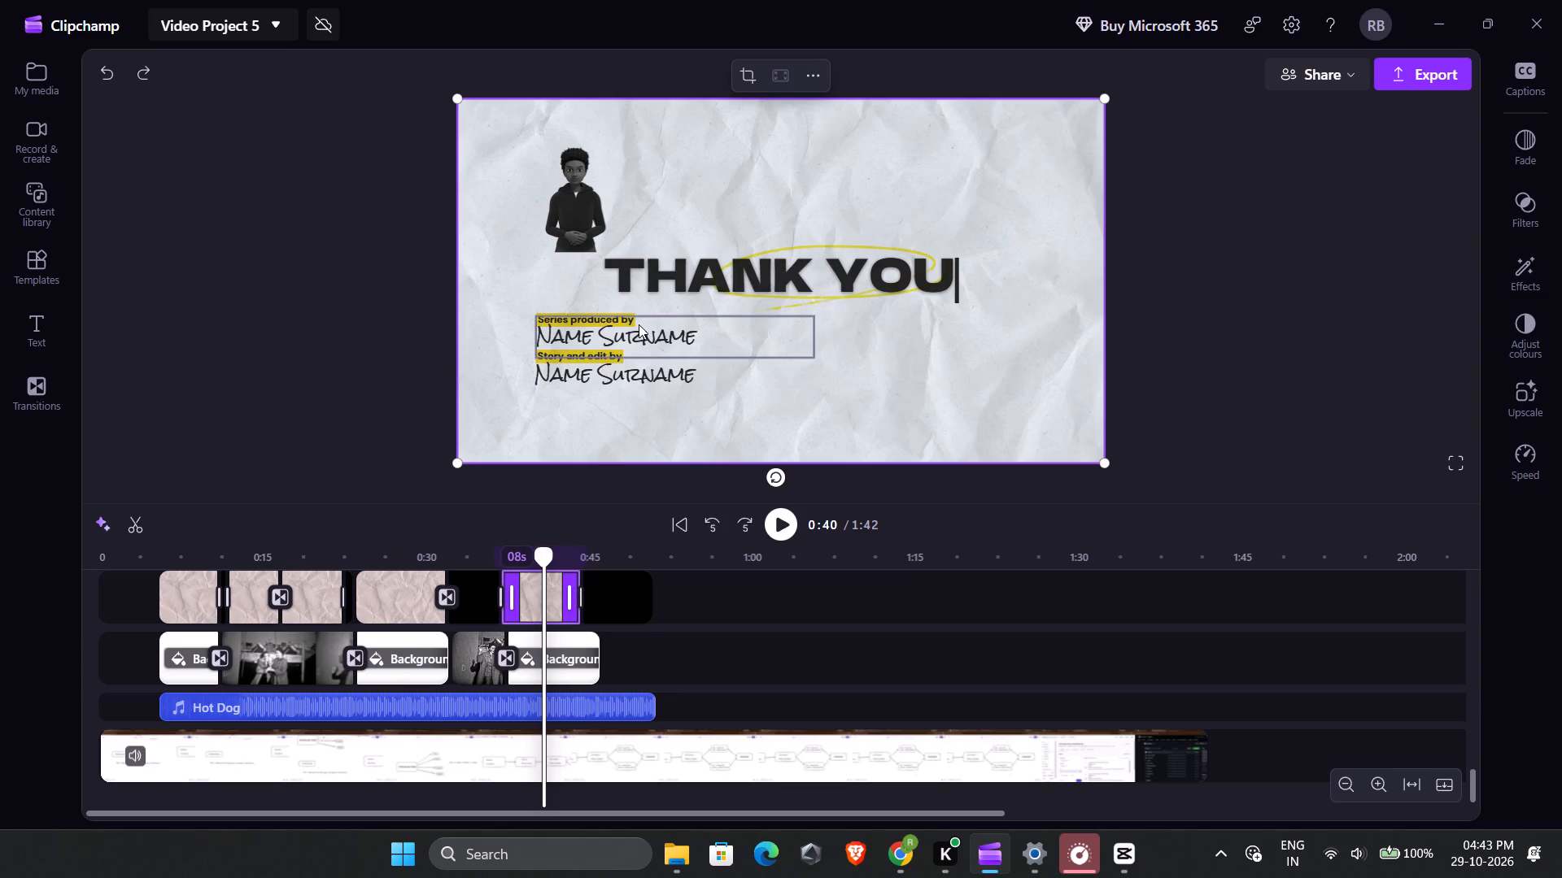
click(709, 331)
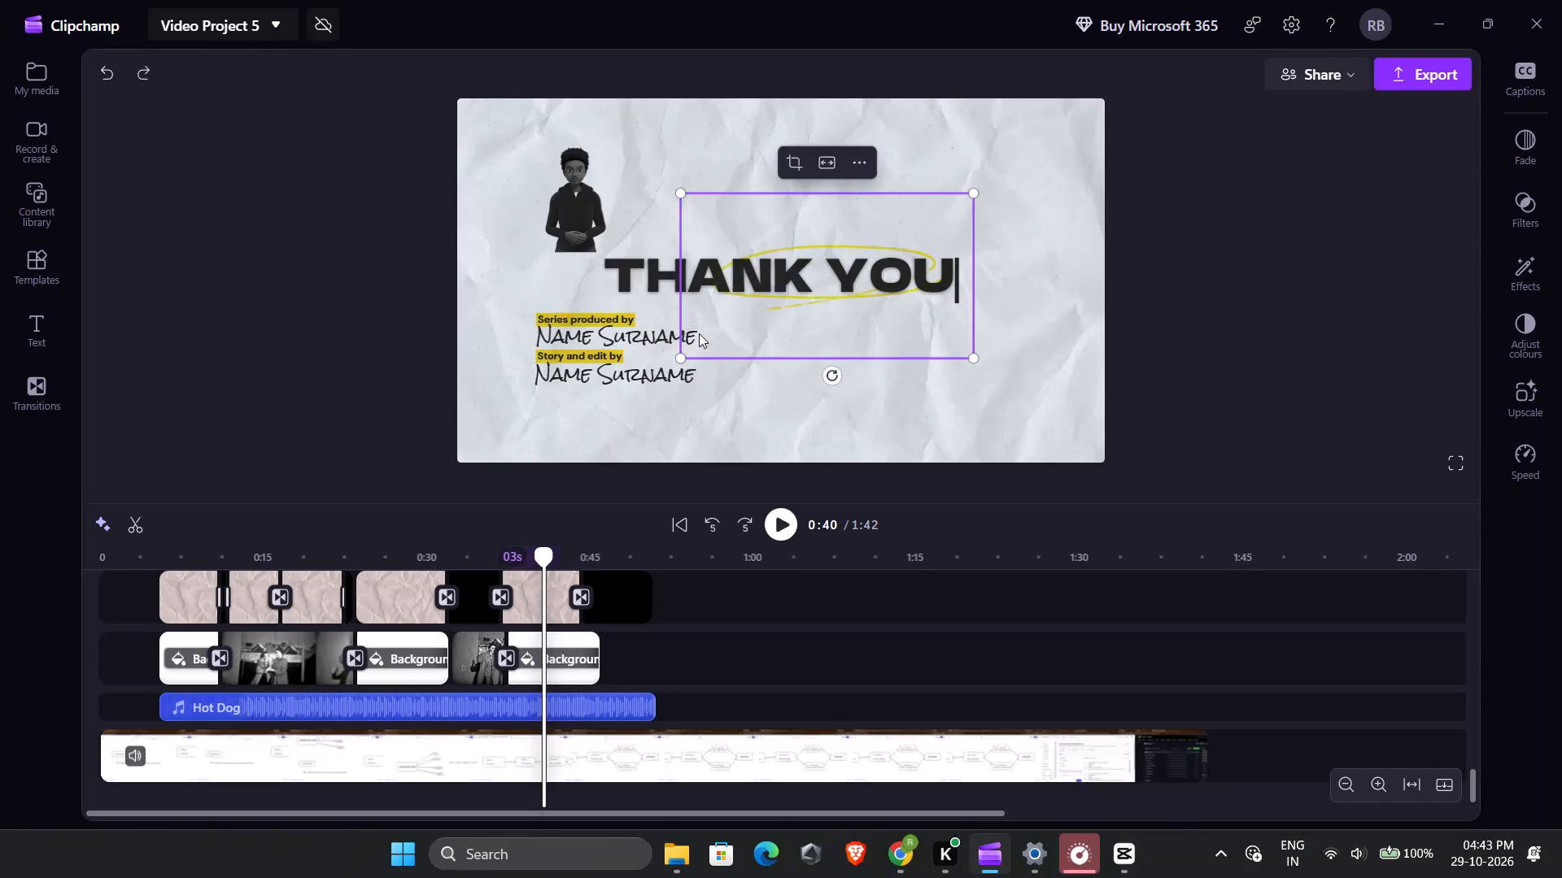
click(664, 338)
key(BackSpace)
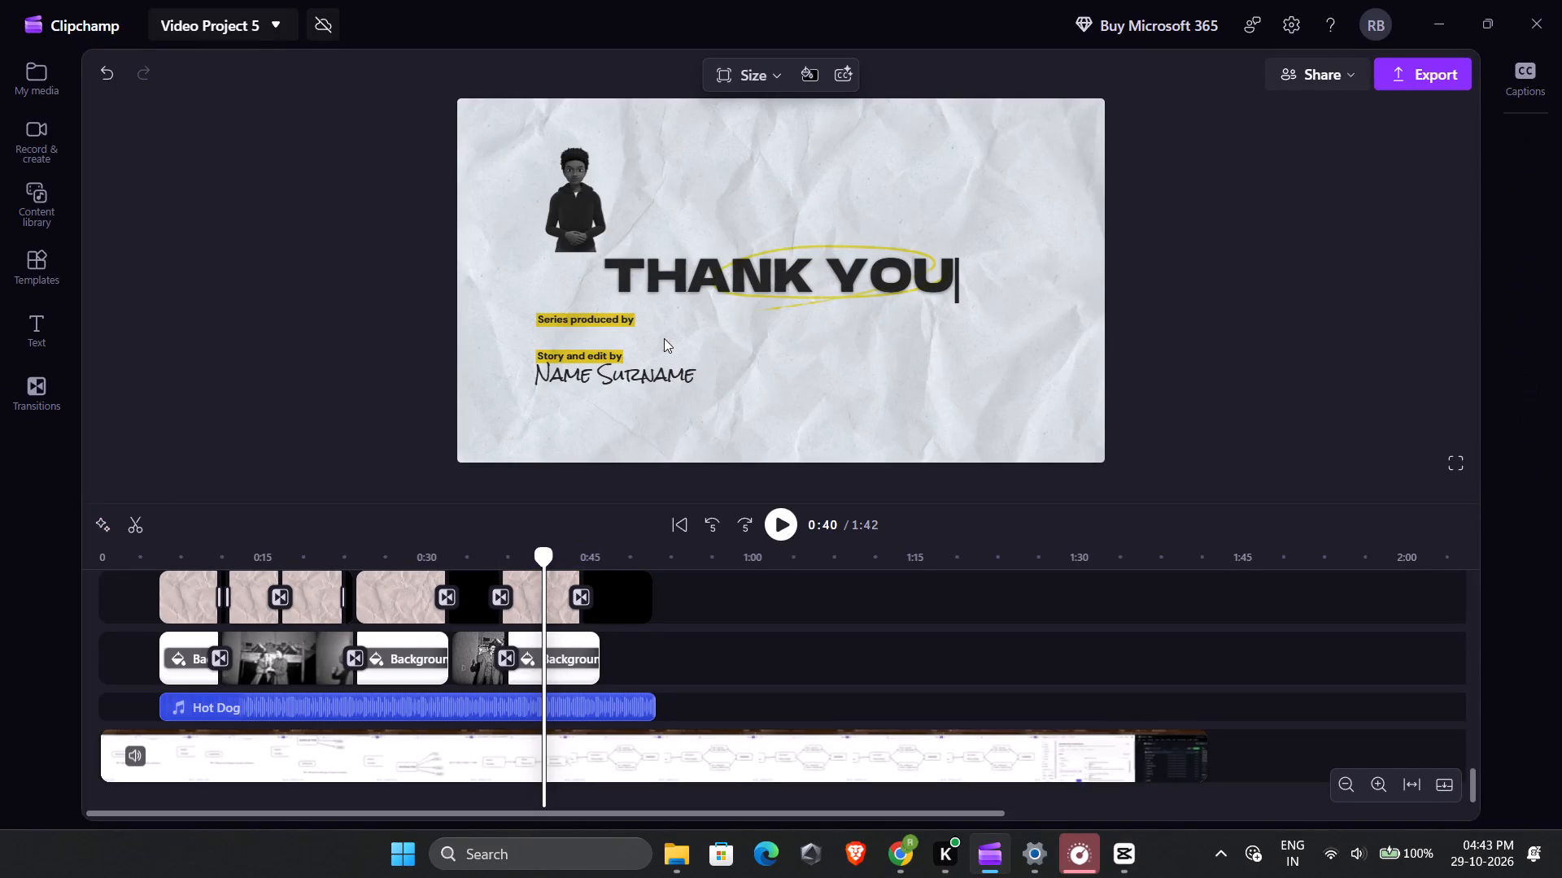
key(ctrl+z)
Replace the "Name Surname" placeholder under "Series produced by" with "GHost".
double_click(664, 338)
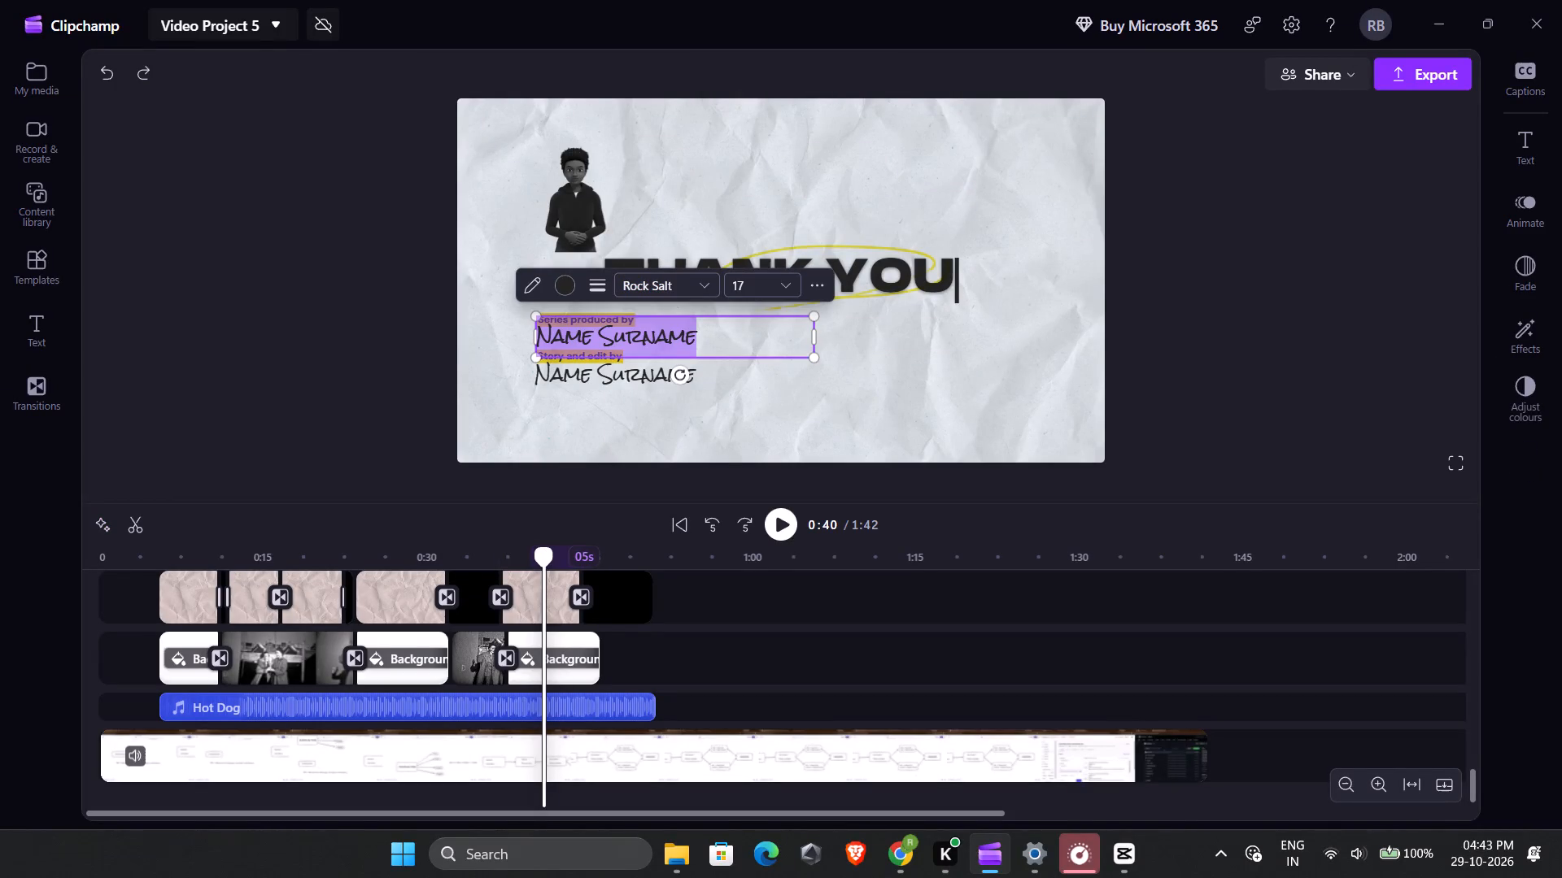
key(BackSpace)
text(GHos)
key(t)
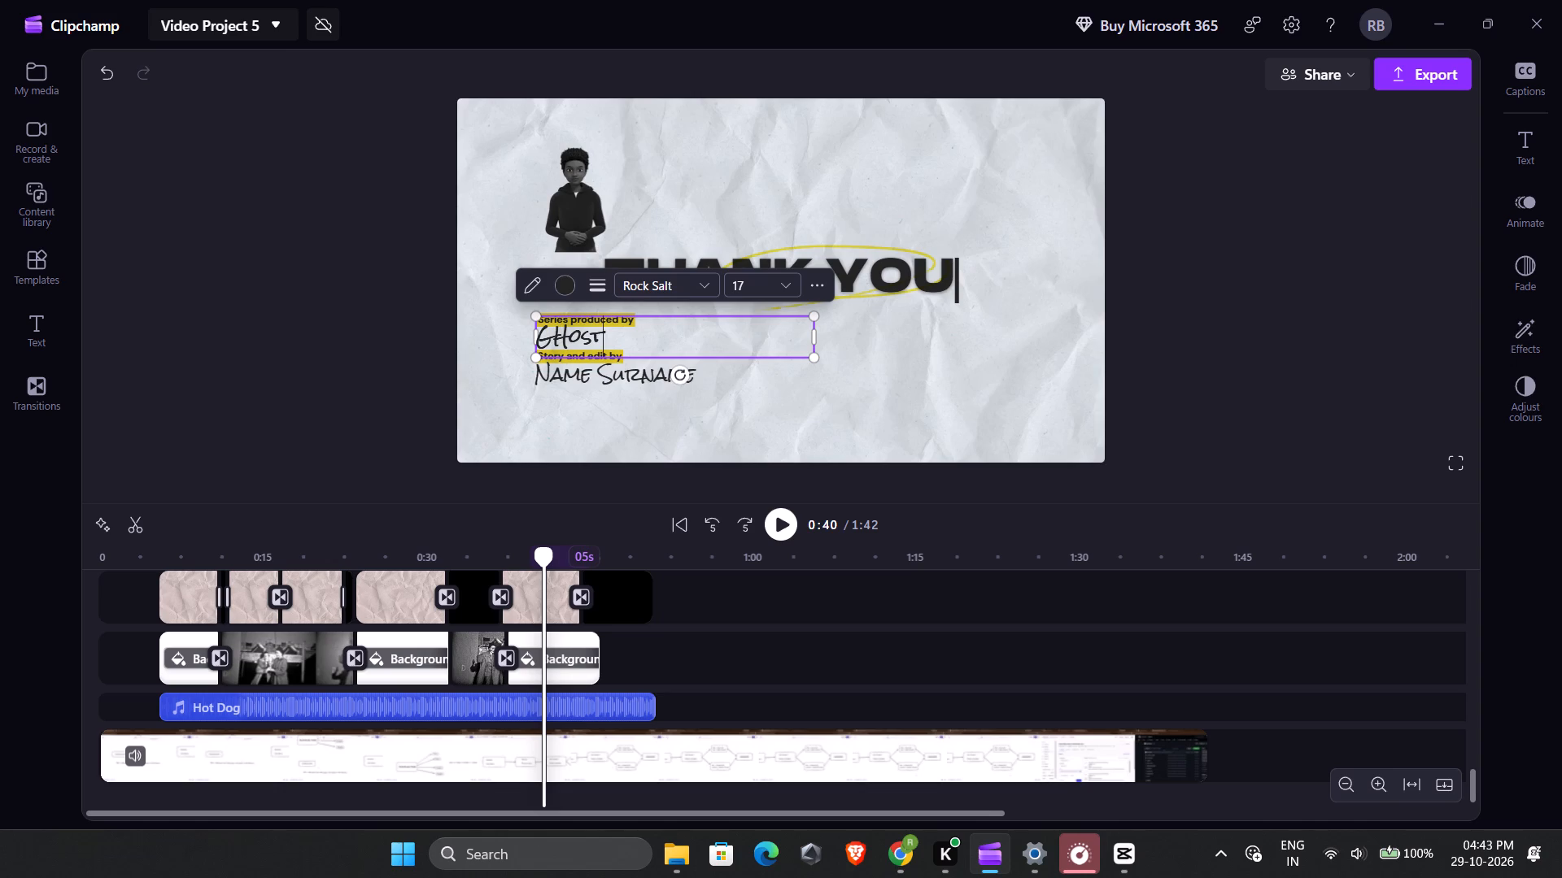
click(588, 445)
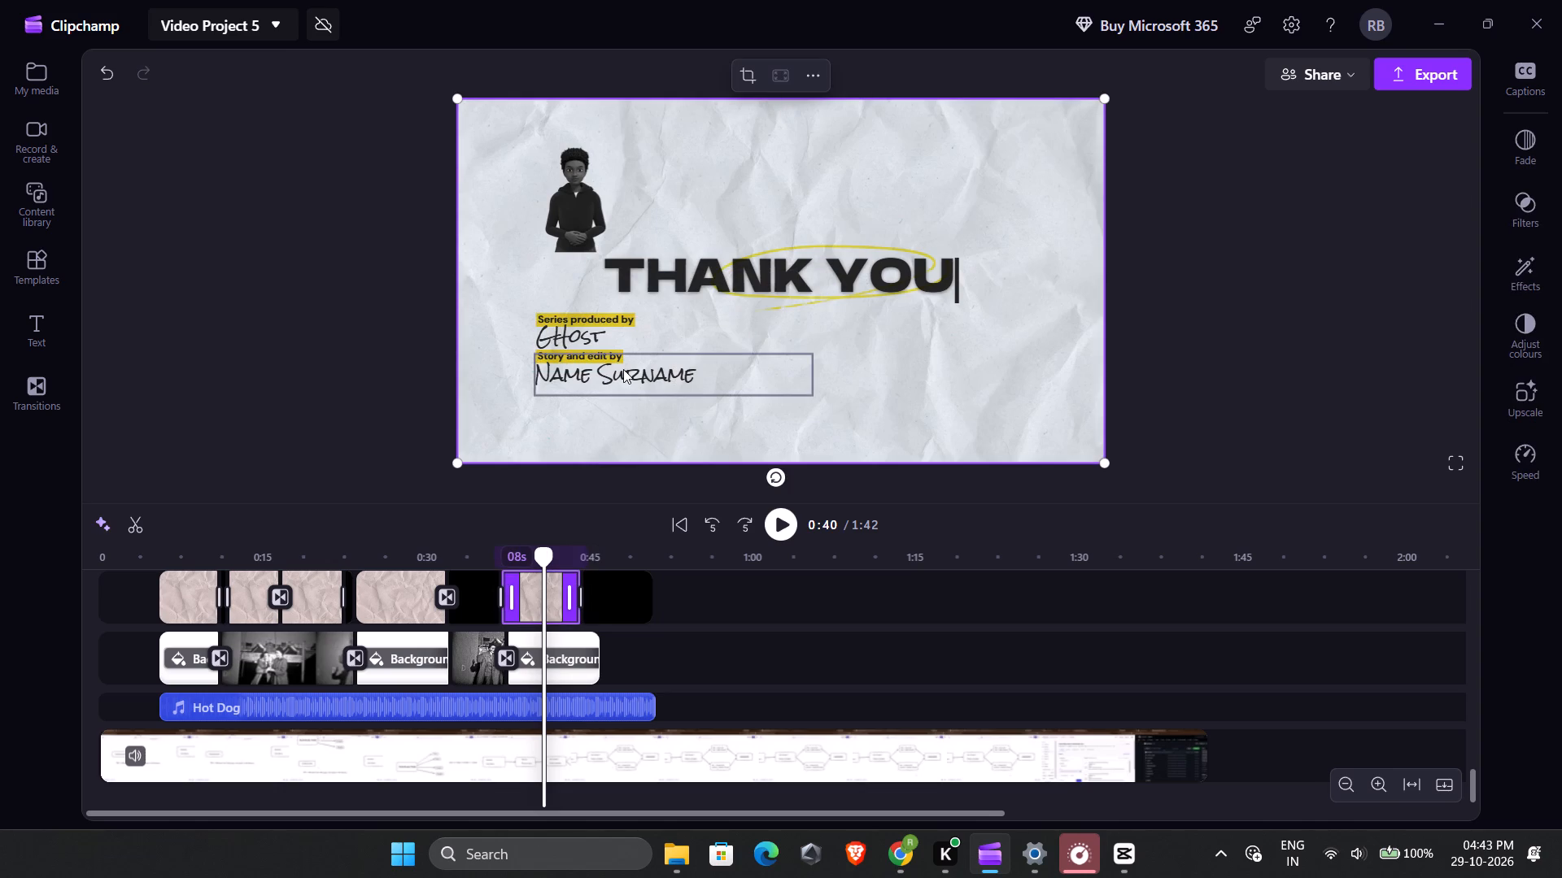
Replace the "Name Surname" placeholder under "Story and edit by" with "Bhamniya".
double_click(622, 372)
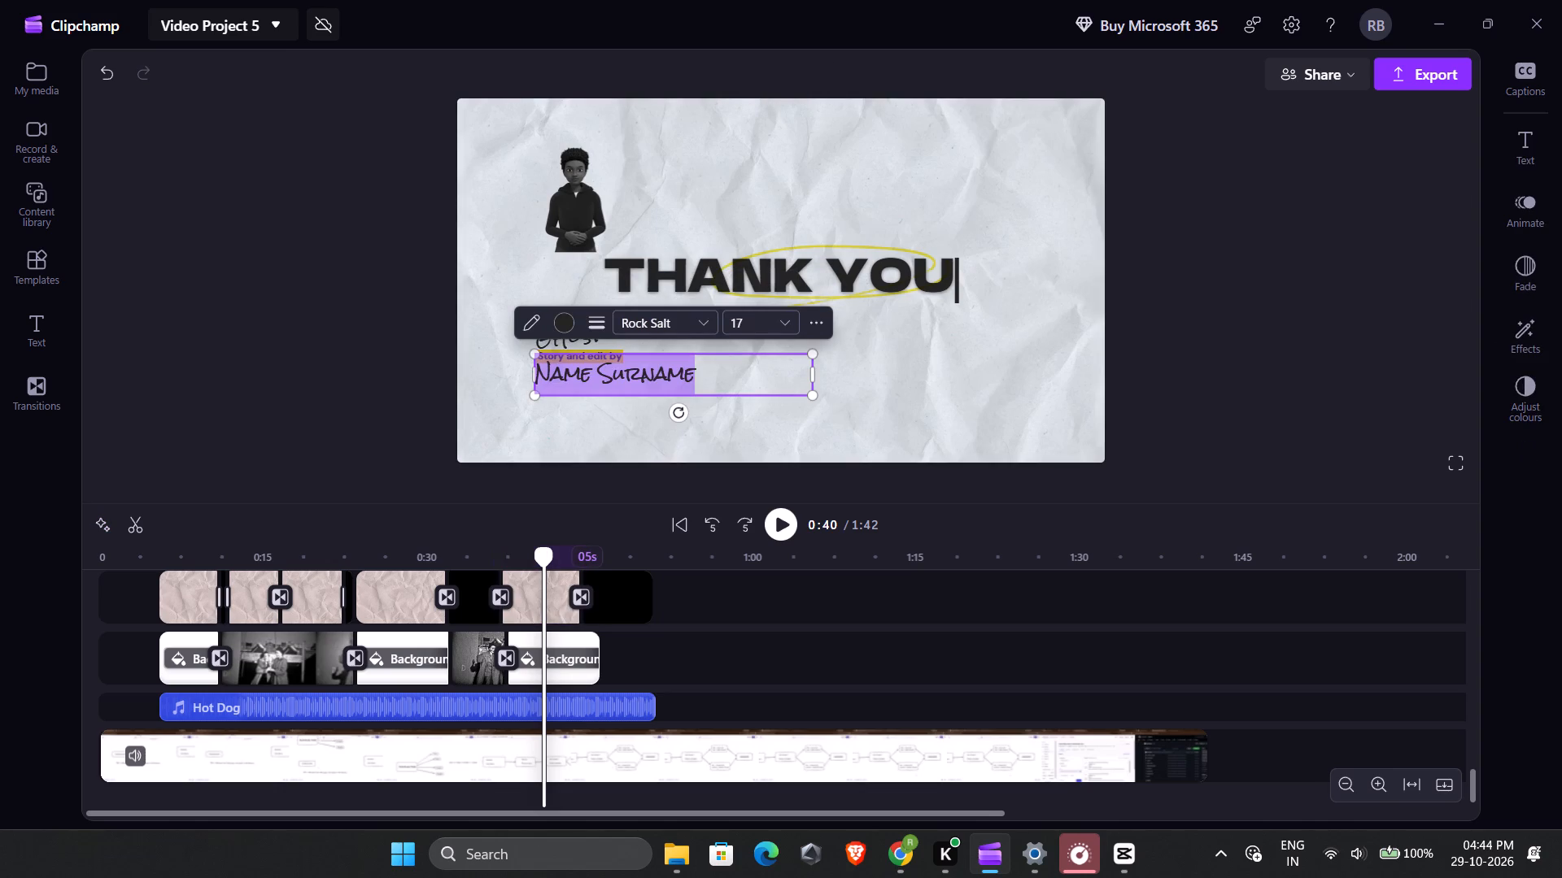
key(BackSpace)
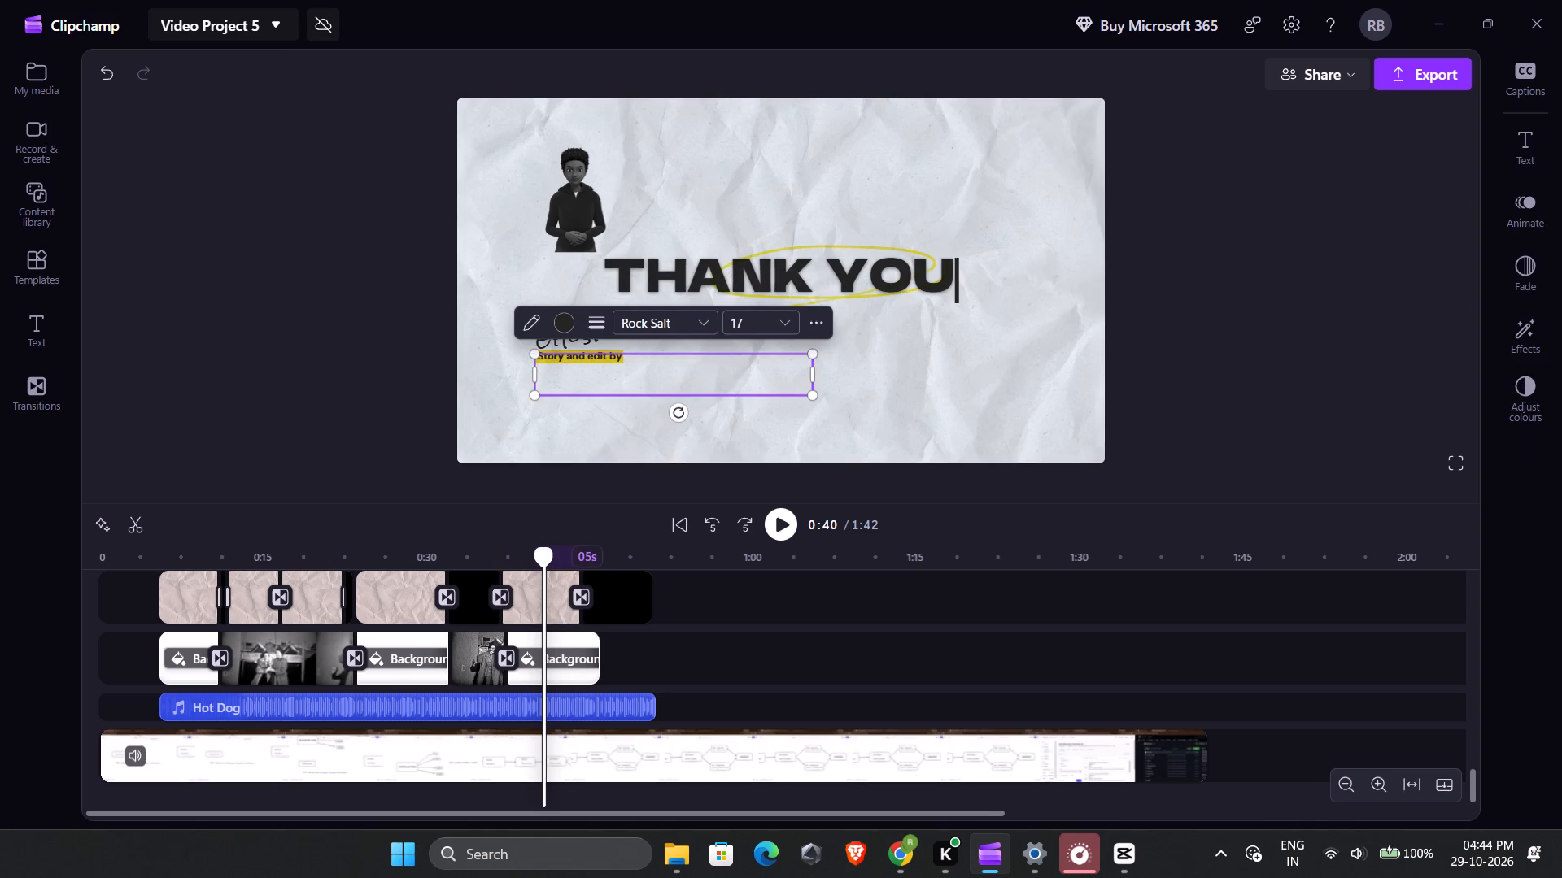
text(Bhamniya)
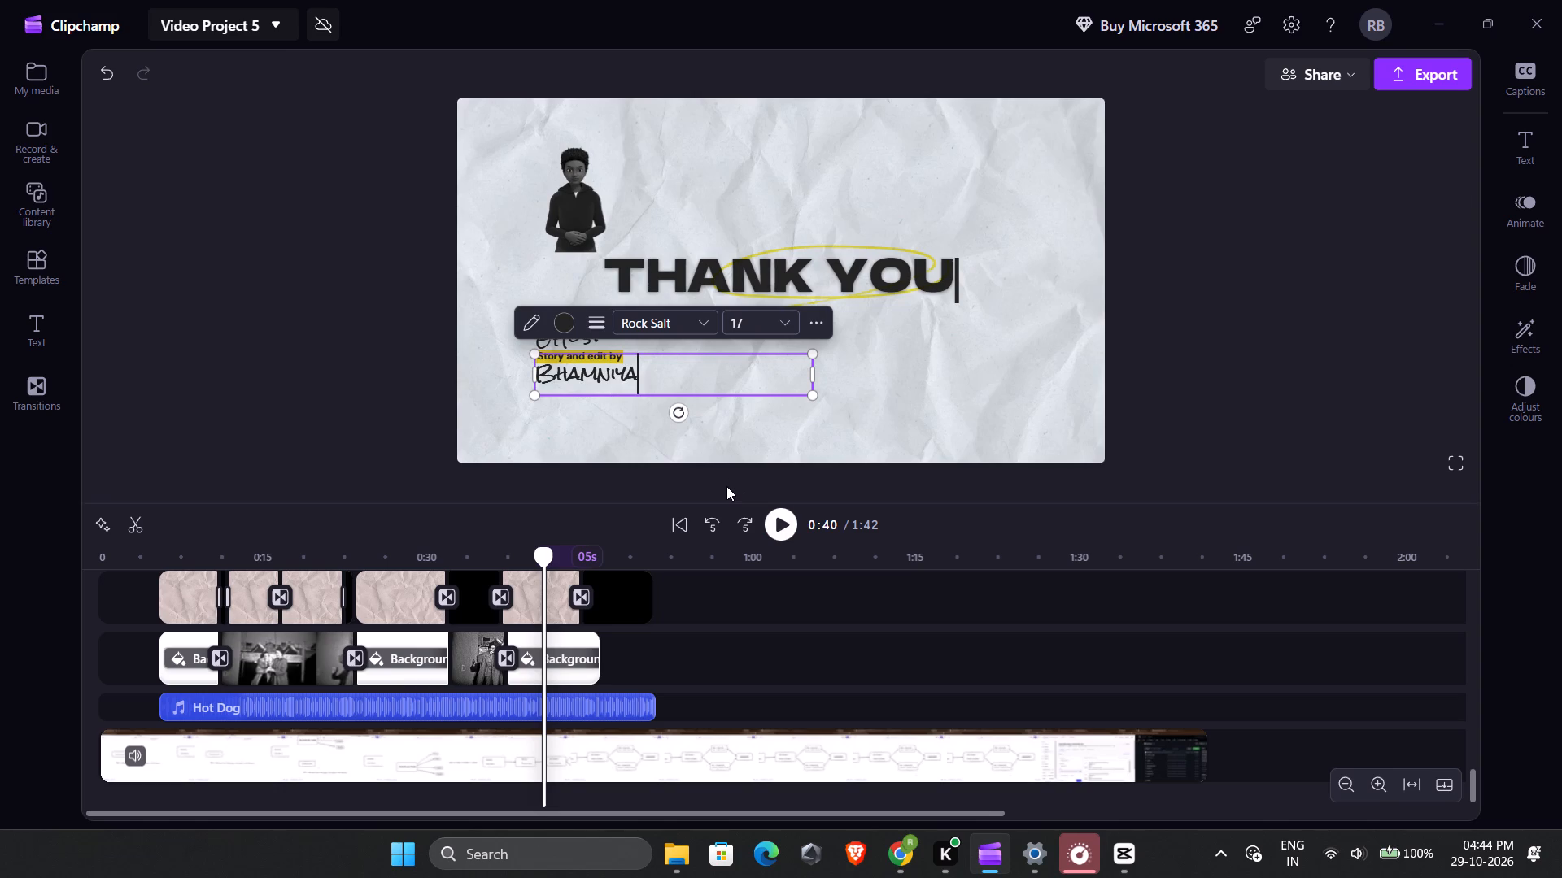
click(726, 486)
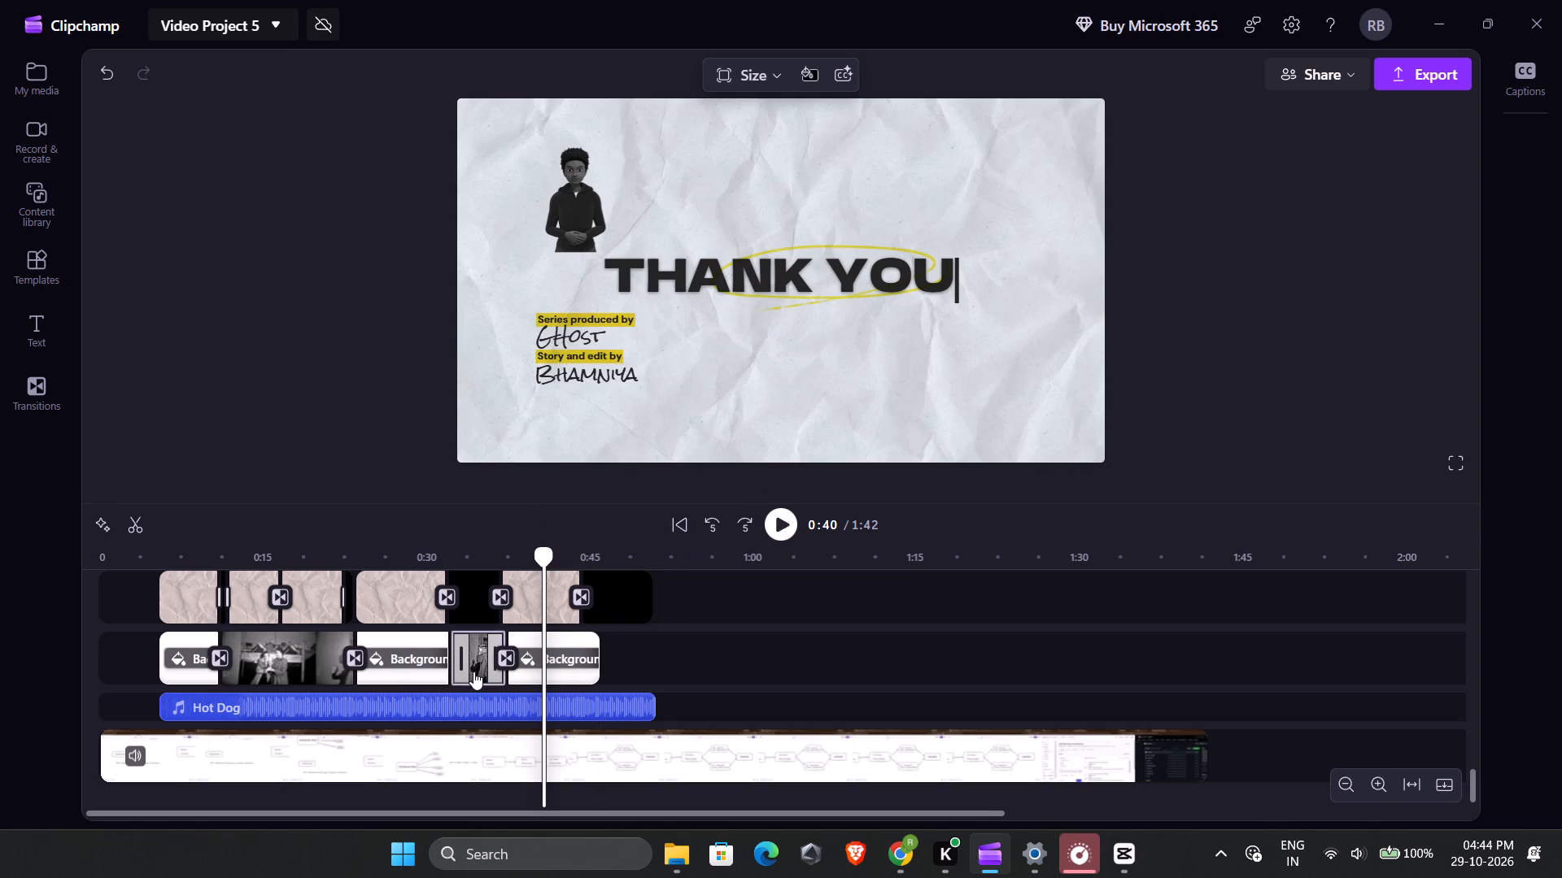
Move the playhead back to the quote scene at 0:27 and try to open the "Lorem ipsum" text for editing.
click(473, 672)
click(463, 606)
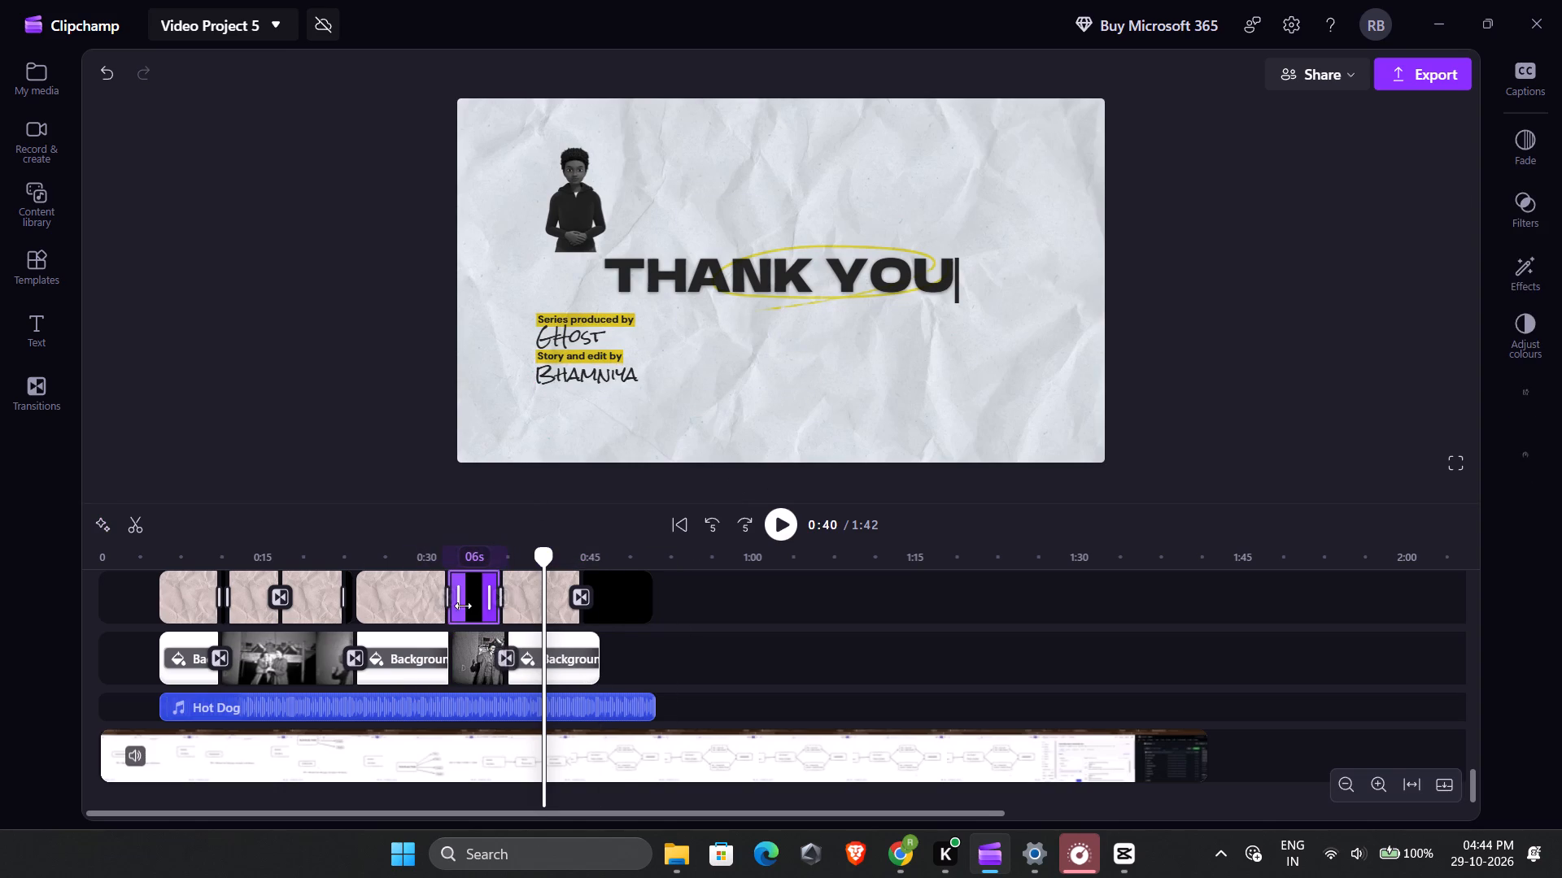
drag(541, 555, 376, 558)
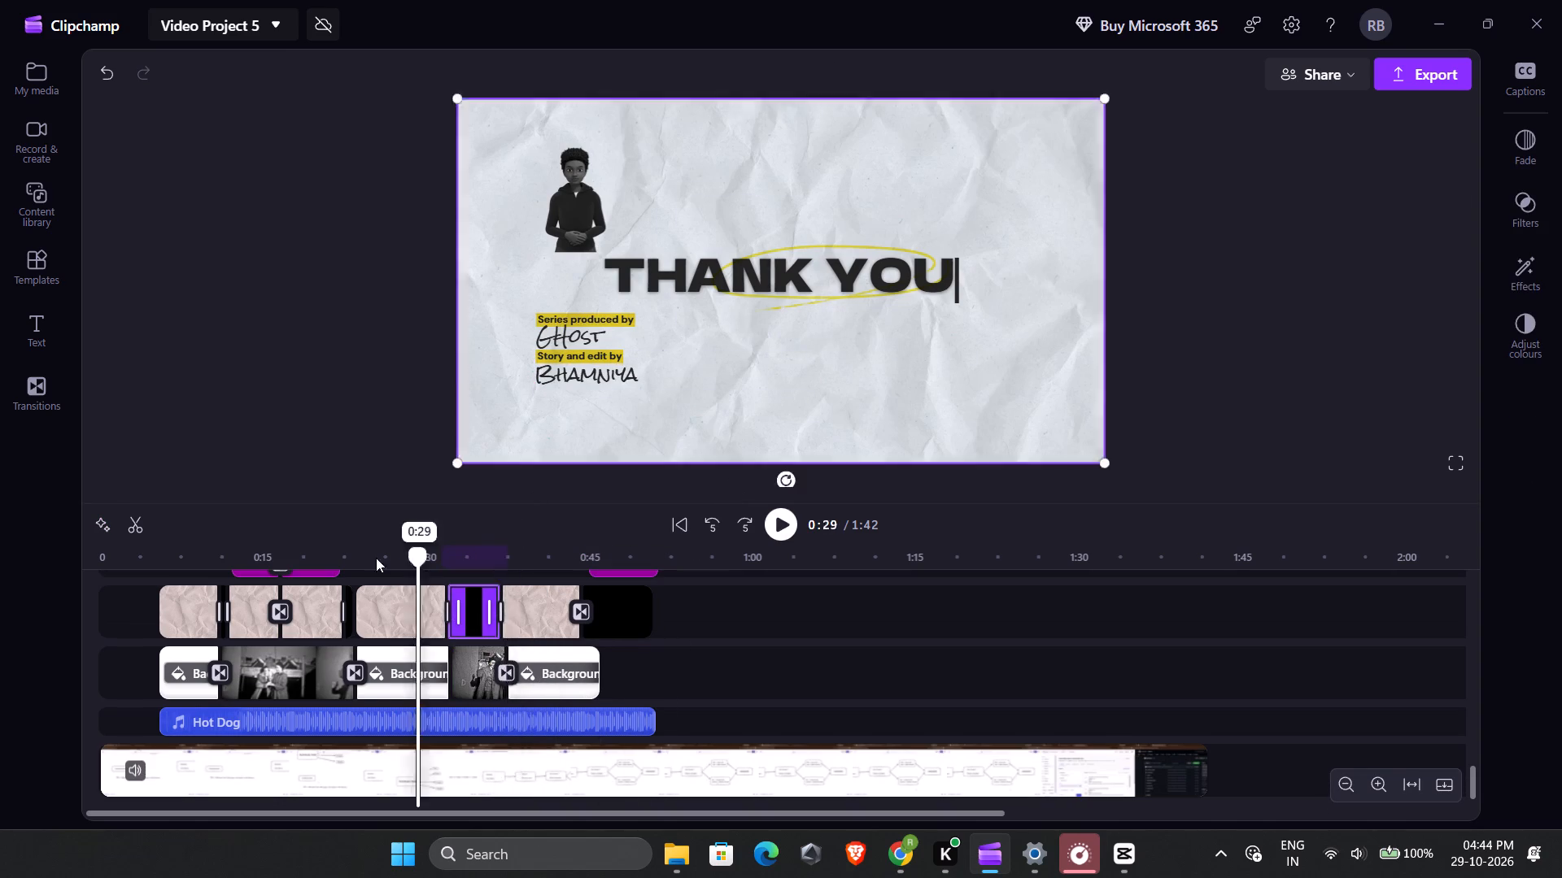
drag(376, 558, 393, 559)
double_click(803, 277)
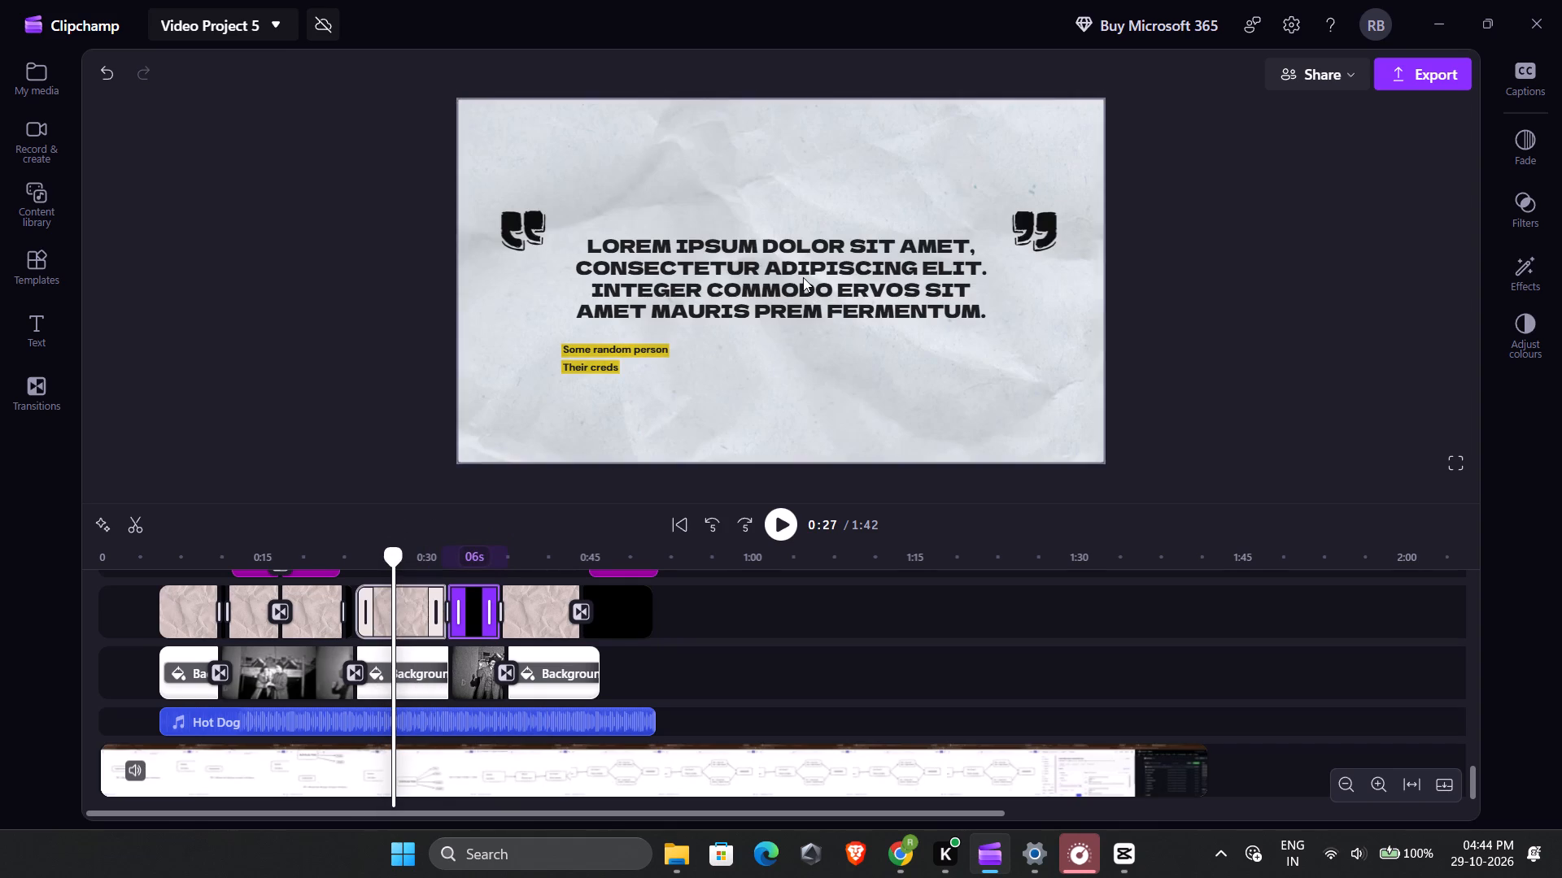
click(803, 277)
click(803, 277)
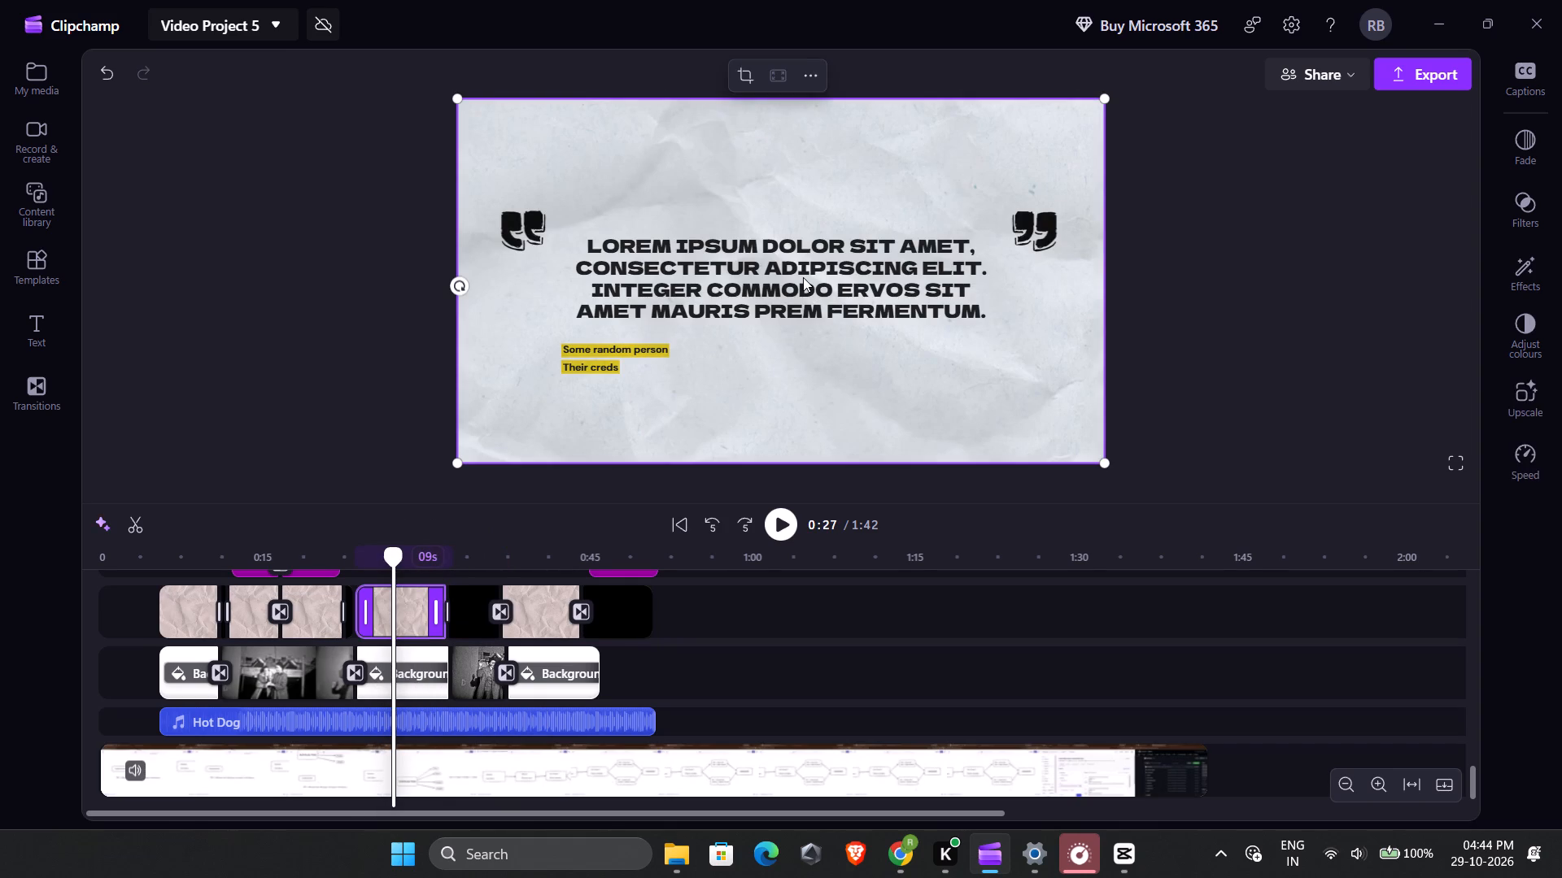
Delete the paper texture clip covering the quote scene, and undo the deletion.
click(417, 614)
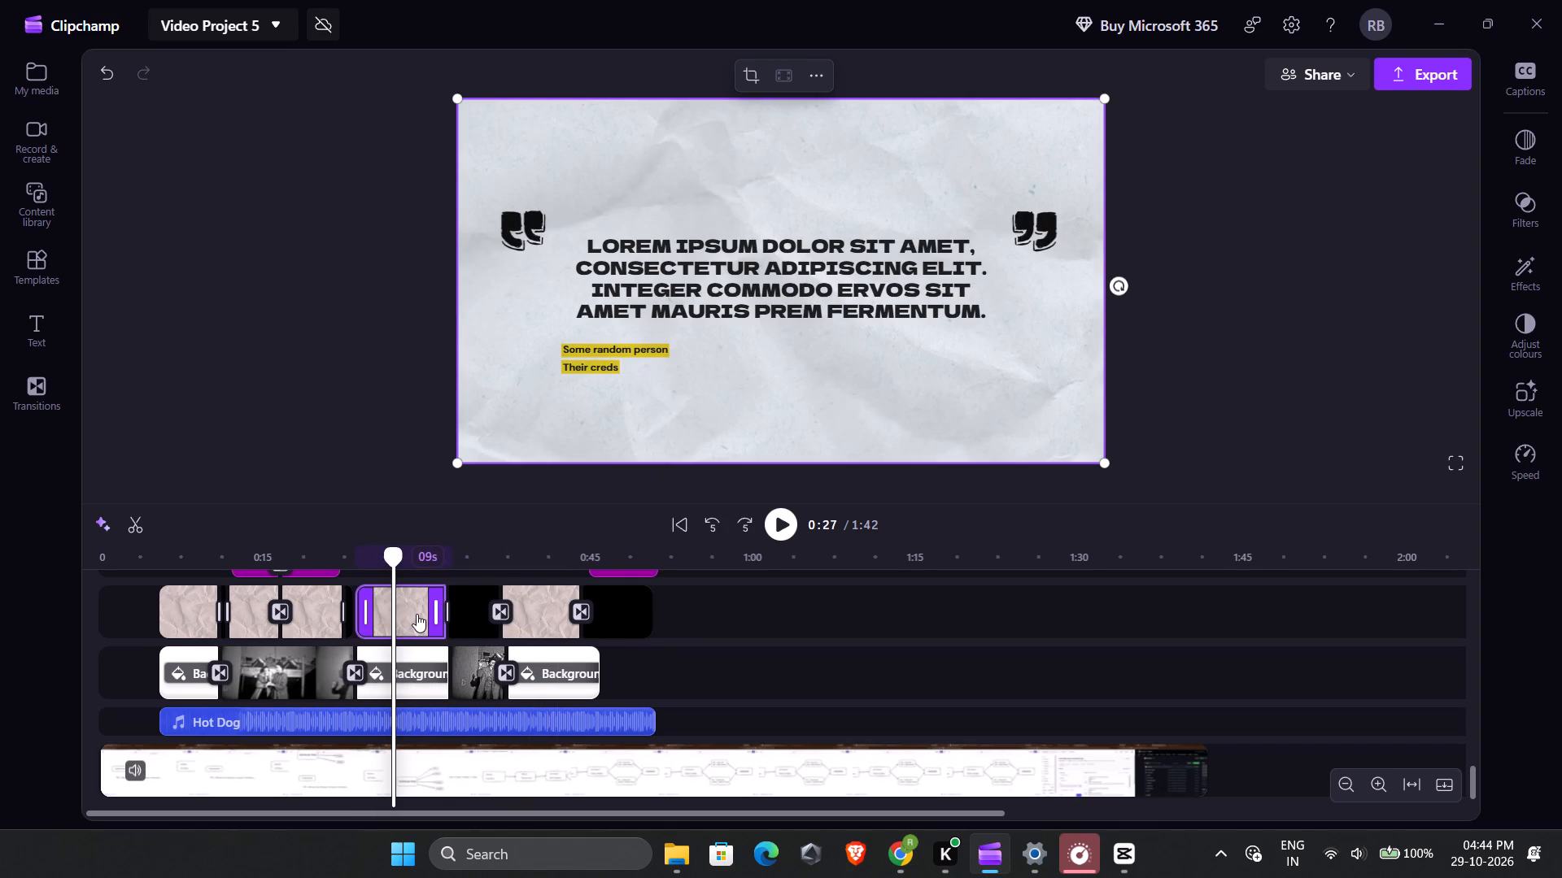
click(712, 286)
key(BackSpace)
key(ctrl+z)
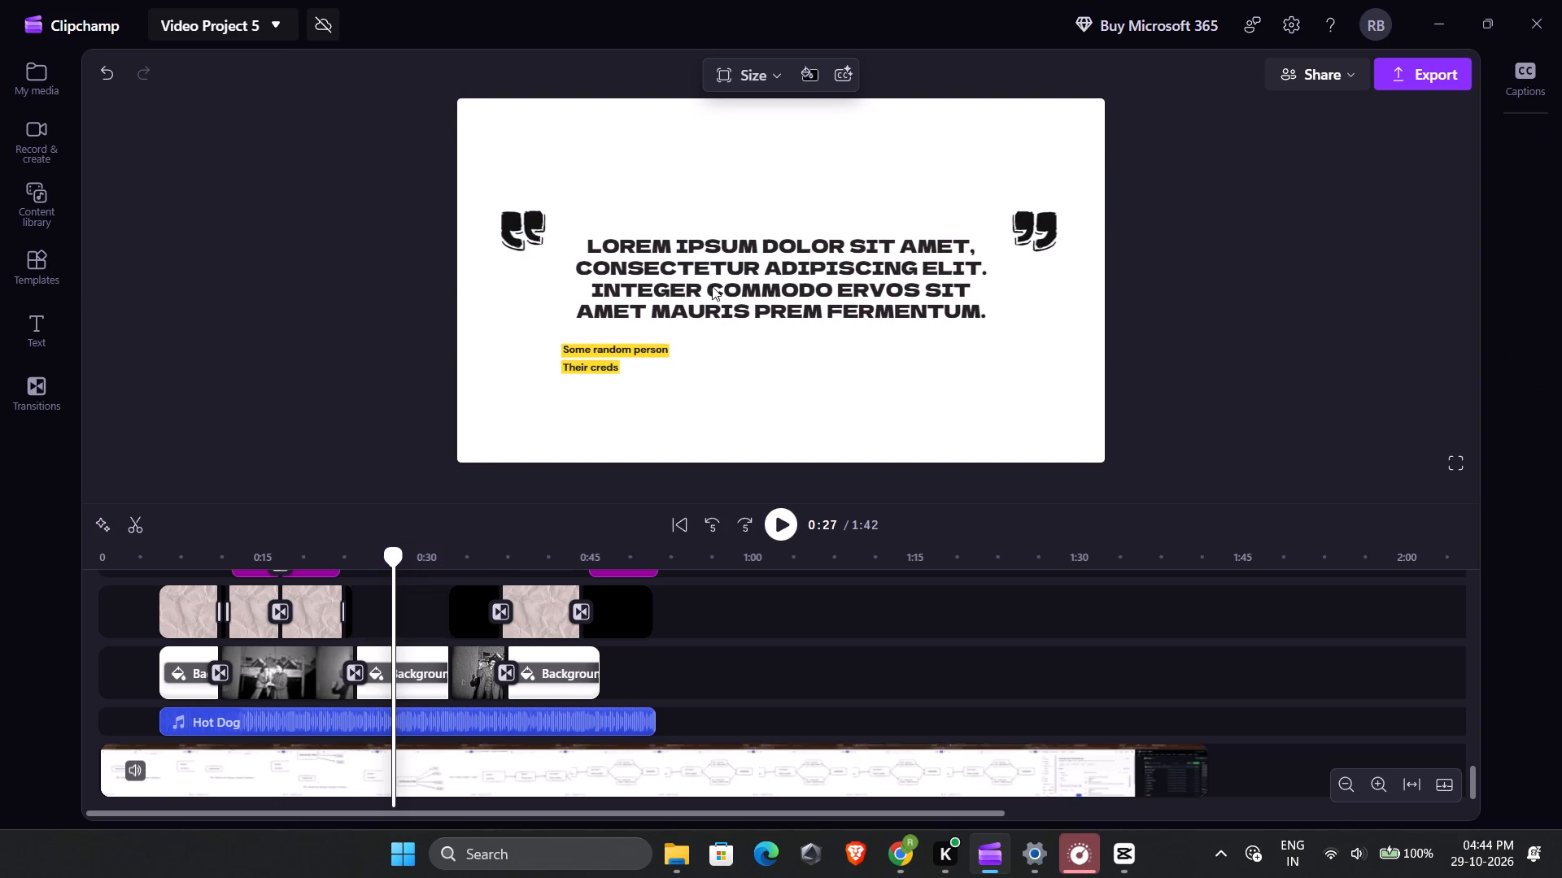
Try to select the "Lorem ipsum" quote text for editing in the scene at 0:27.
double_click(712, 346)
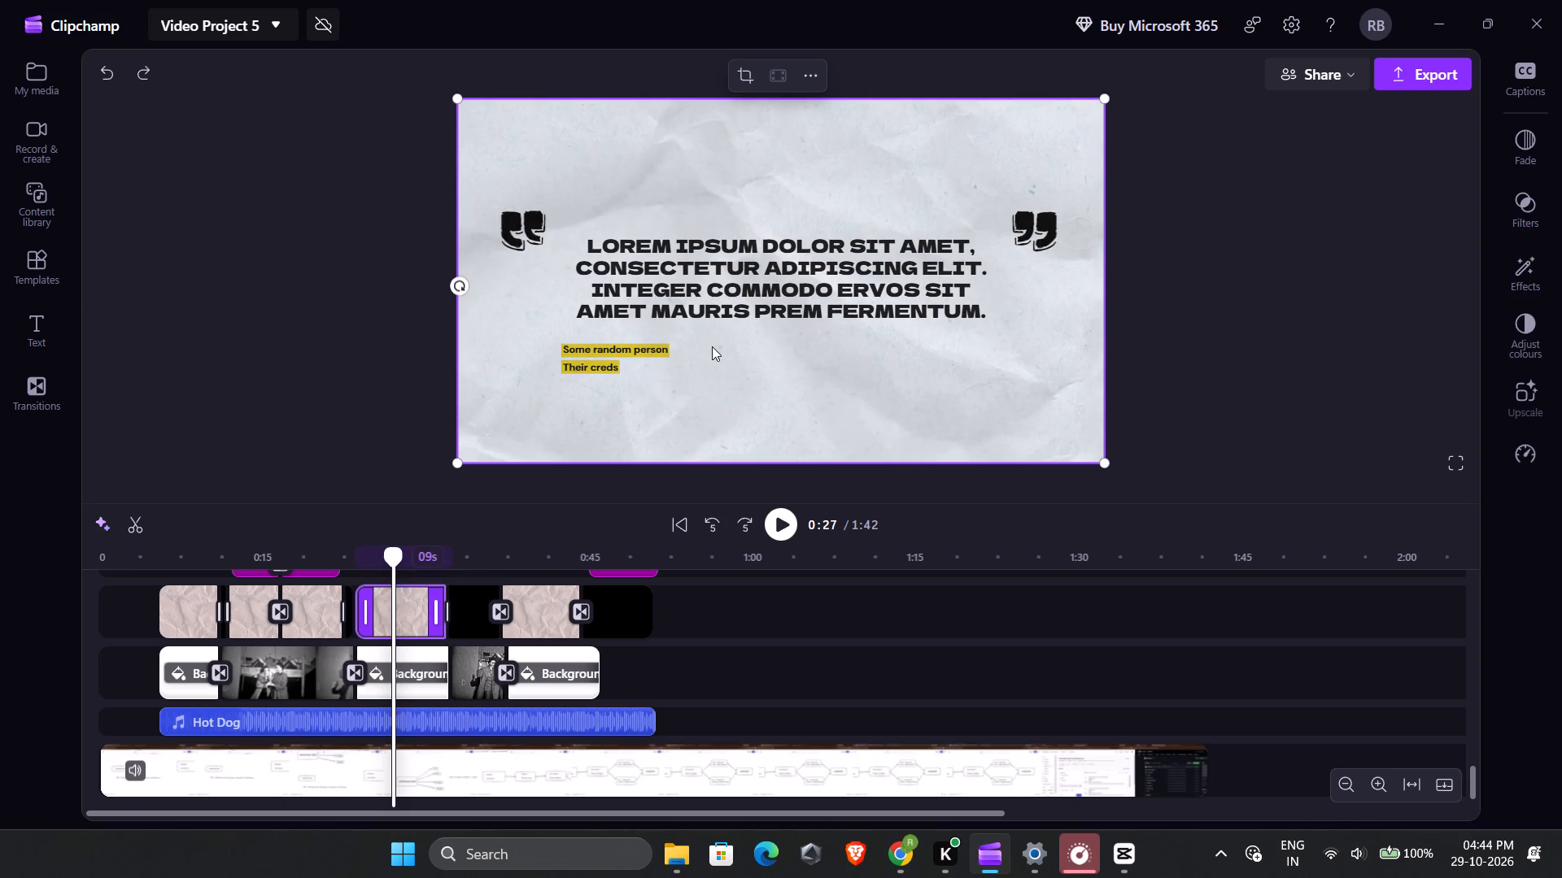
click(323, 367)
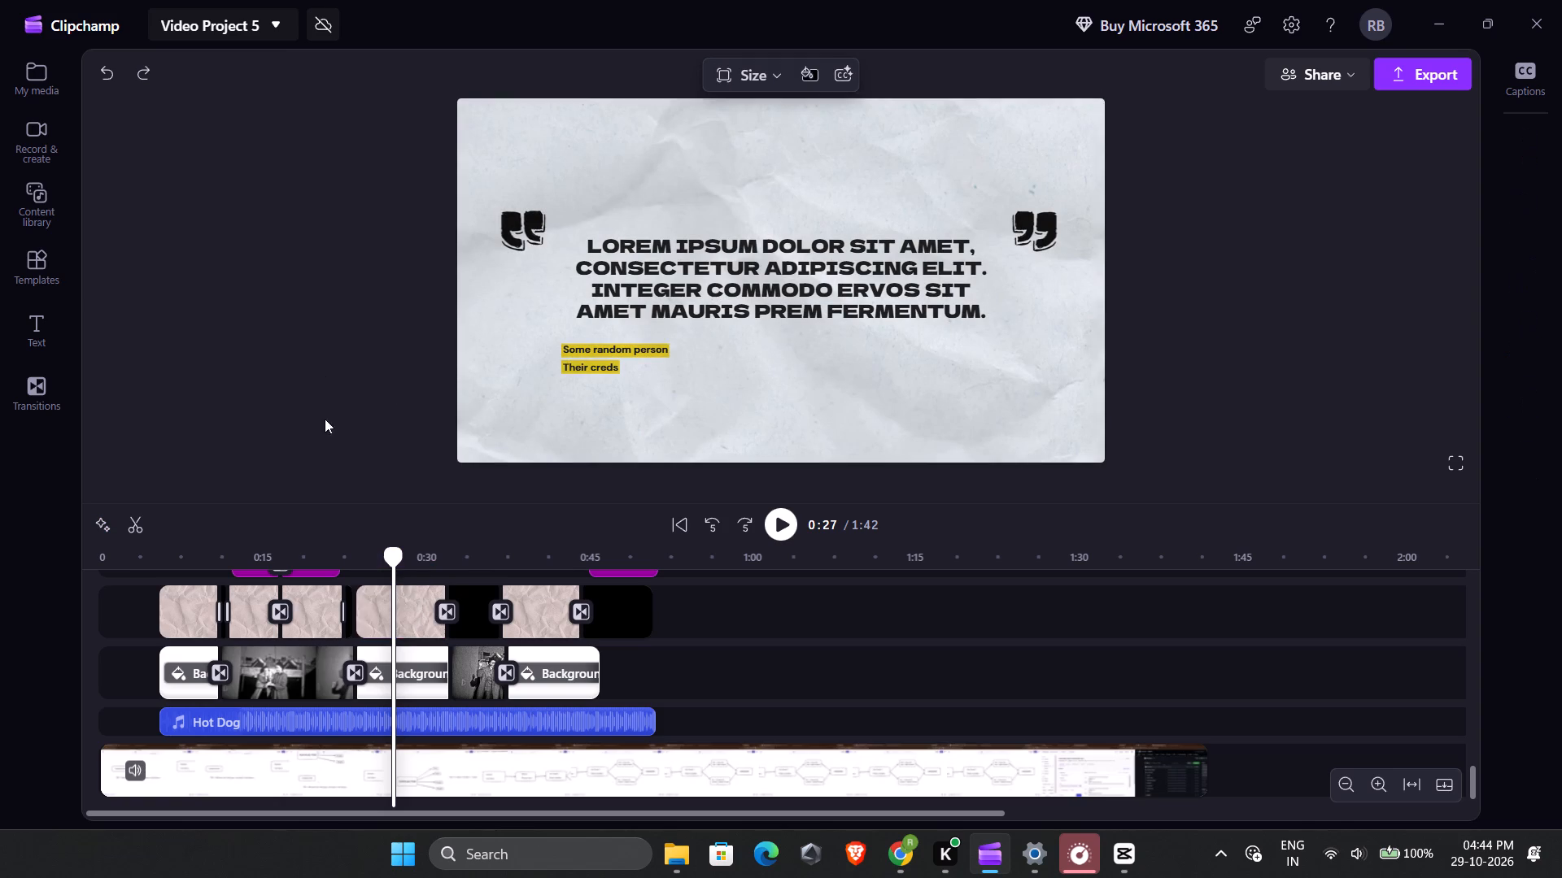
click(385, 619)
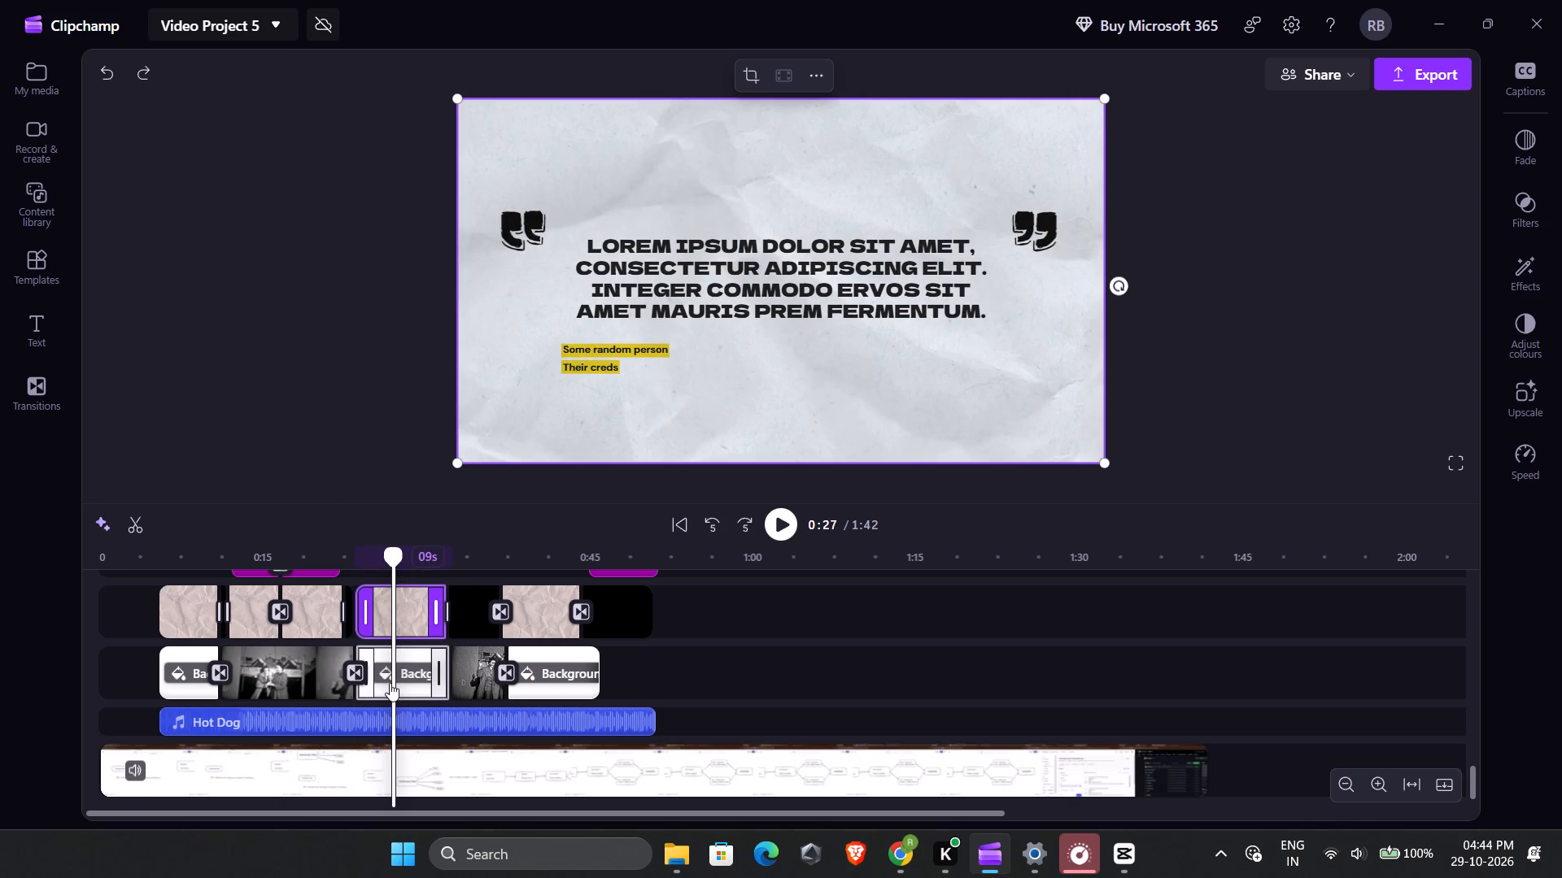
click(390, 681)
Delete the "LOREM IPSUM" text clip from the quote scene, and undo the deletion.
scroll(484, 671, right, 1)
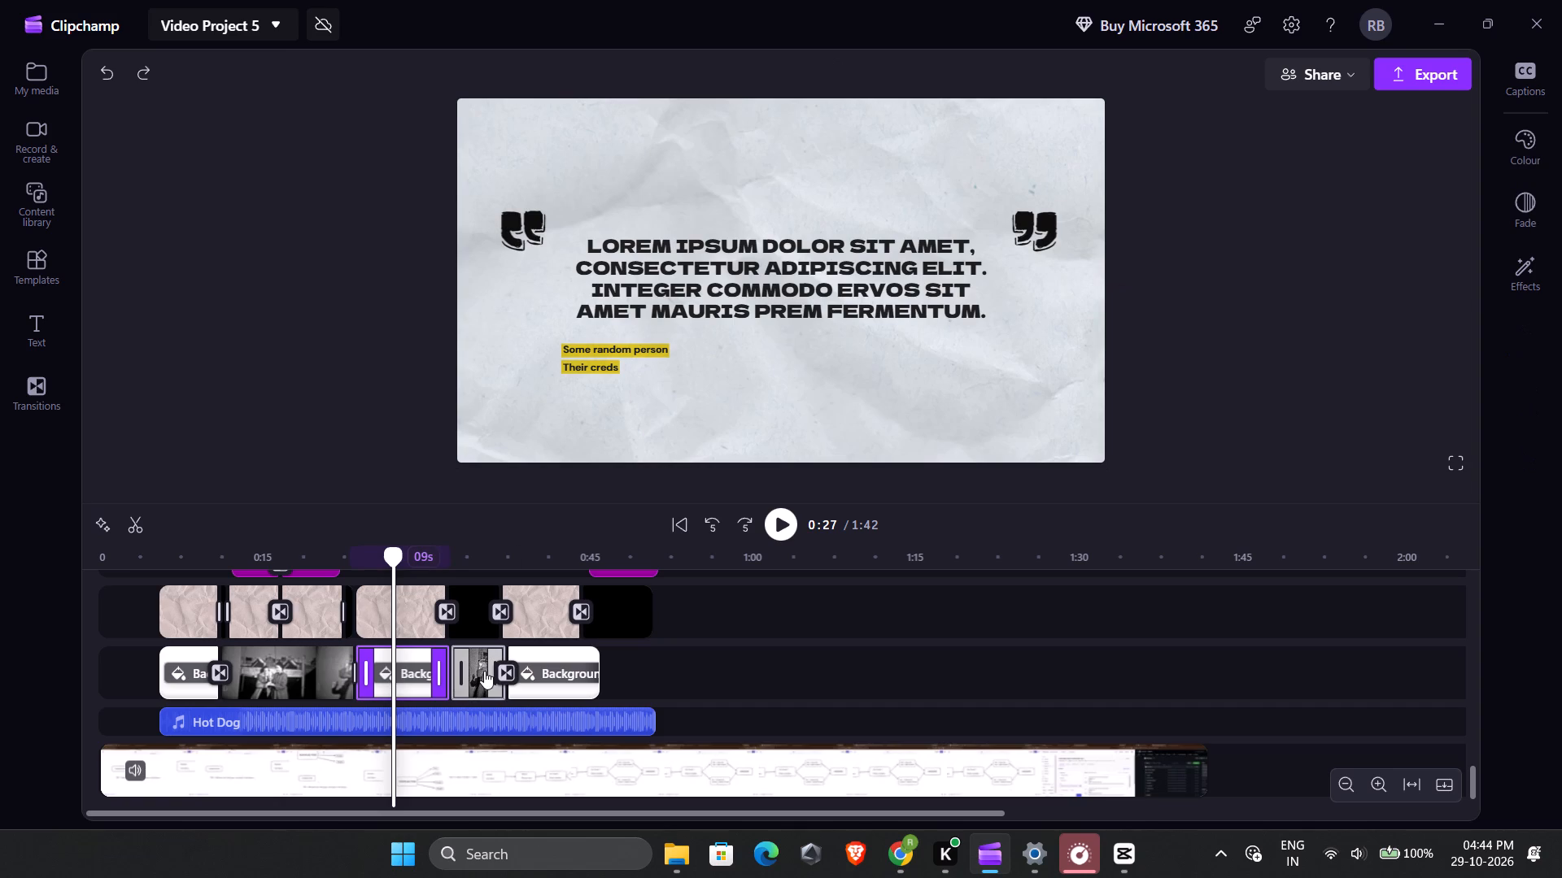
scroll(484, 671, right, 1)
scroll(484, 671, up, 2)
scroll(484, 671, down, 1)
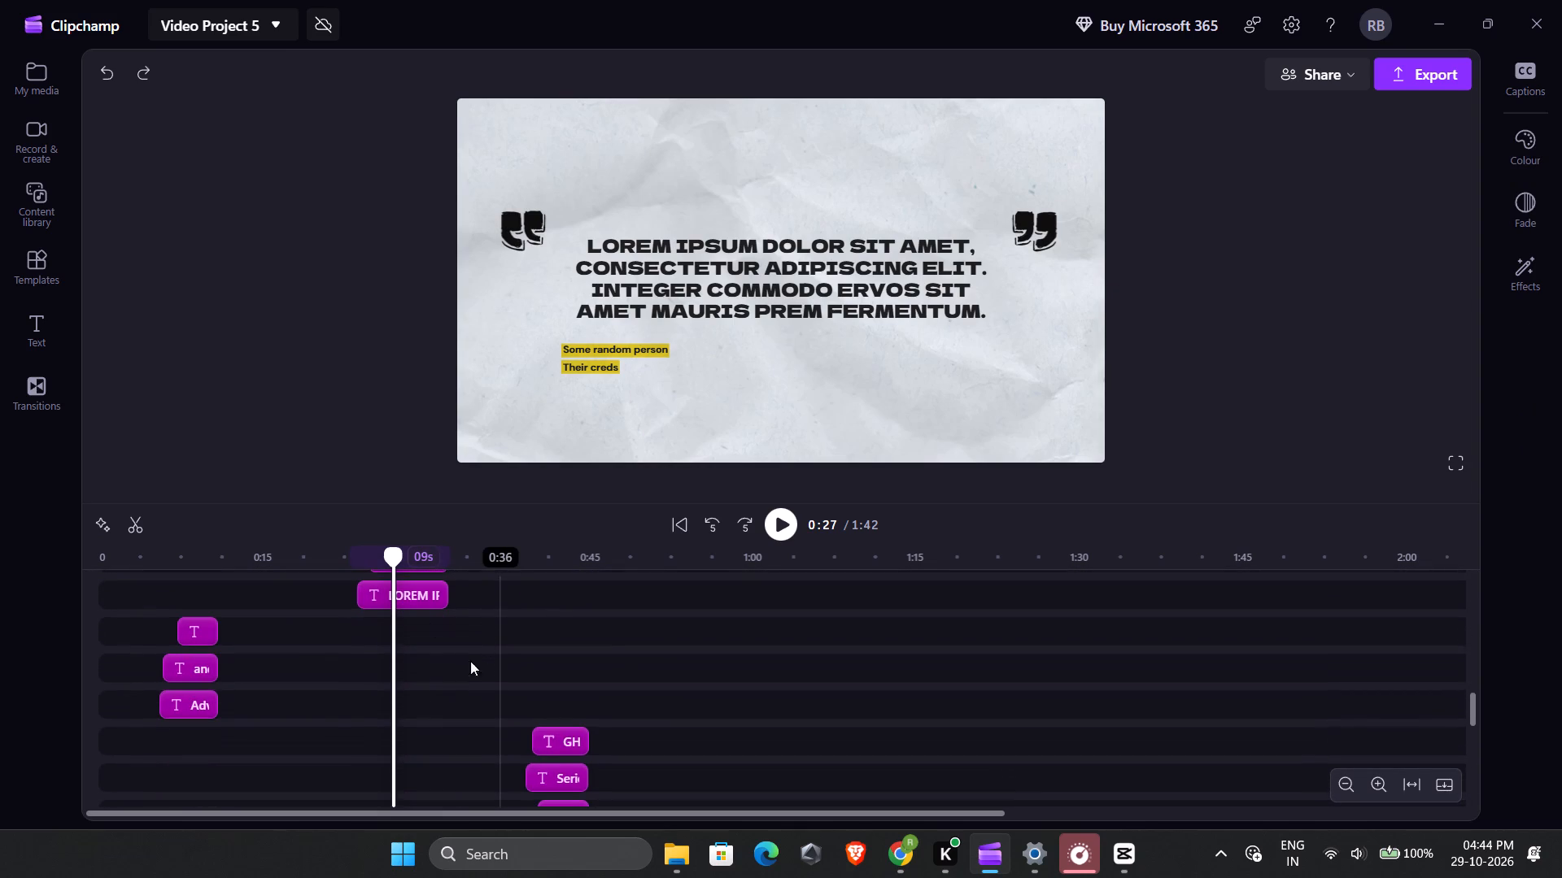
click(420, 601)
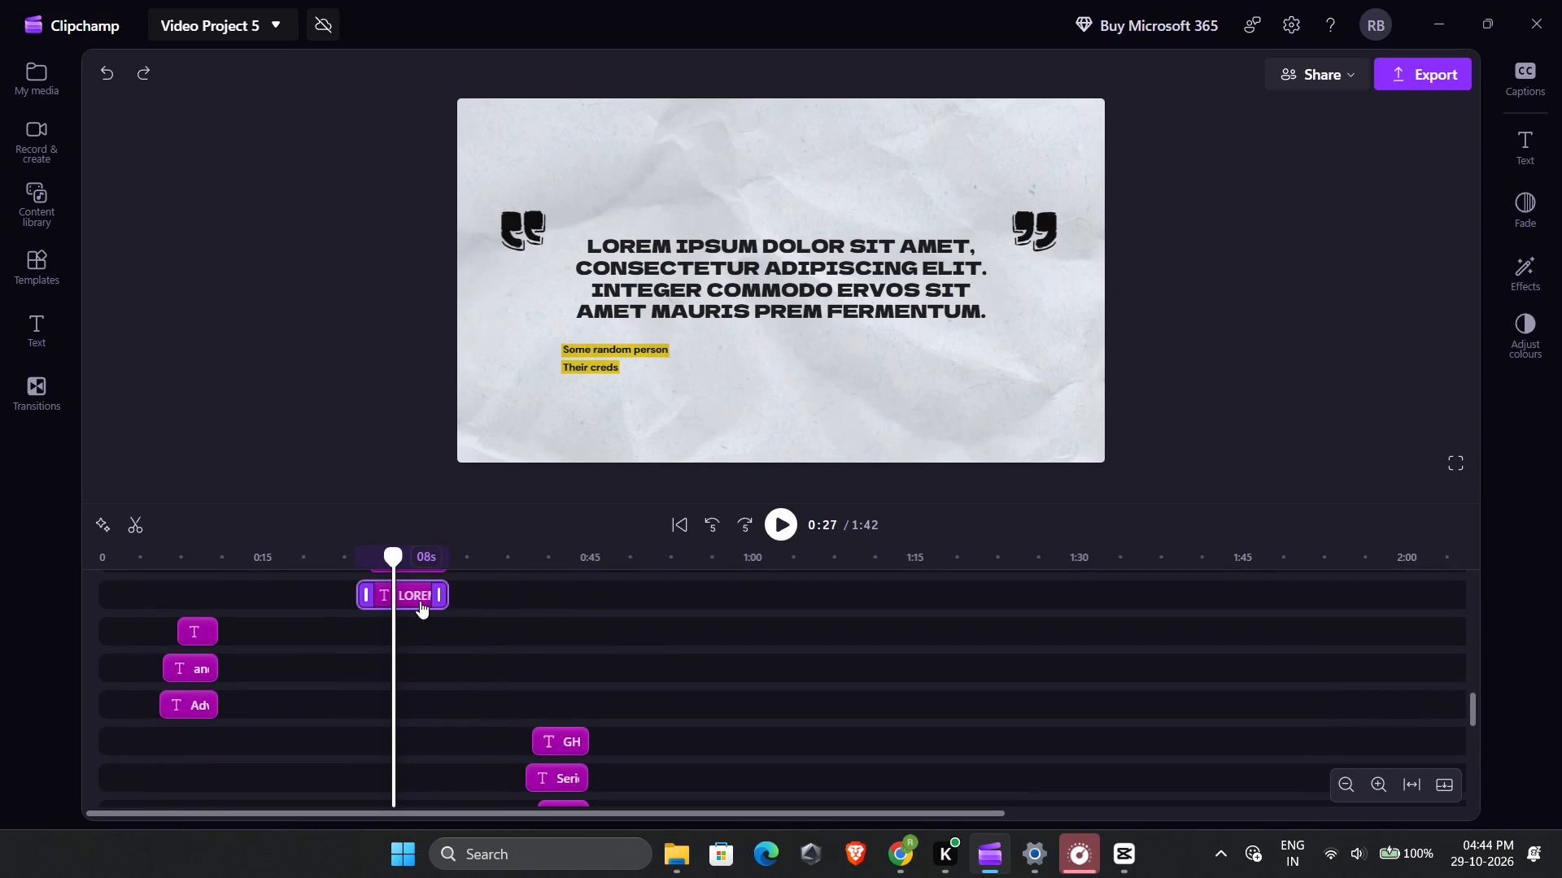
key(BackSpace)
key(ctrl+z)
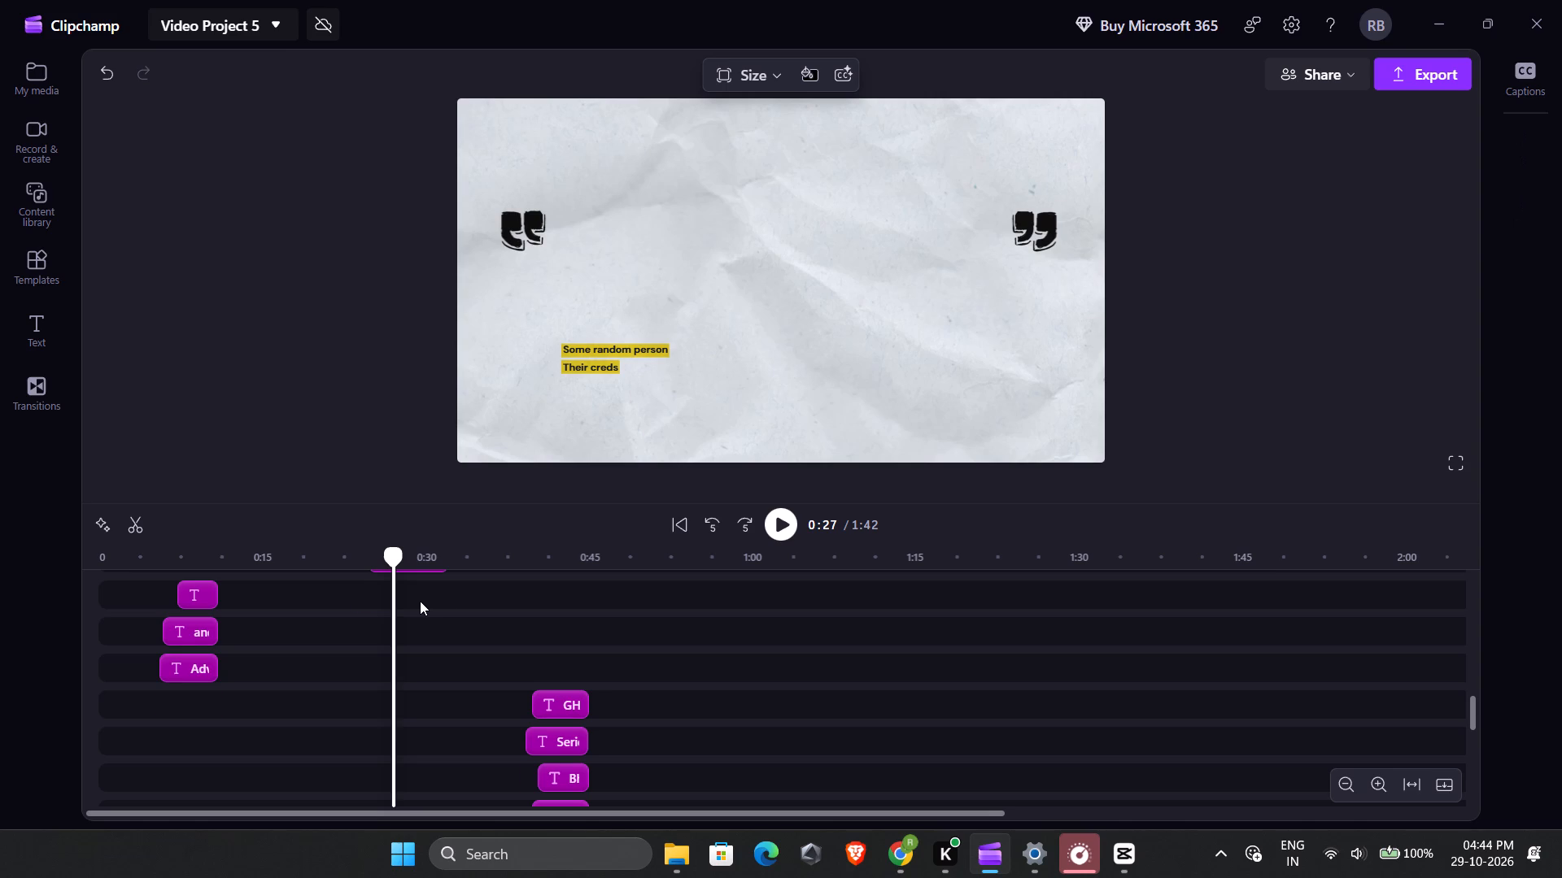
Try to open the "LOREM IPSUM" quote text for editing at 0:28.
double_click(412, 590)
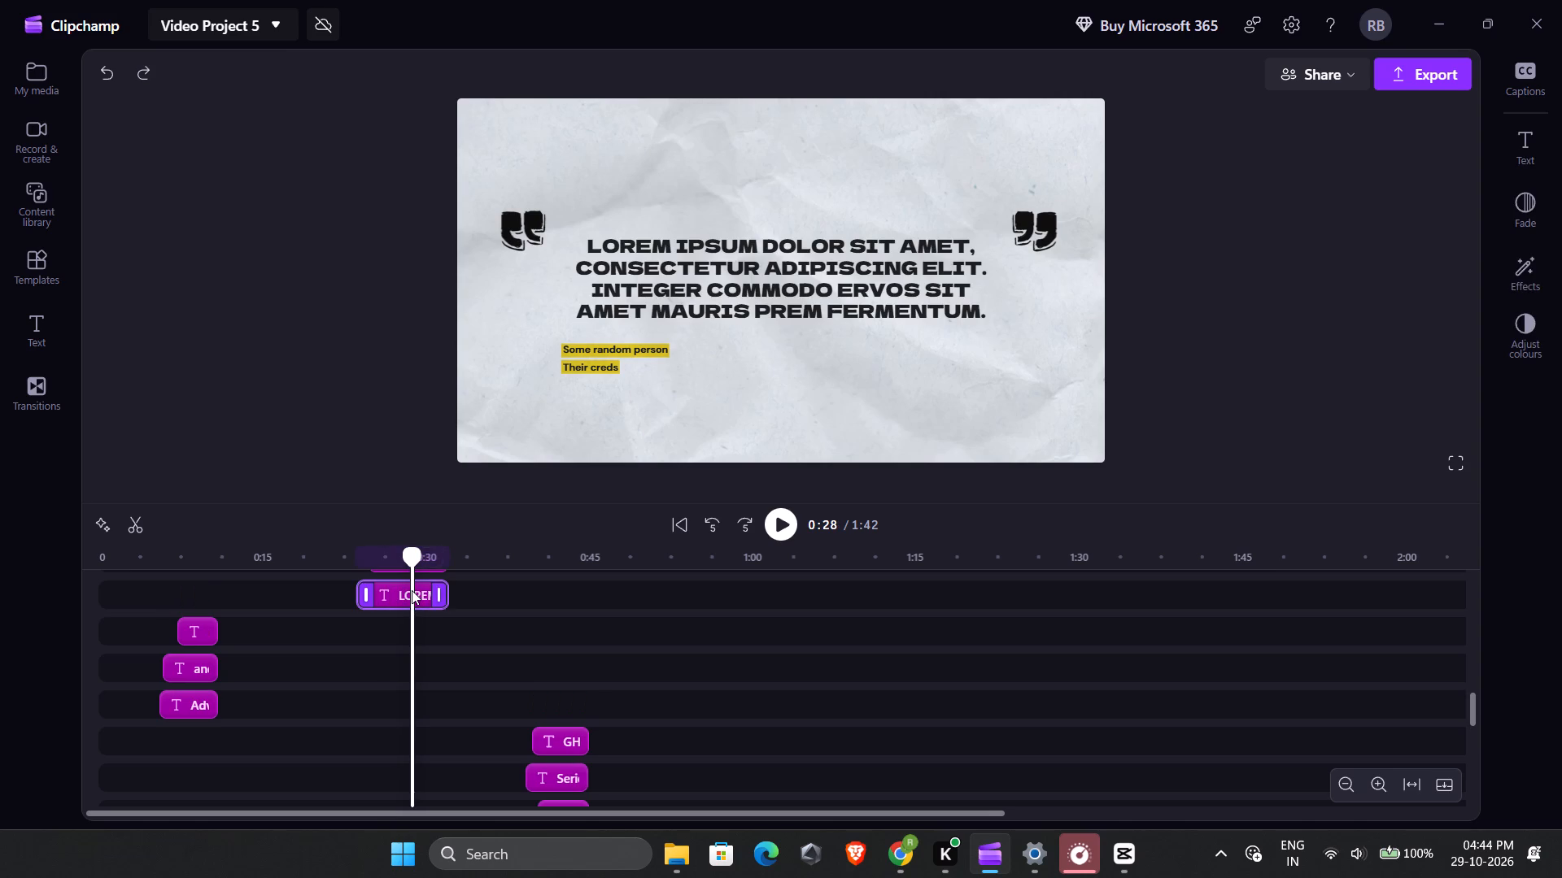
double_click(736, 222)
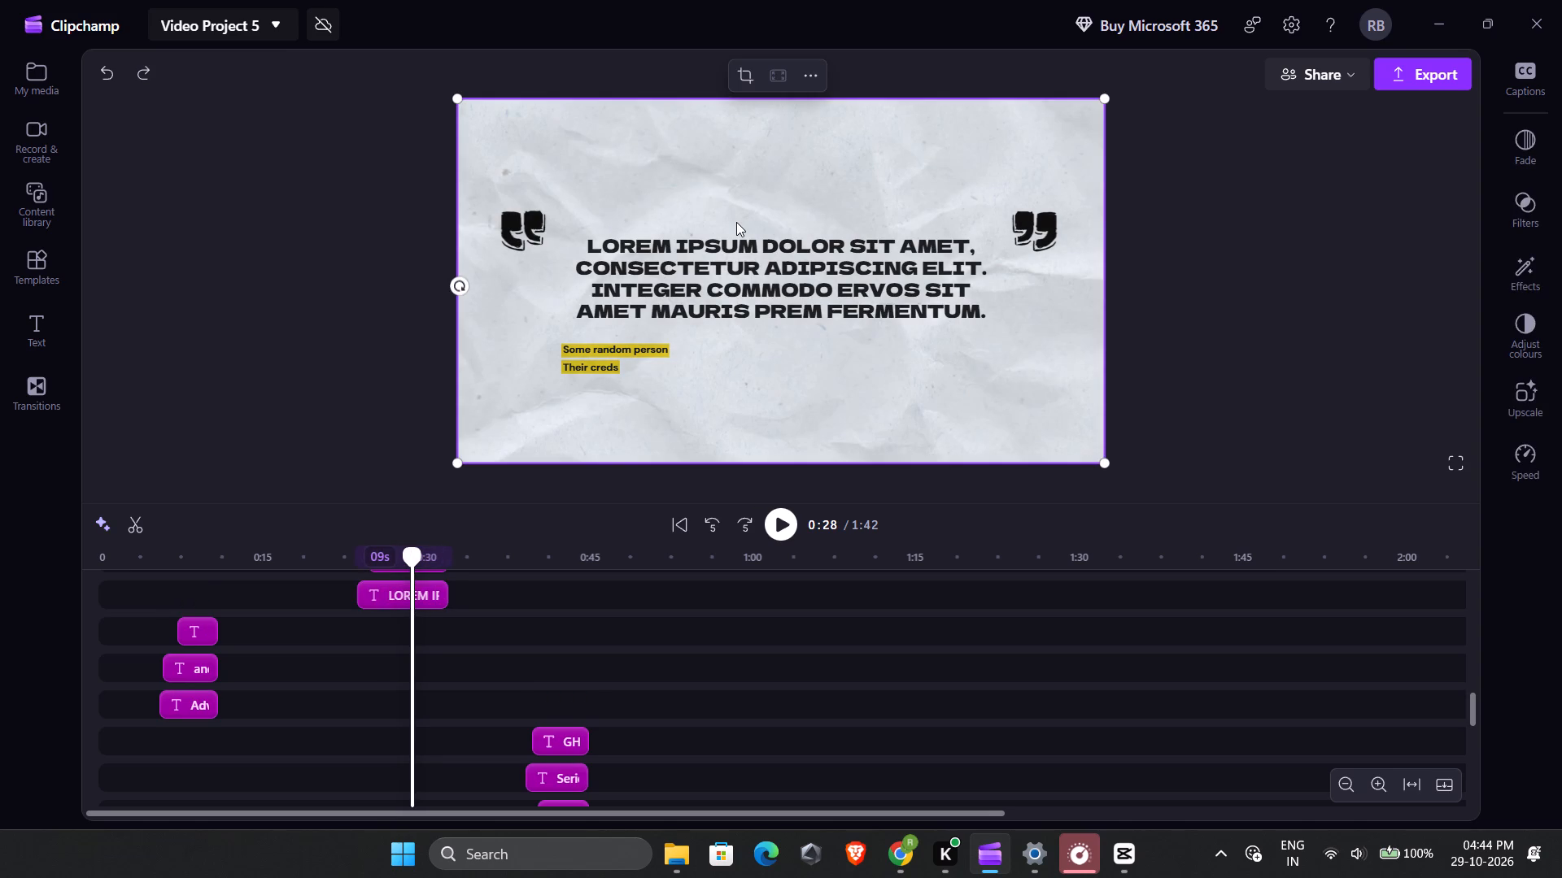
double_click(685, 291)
Paste the copied web address text clip after the "LOREM IPSUM" clip on its track.
click(404, 582)
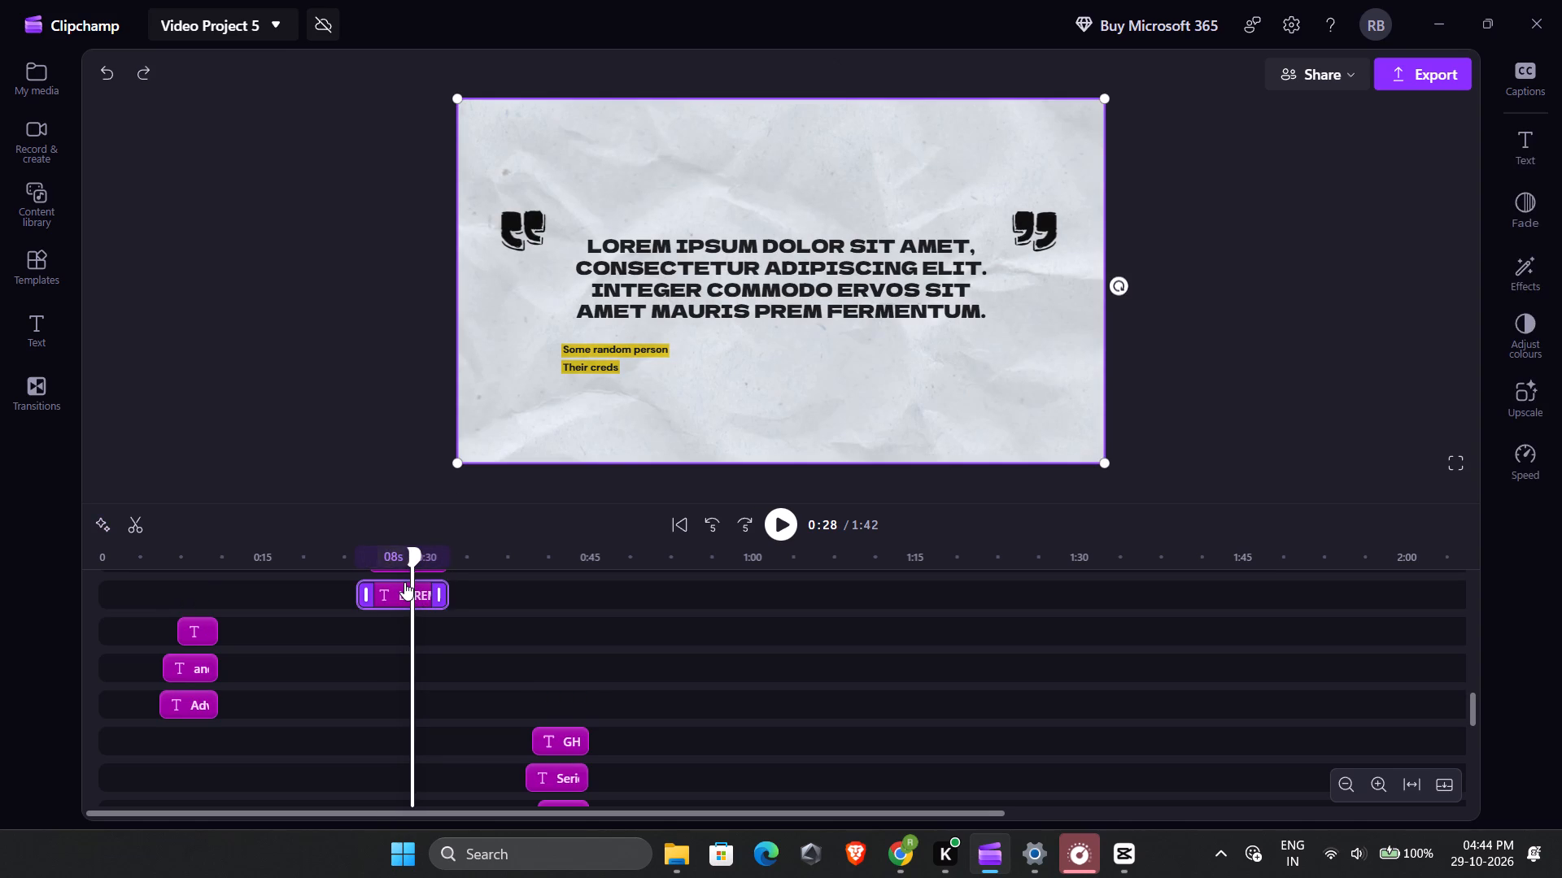
right_click(404, 582)
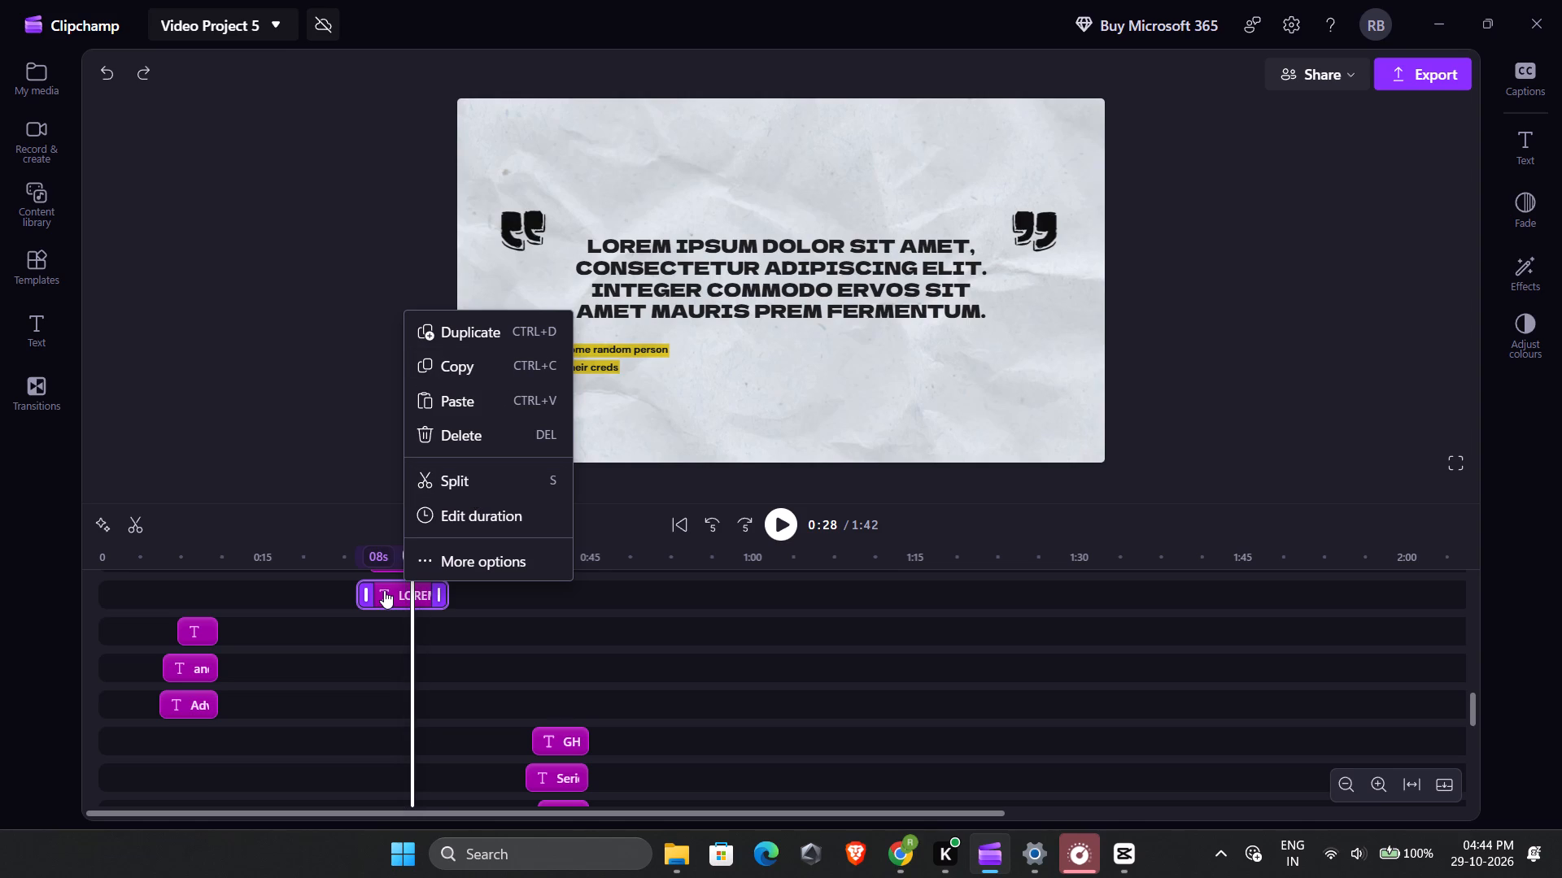
click(474, 389)
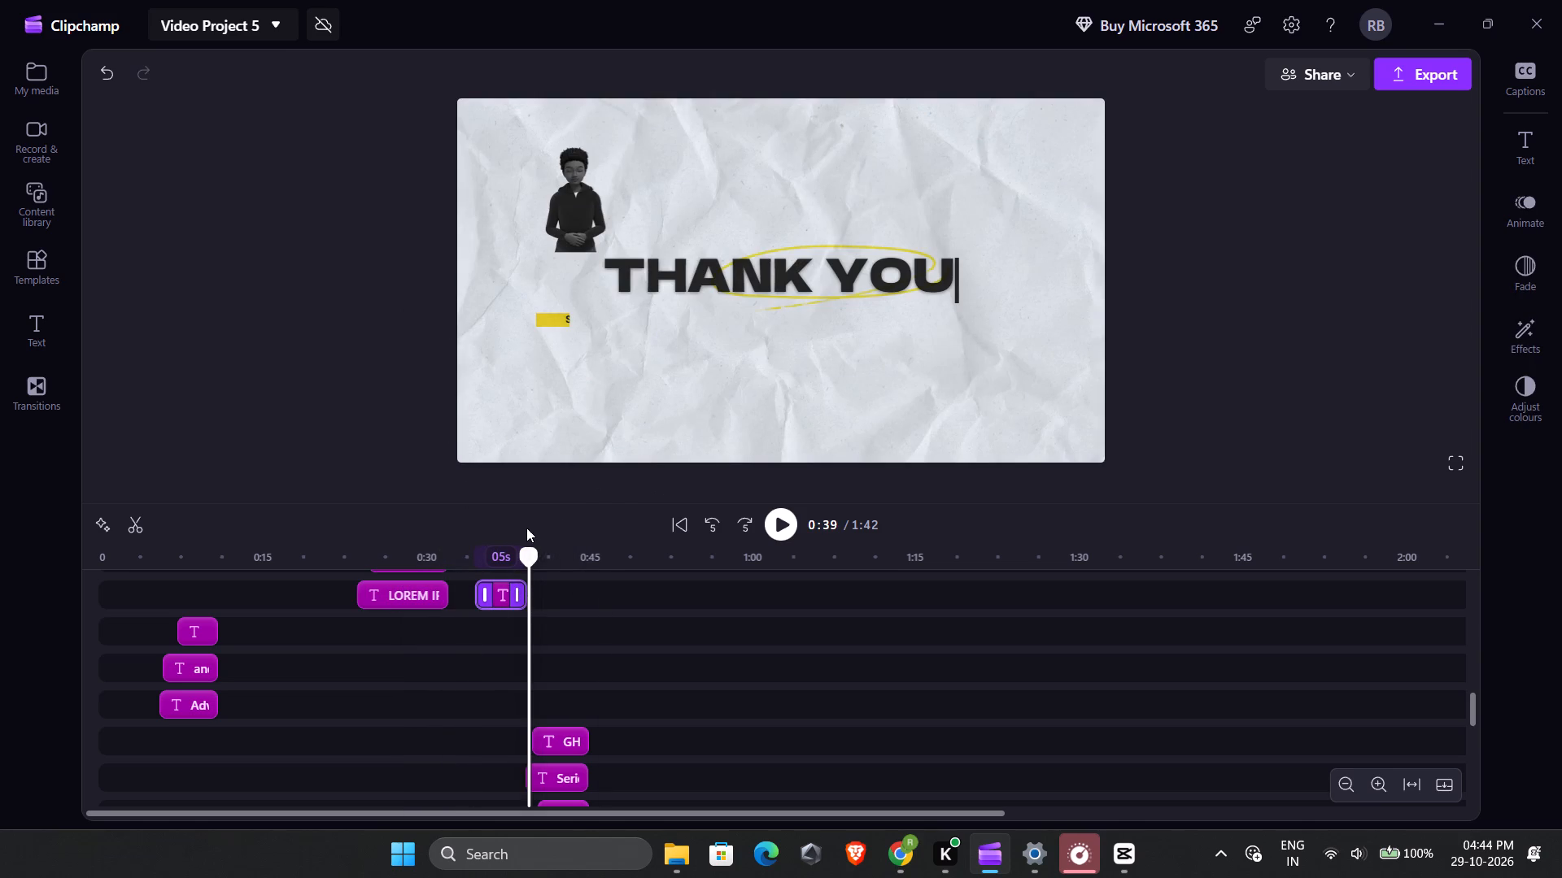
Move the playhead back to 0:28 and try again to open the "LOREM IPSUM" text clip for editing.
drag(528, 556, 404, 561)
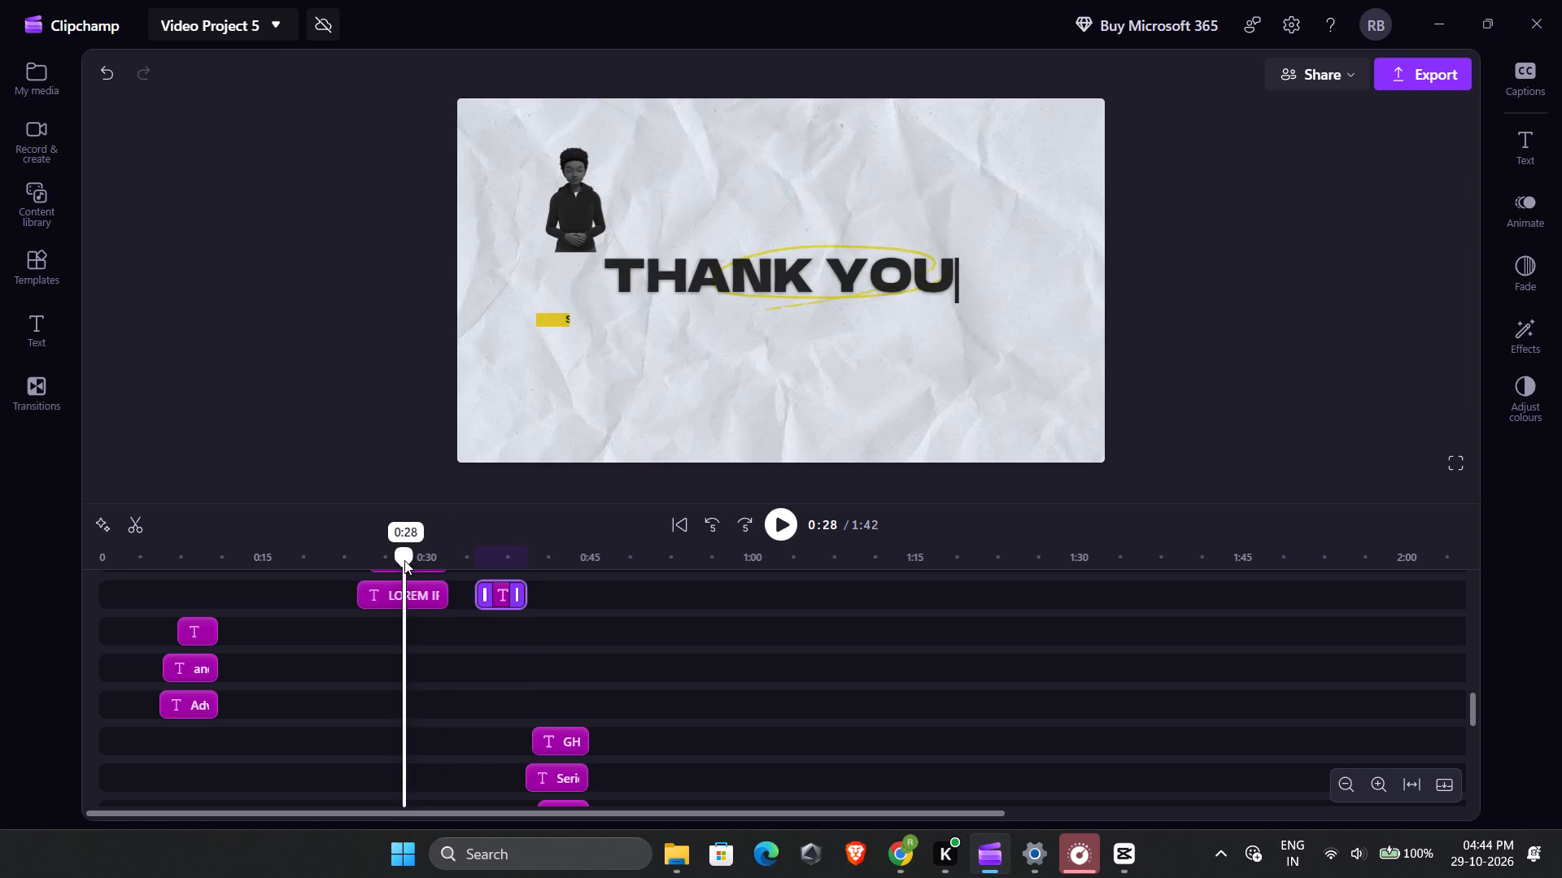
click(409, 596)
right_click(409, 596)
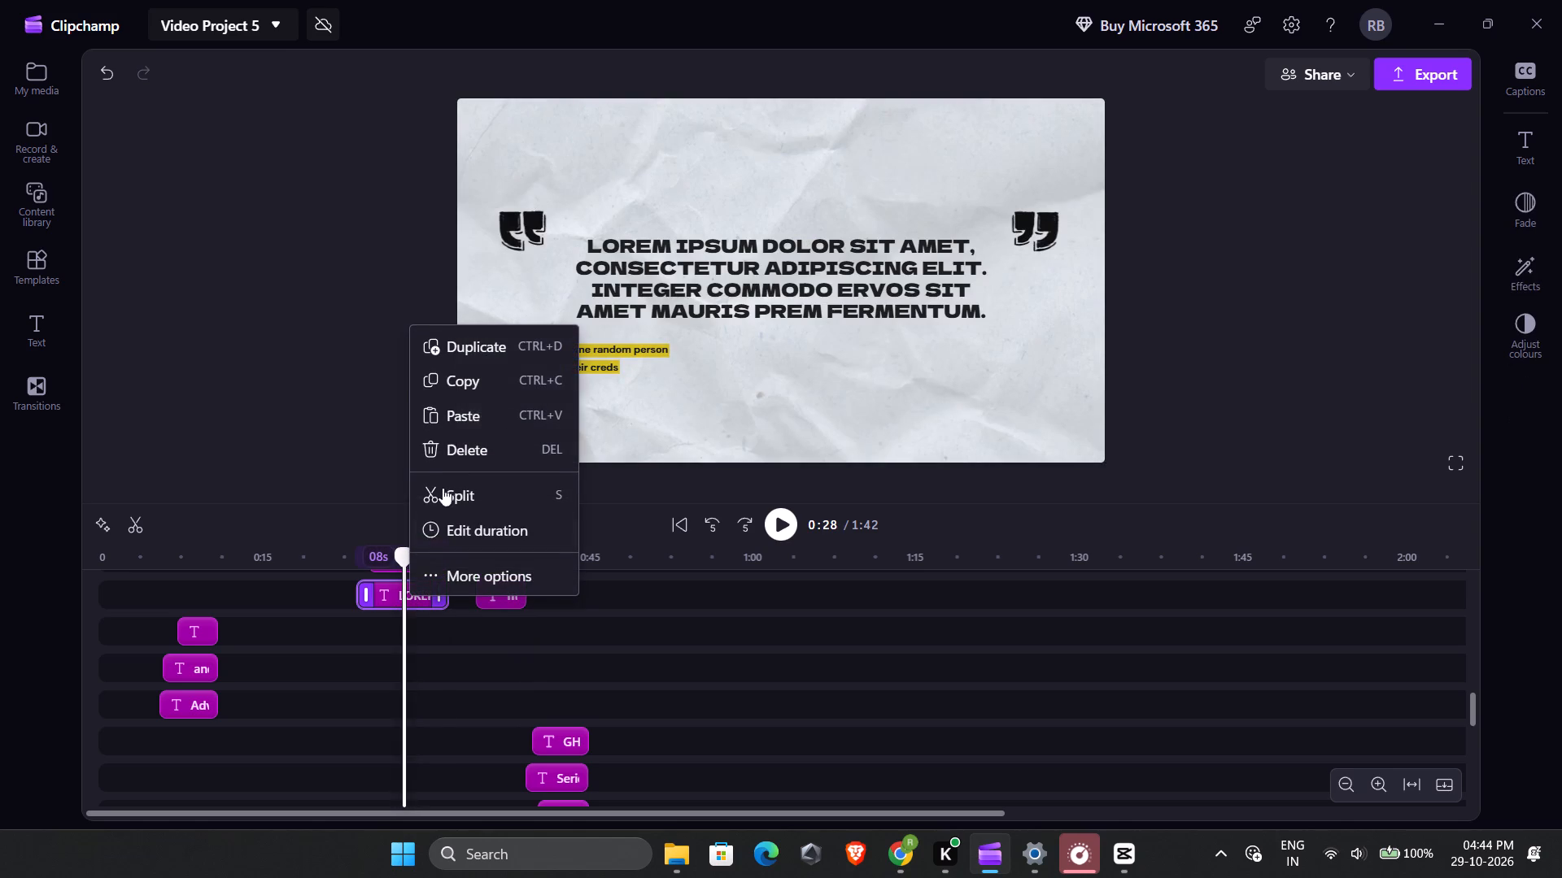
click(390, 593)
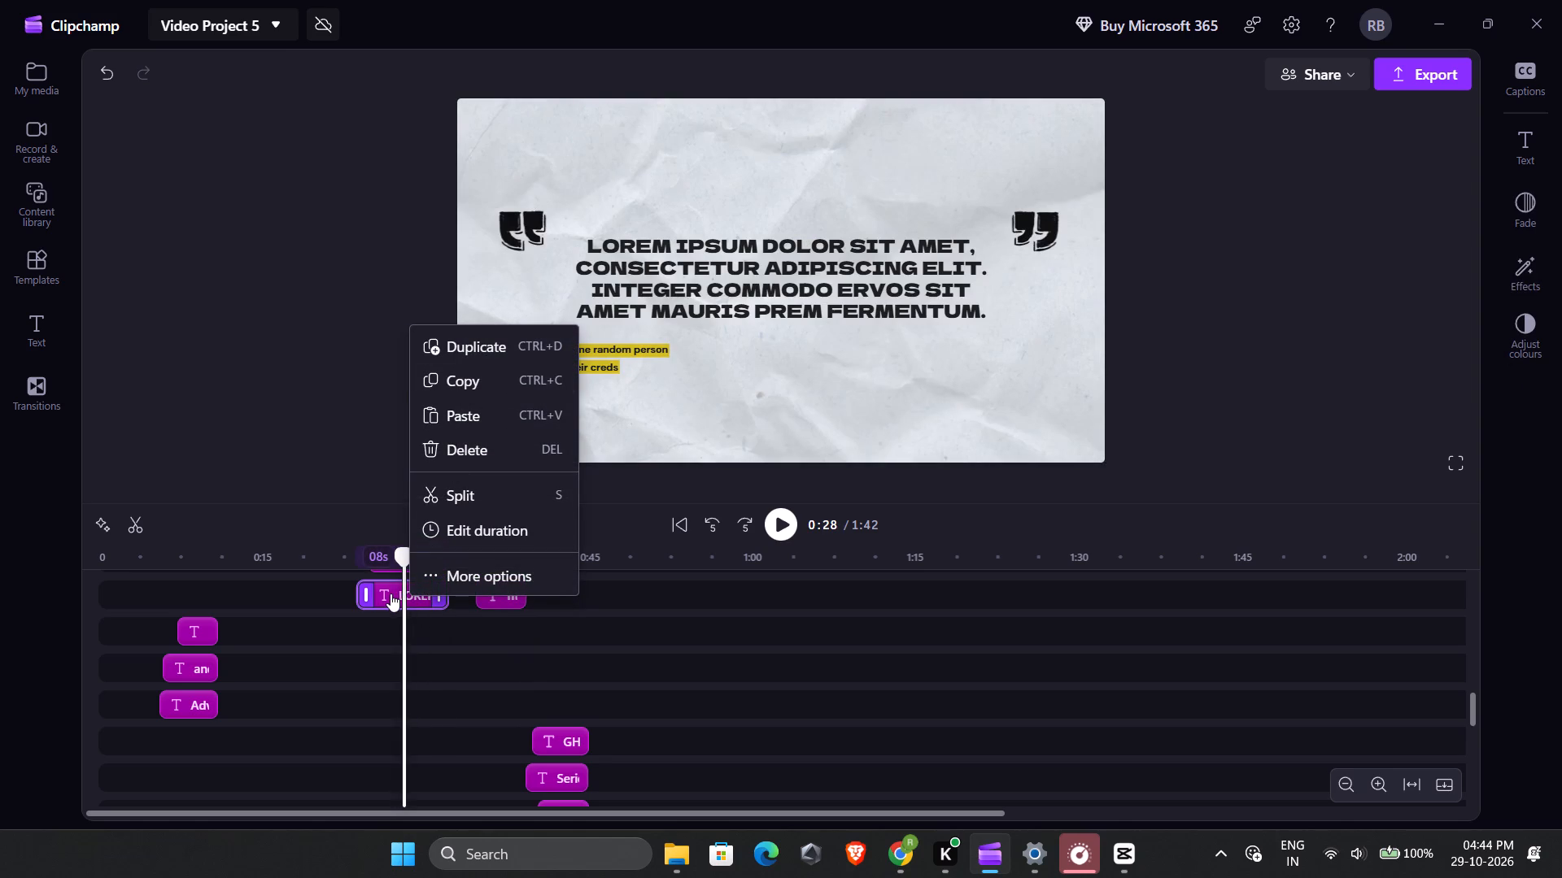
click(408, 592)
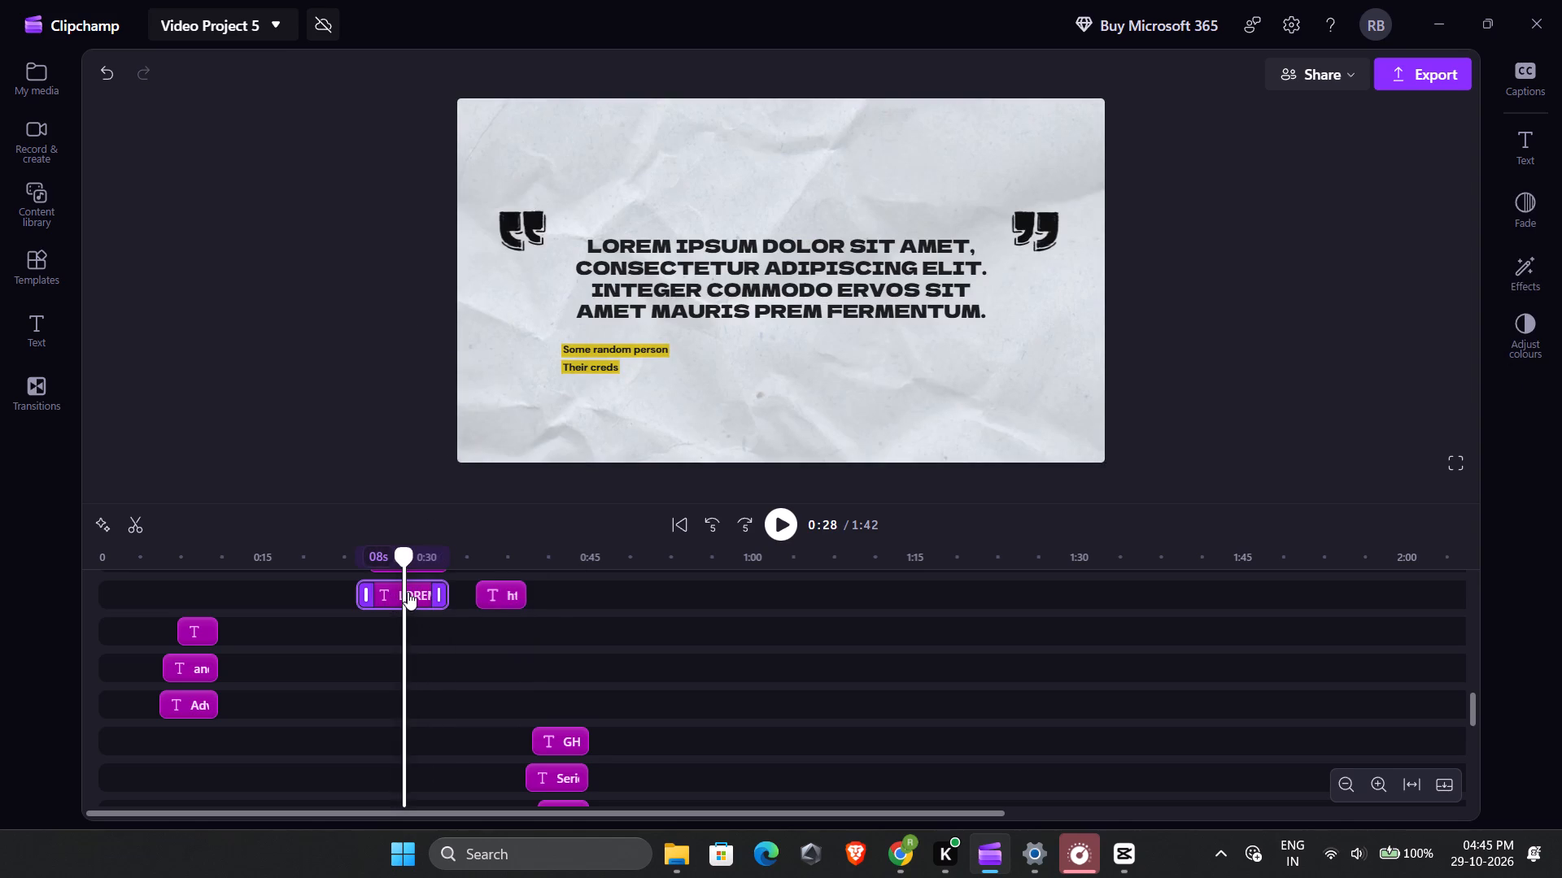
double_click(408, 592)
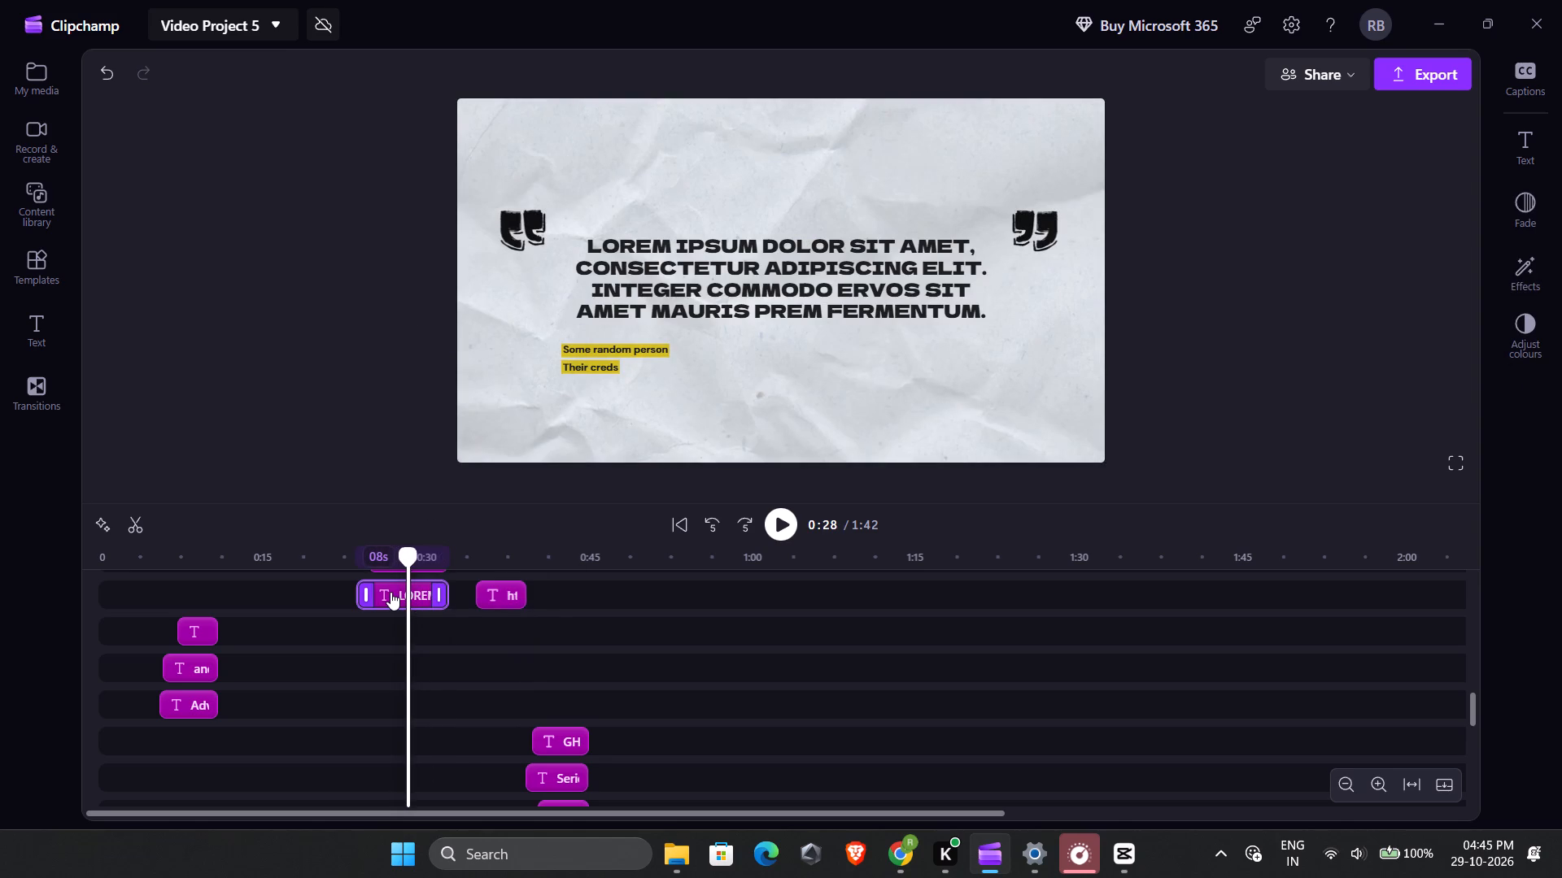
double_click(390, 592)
Delete the "LOREM IPSUM" text clip from the quote scene.
click(425, 592)
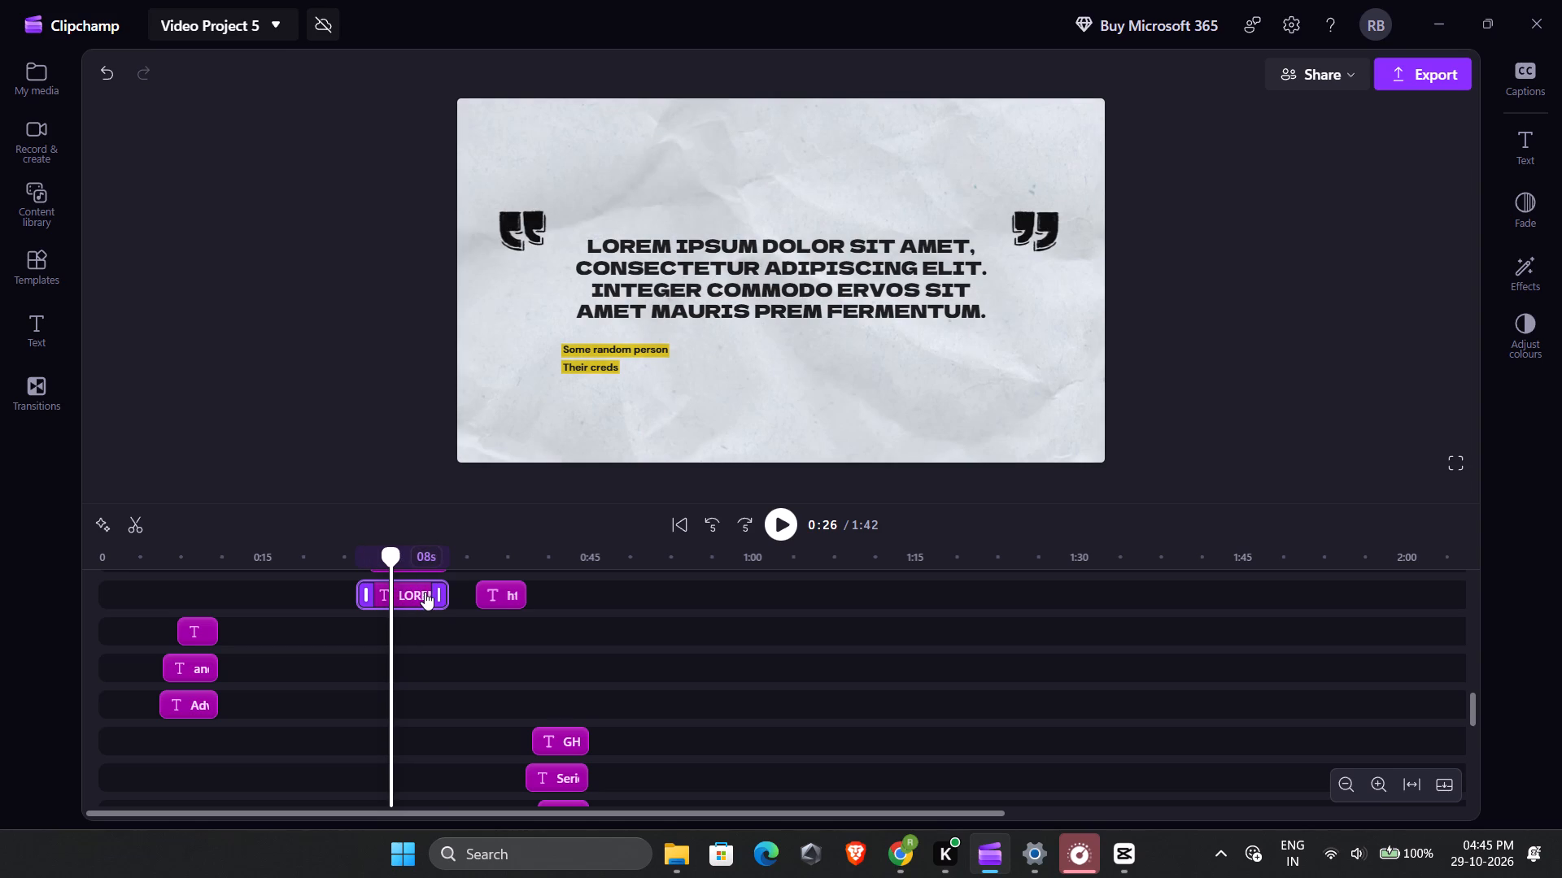
key(BackSpace)
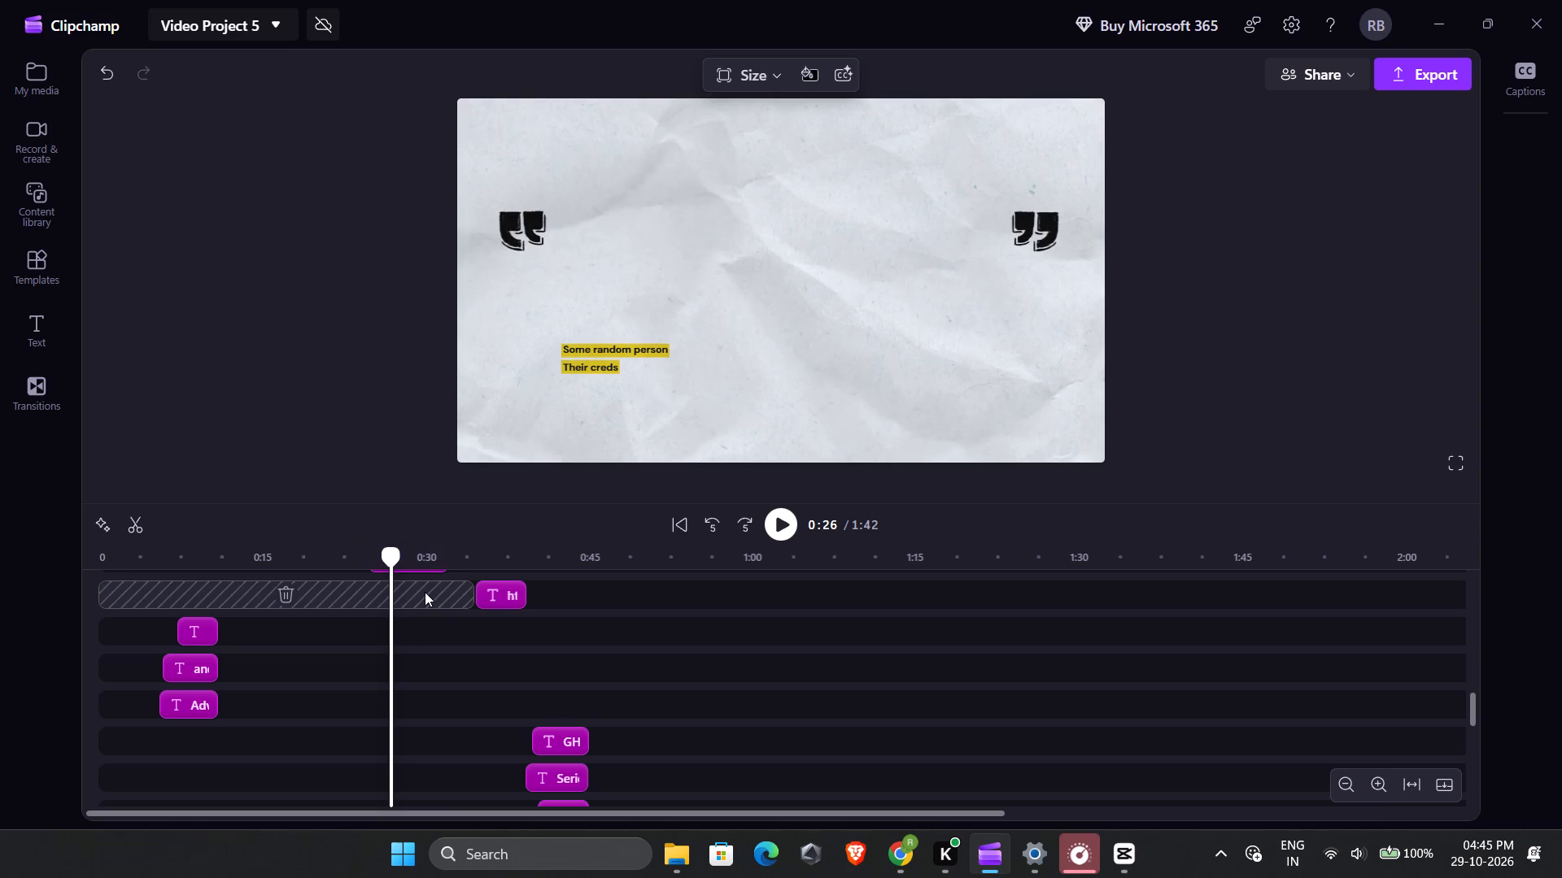
Play the quote scene from 0:26 and review it along with the timeline tracks.
scroll(425, 592, down, 1)
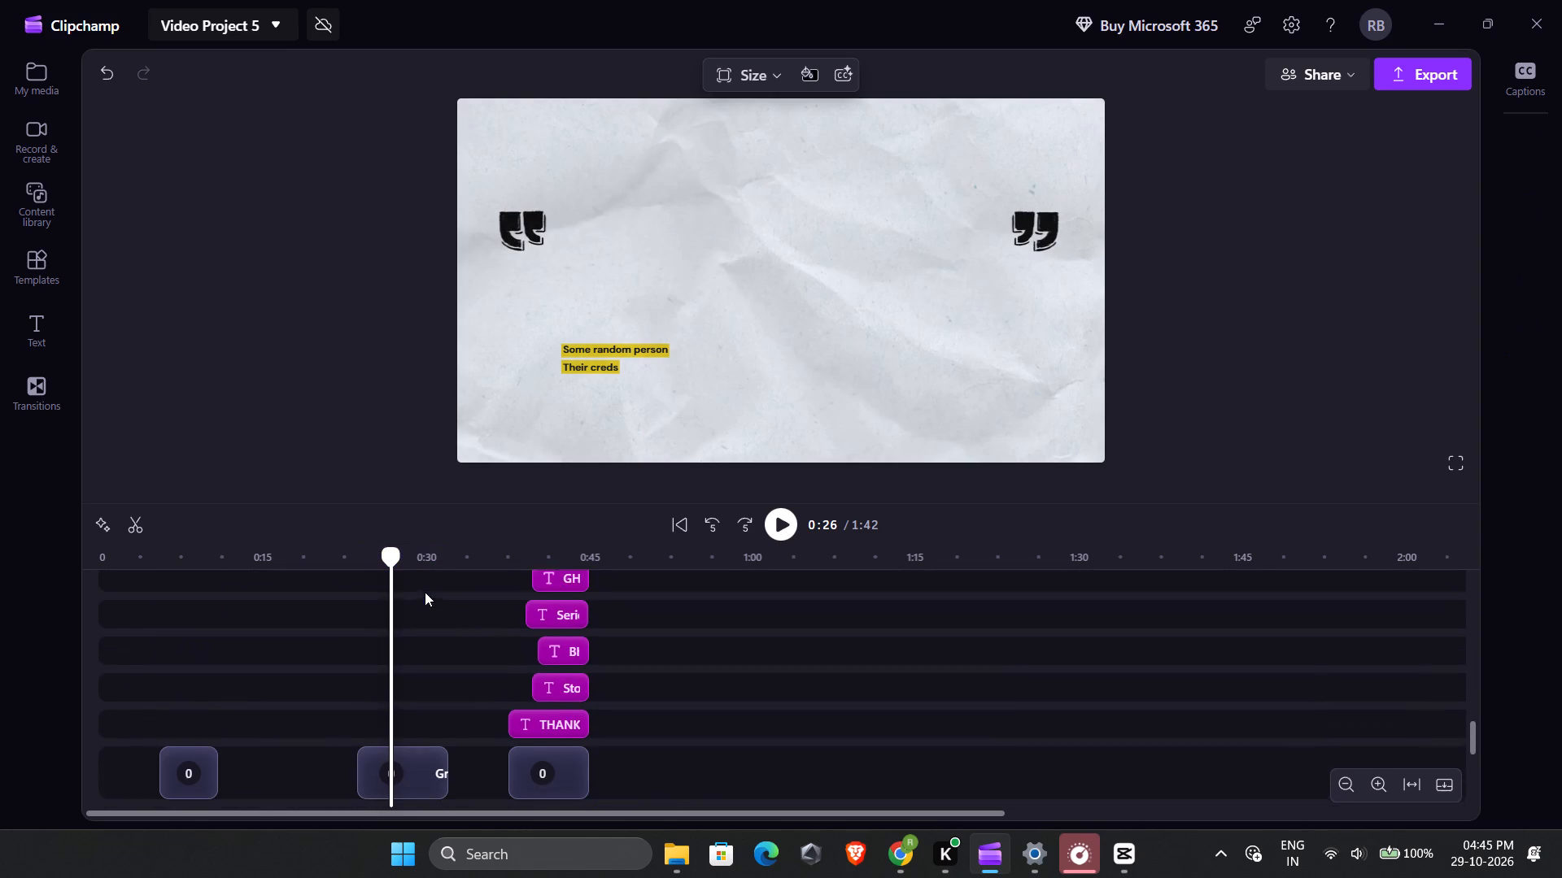
scroll(425, 592, down, 1)
click(767, 528)
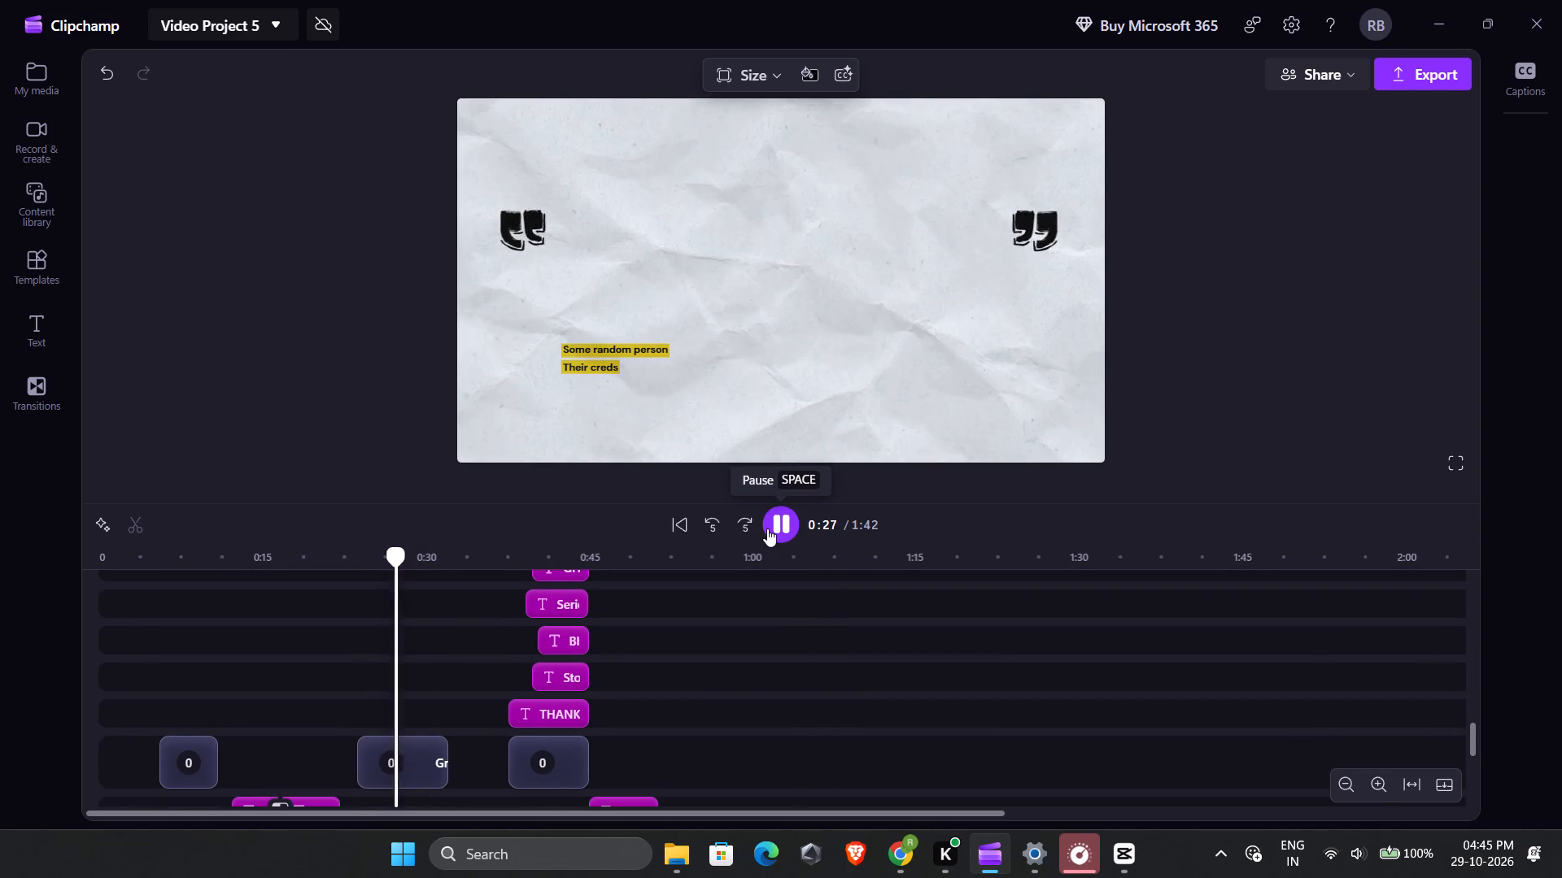
scroll(767, 528, up, 2)
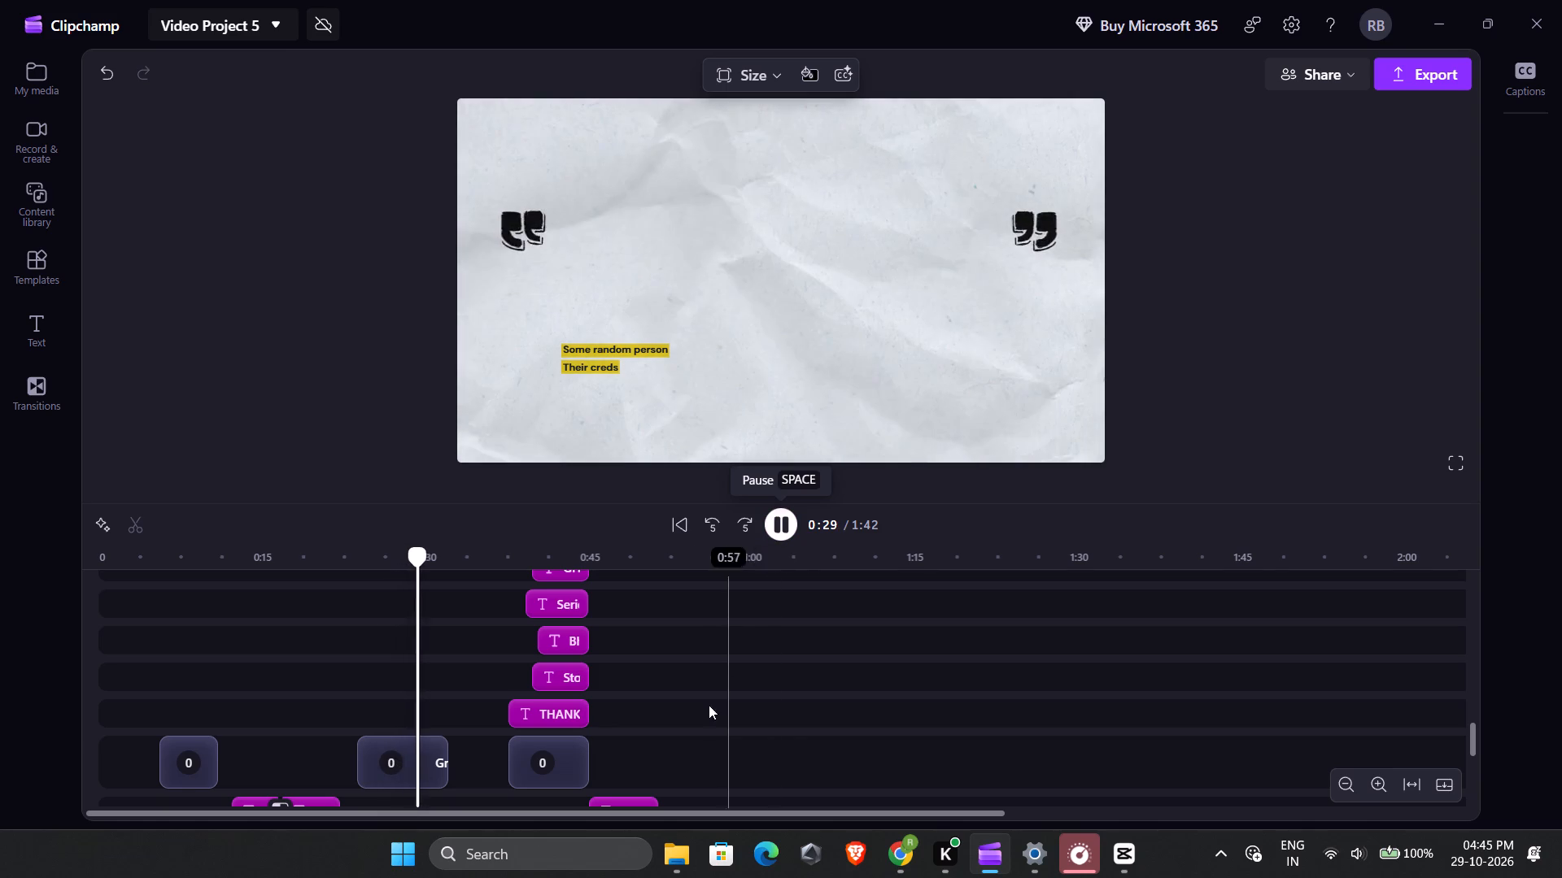
scroll(736, 672, up, 2)
Move the MultiModal video clip along its track to start at about 0:51, where the "Hot Dog" audio ends.
scroll(736, 672, down, 1)
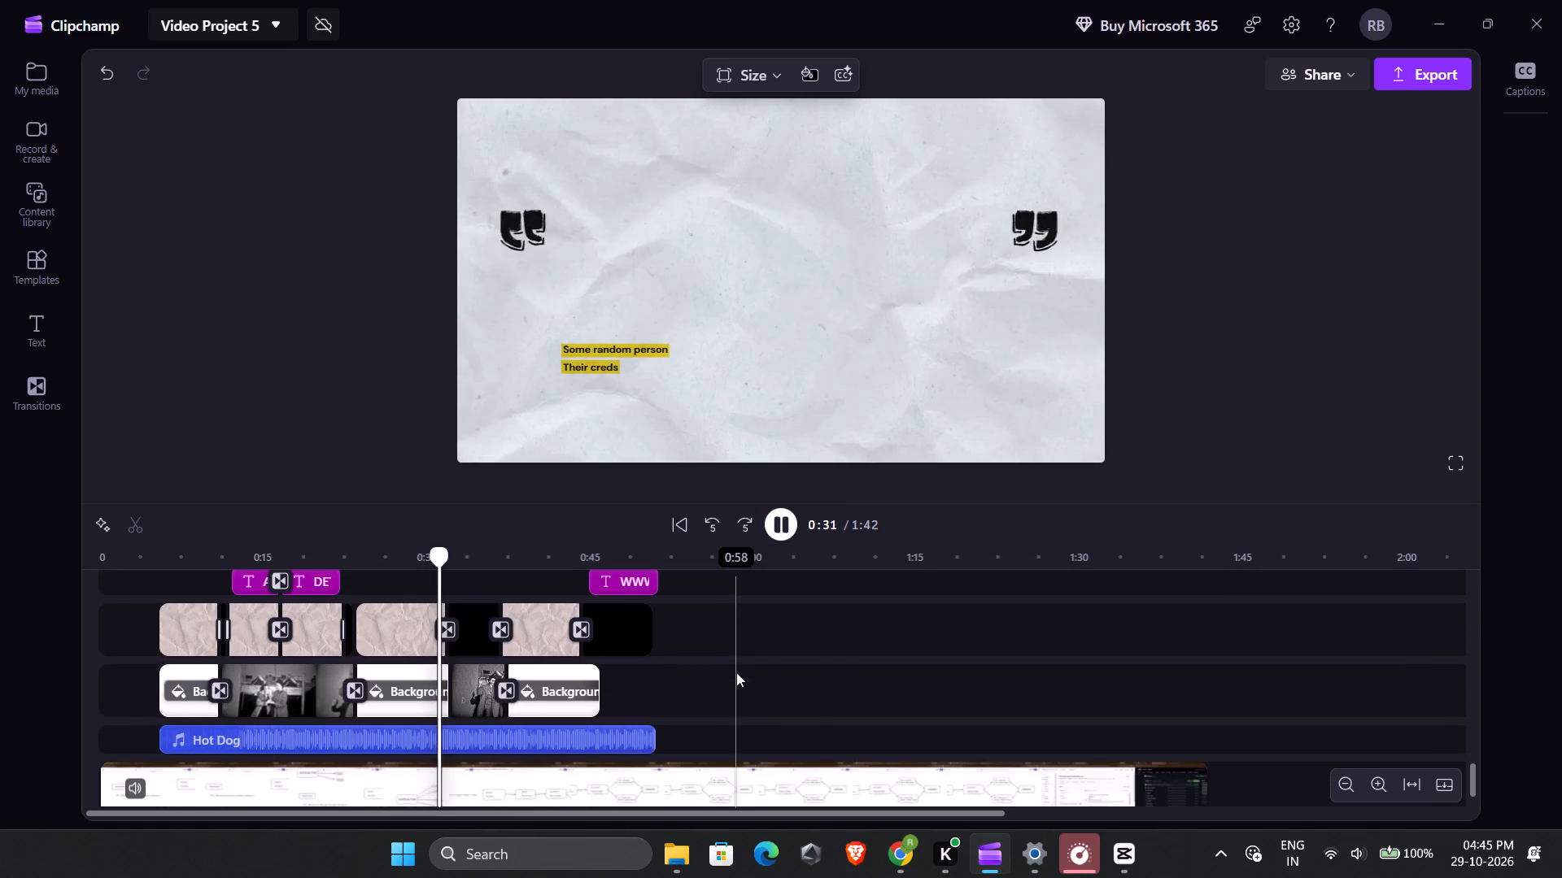
scroll(813, 644, down, 3)
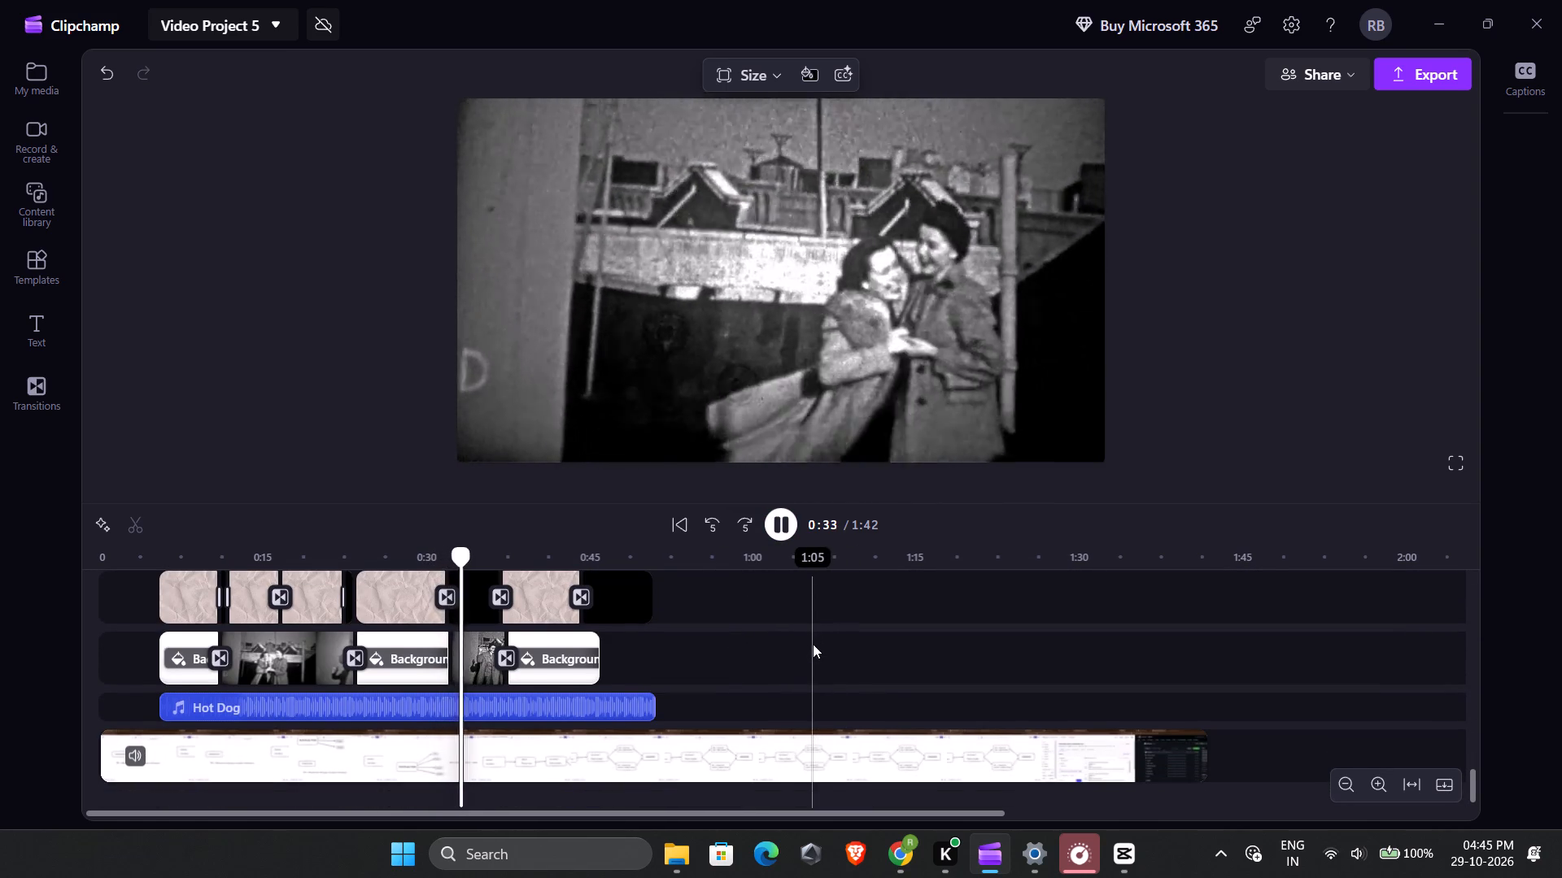
drag(447, 745, 923, 704)
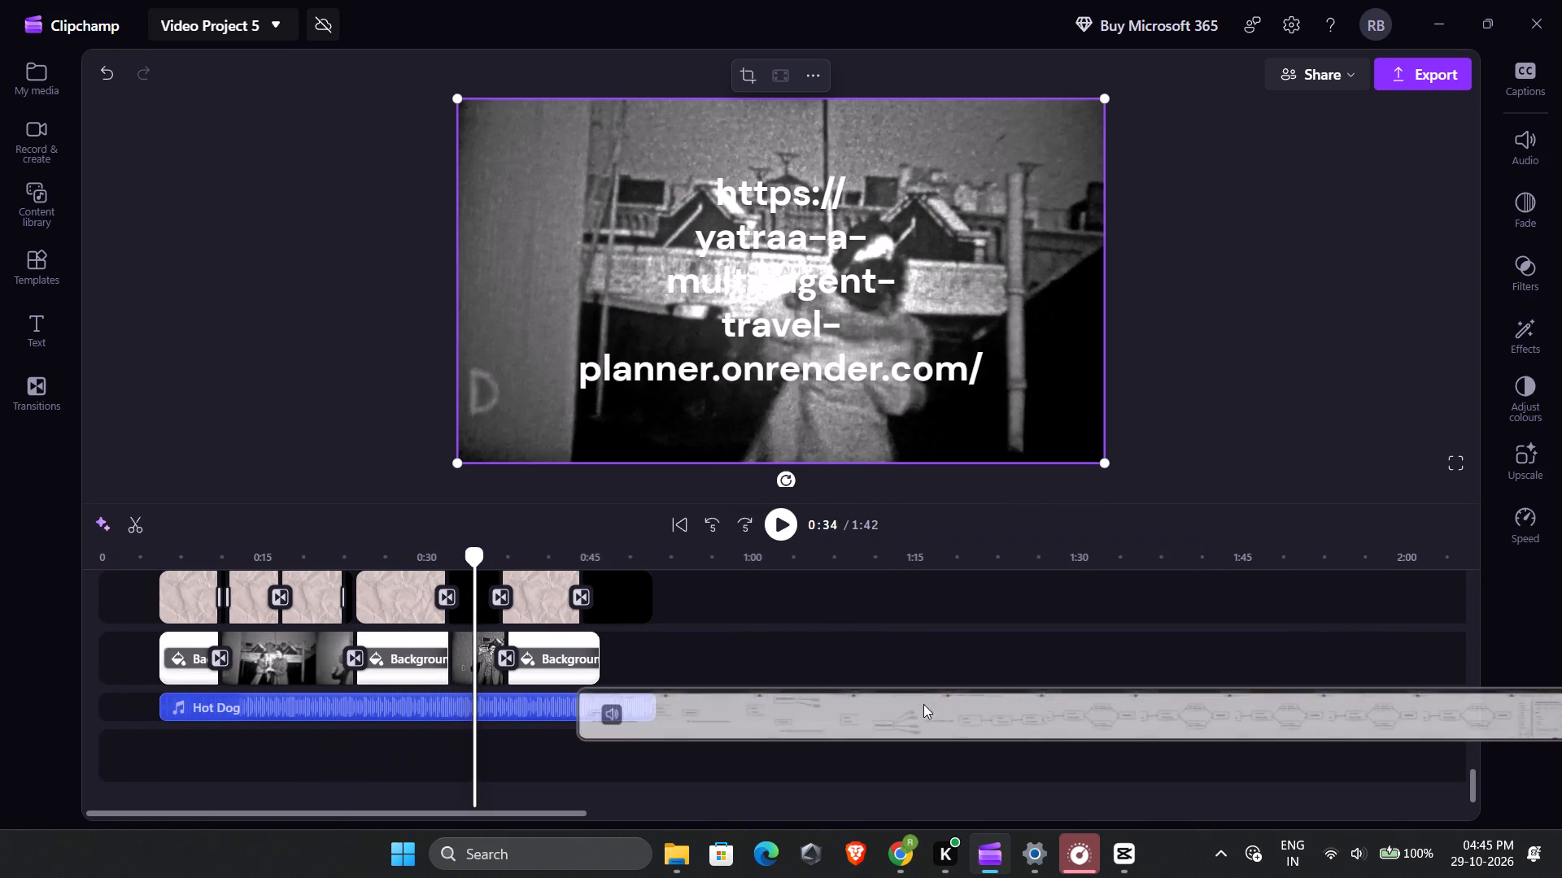
drag(923, 704, 1006, 738)
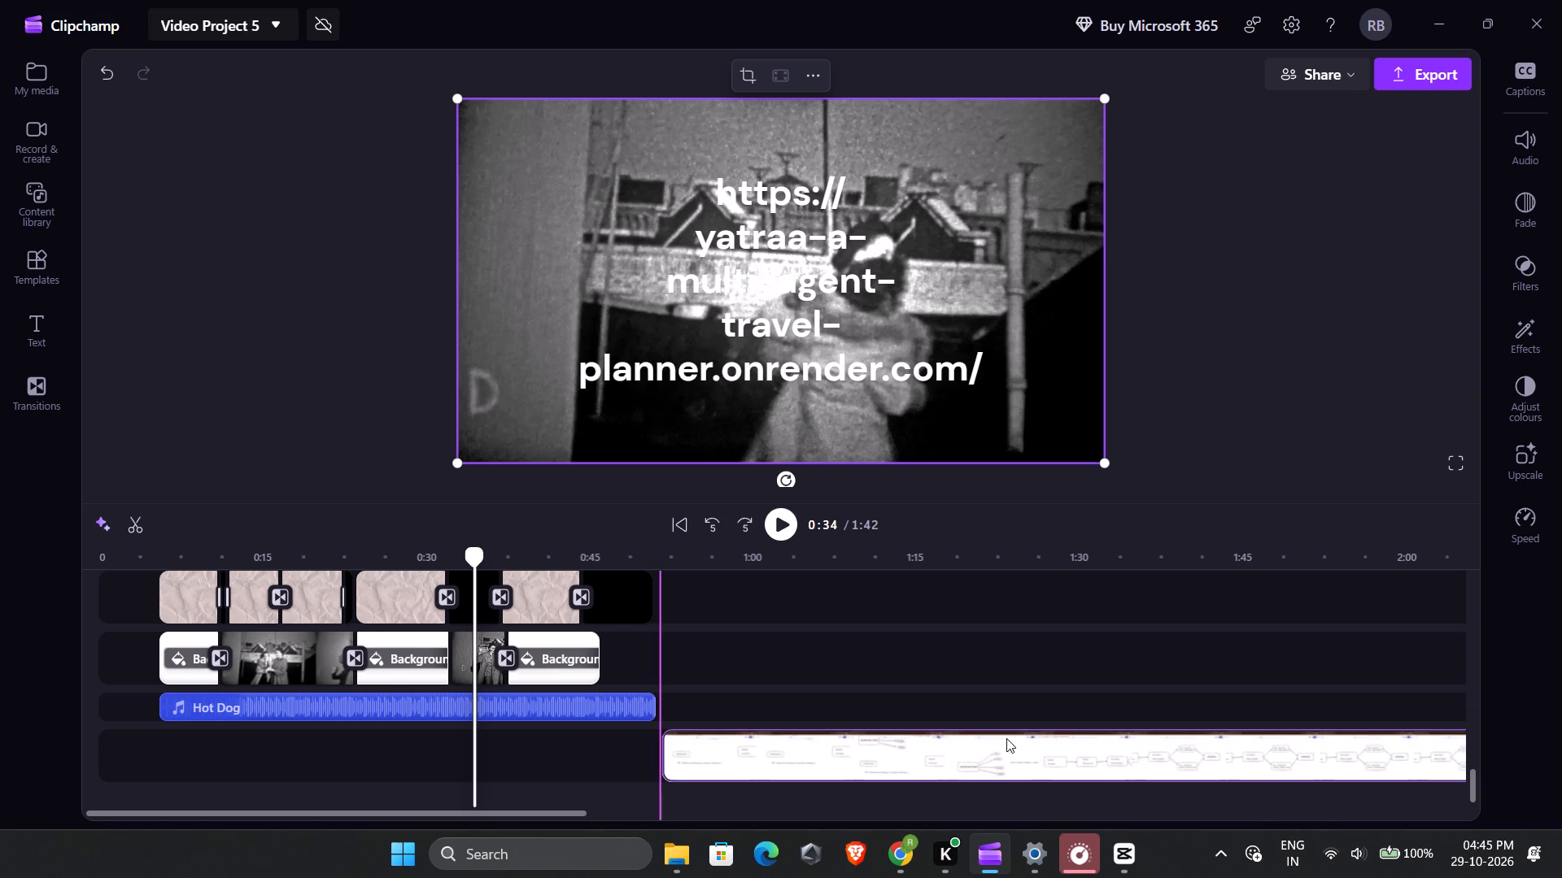
drag(1006, 738, 1002, 736)
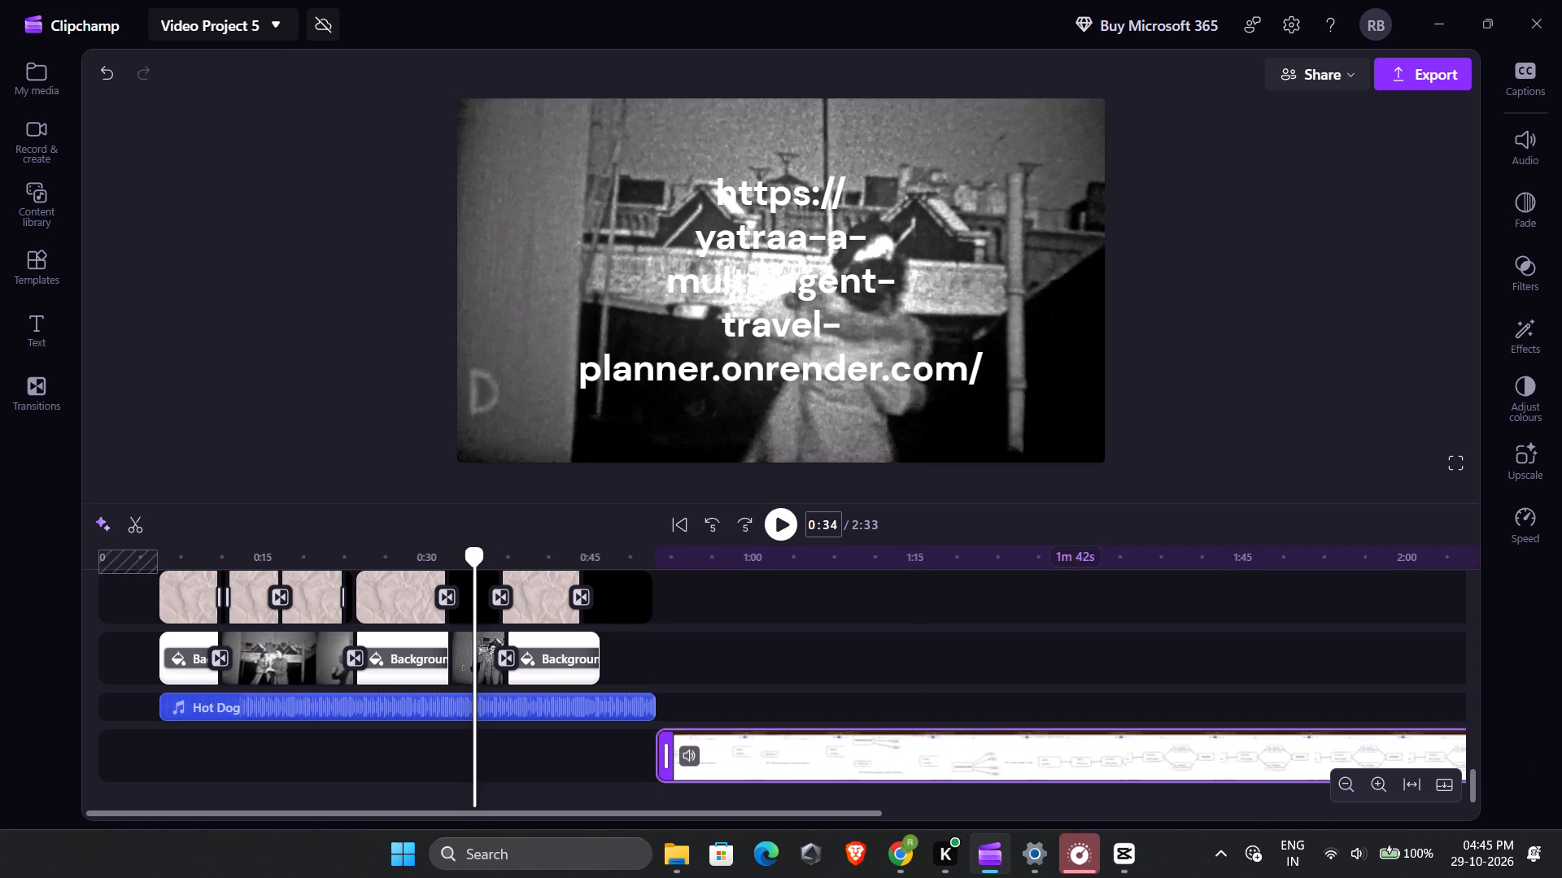
Play the video from 0:34 and check the closing scenes, the logo end card and the timeline tracks.
click(787, 521)
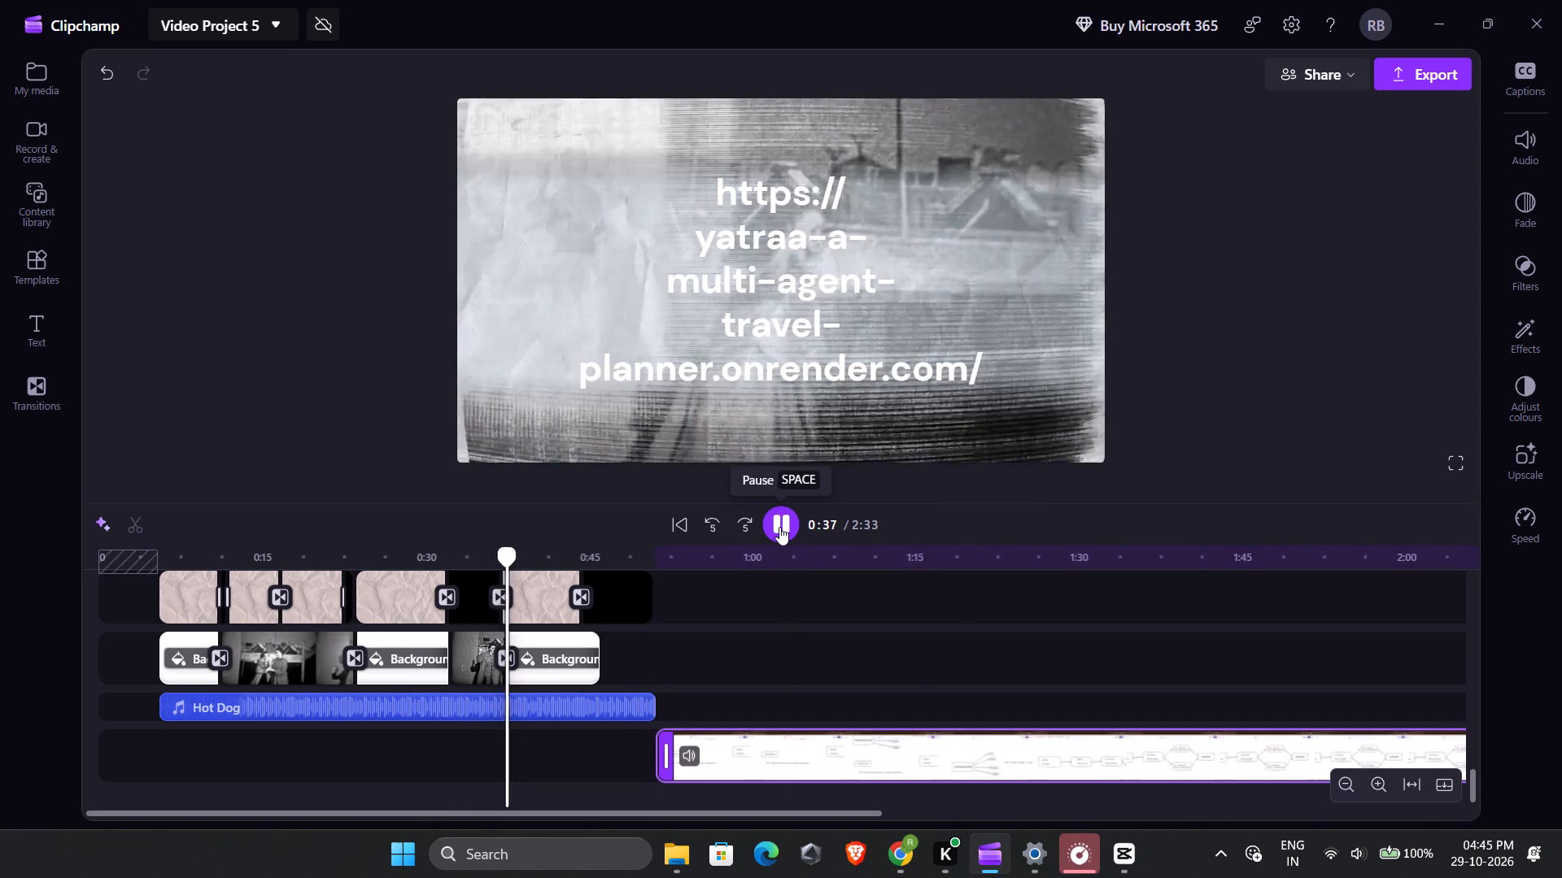
click(801, 330)
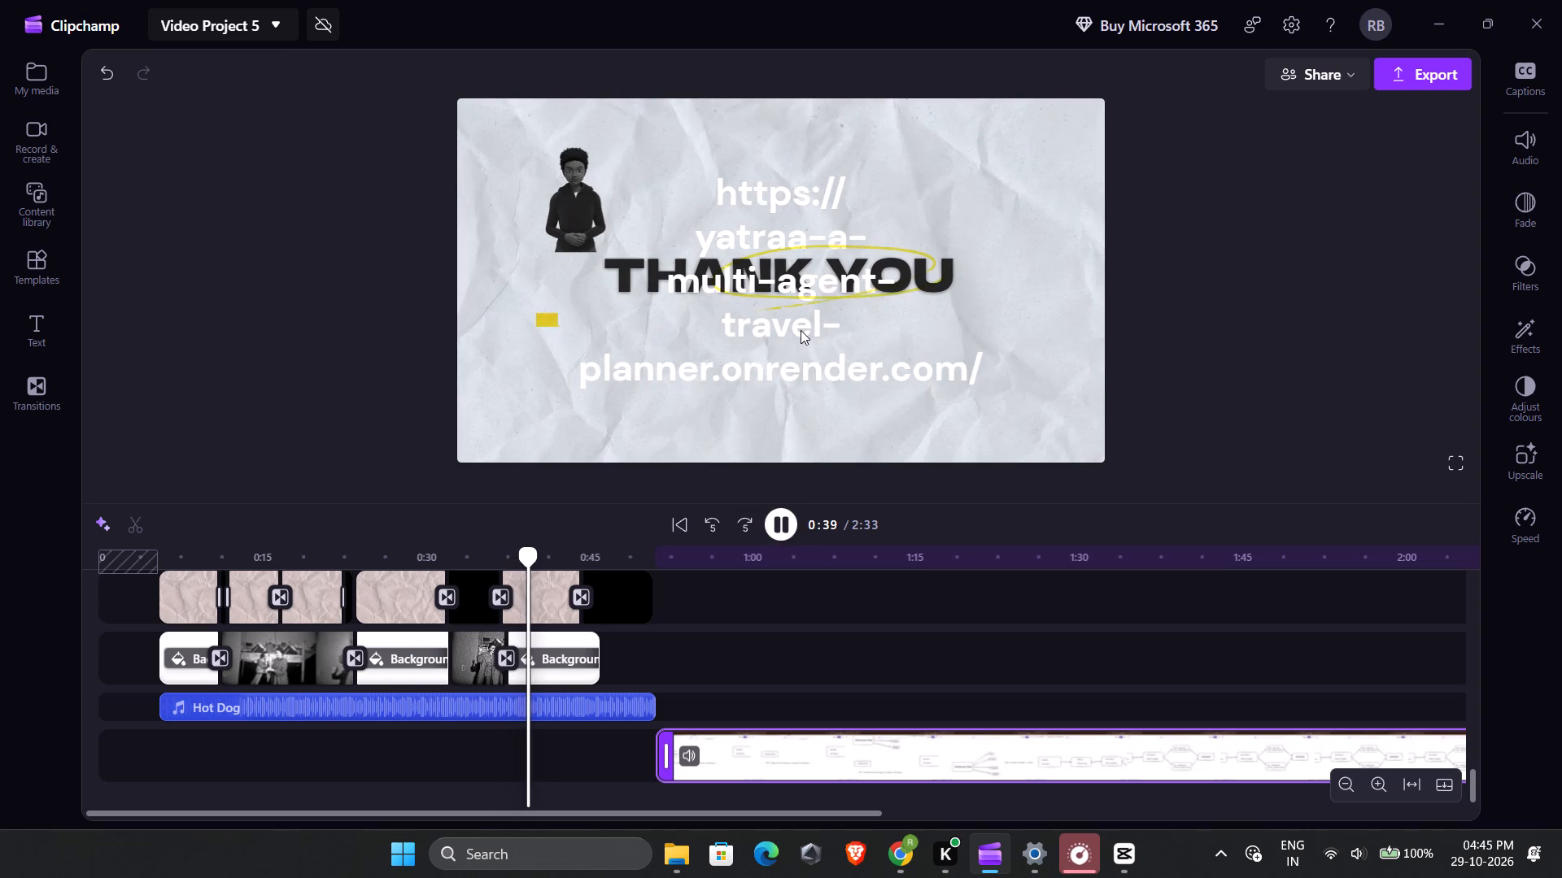
scroll(677, 519, up, 1)
scroll(653, 670, up, 3)
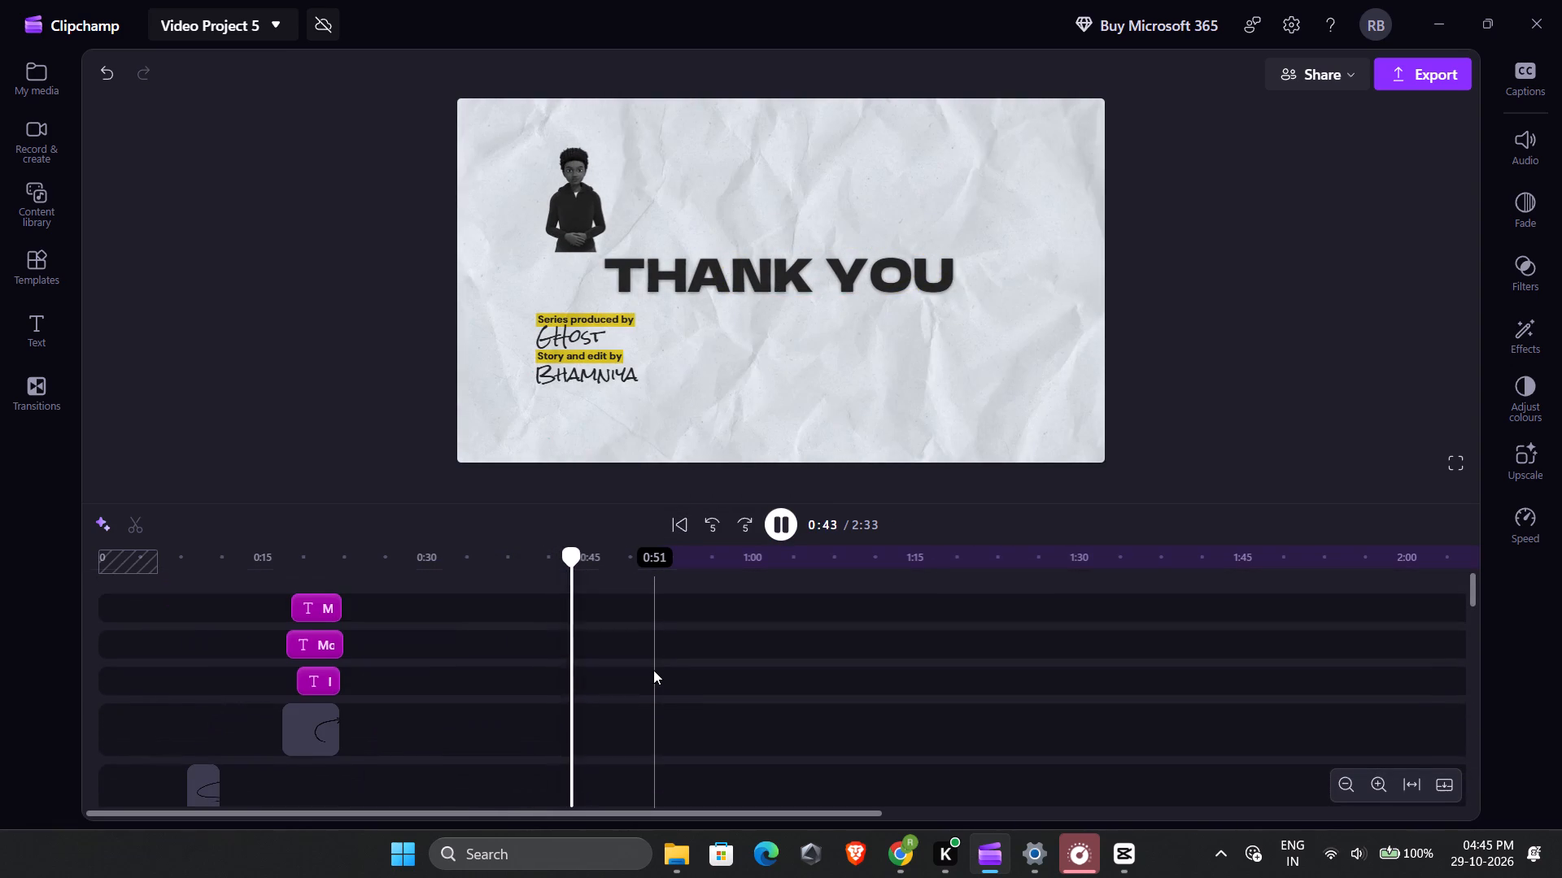
scroll(653, 670, up, 1)
scroll(653, 670, down, 3)
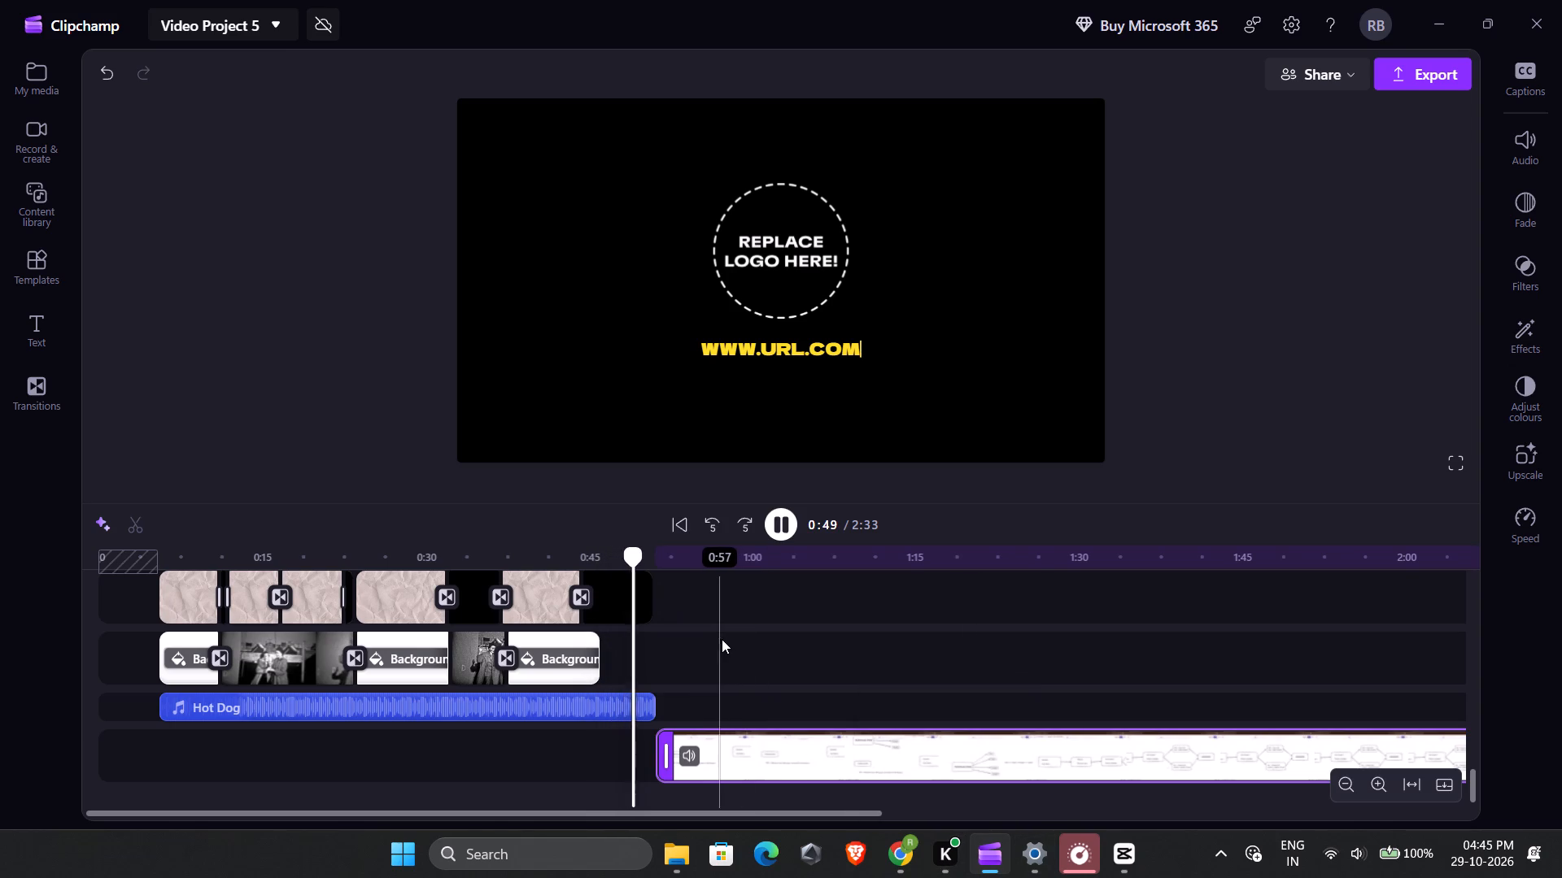
click(759, 250)
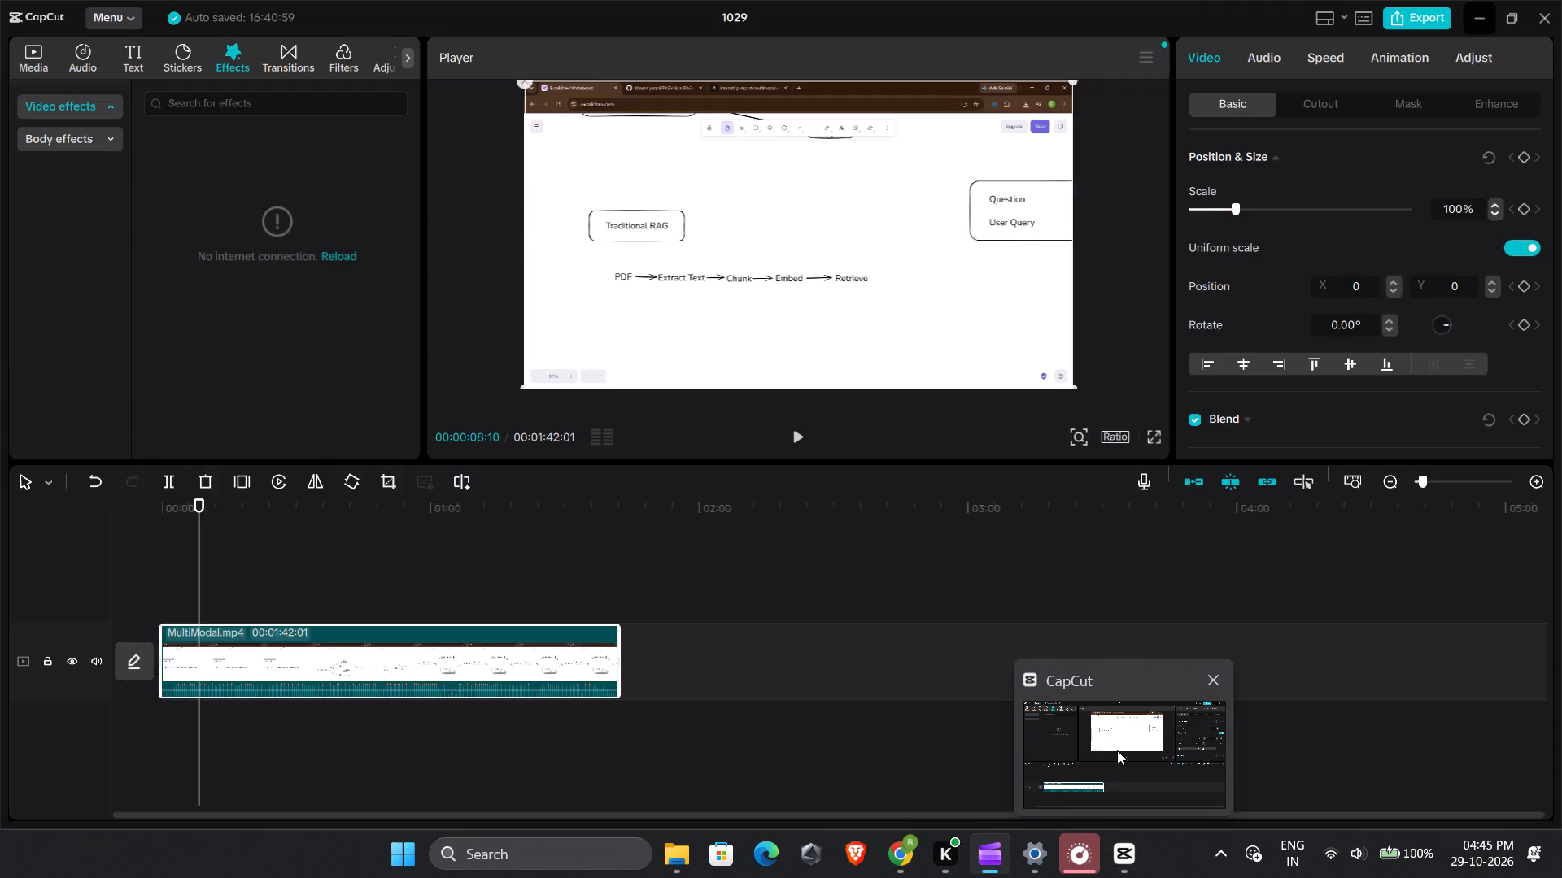
Pause playback at 1:04 and split the MultiModal video clip there.
click(832, 771)
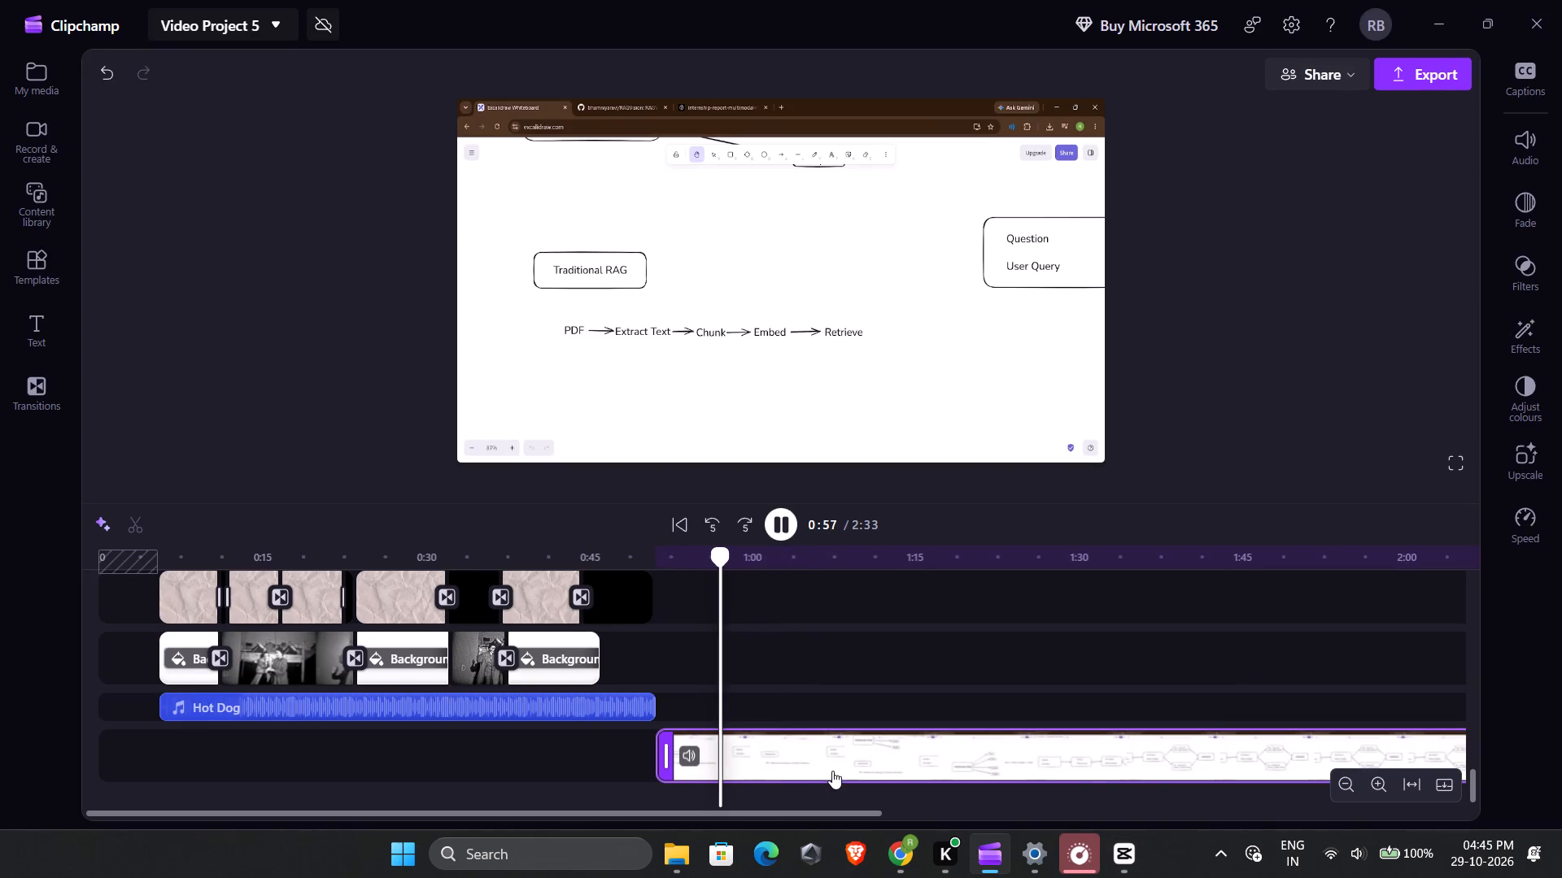
click(42, 376)
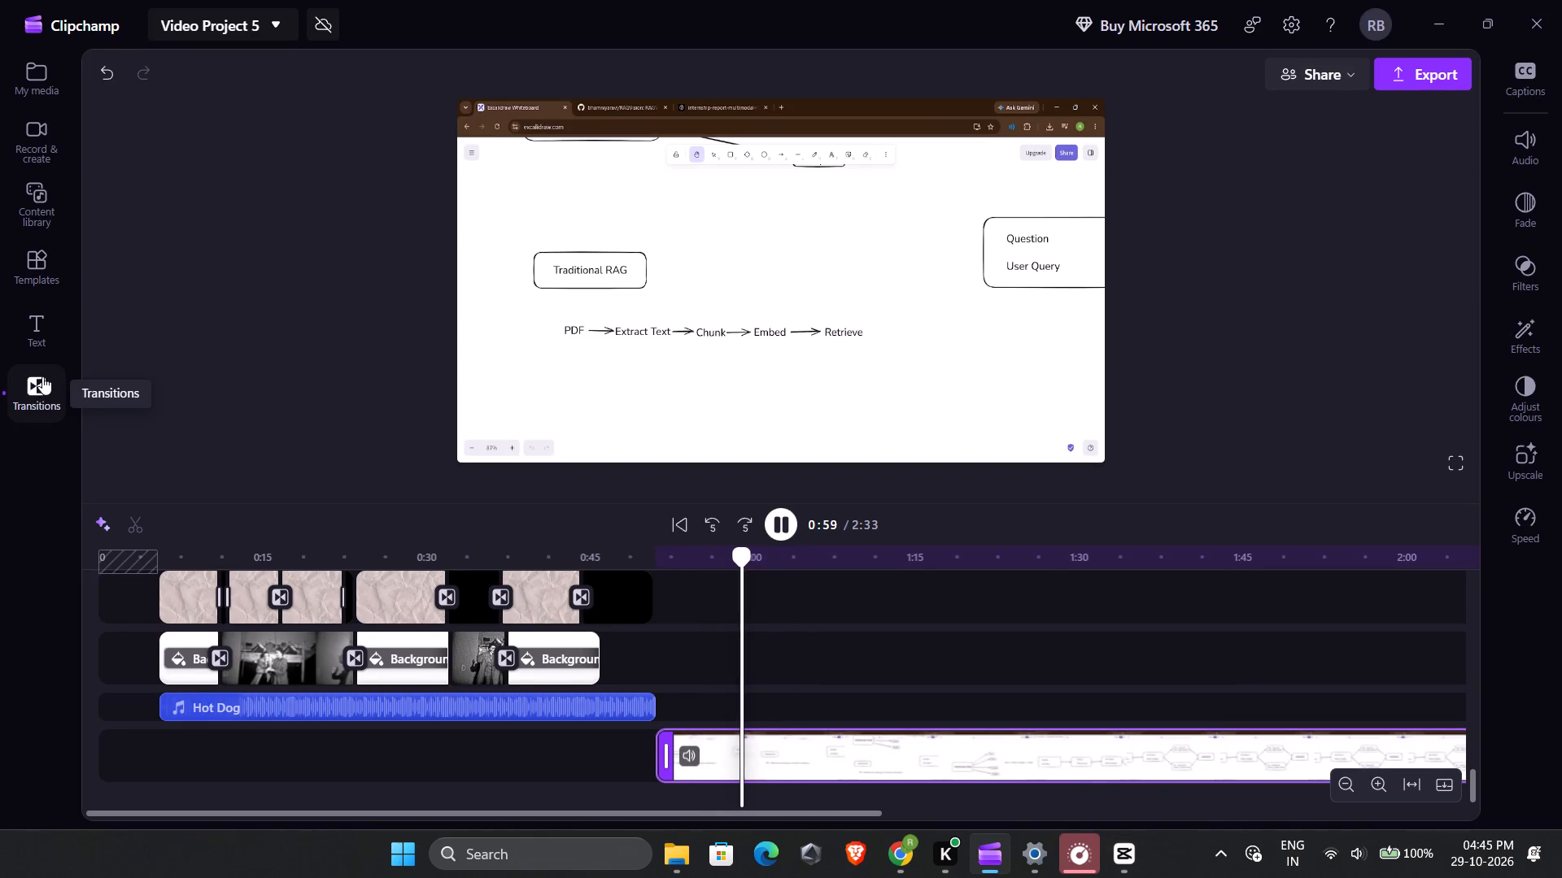
click(123, 222)
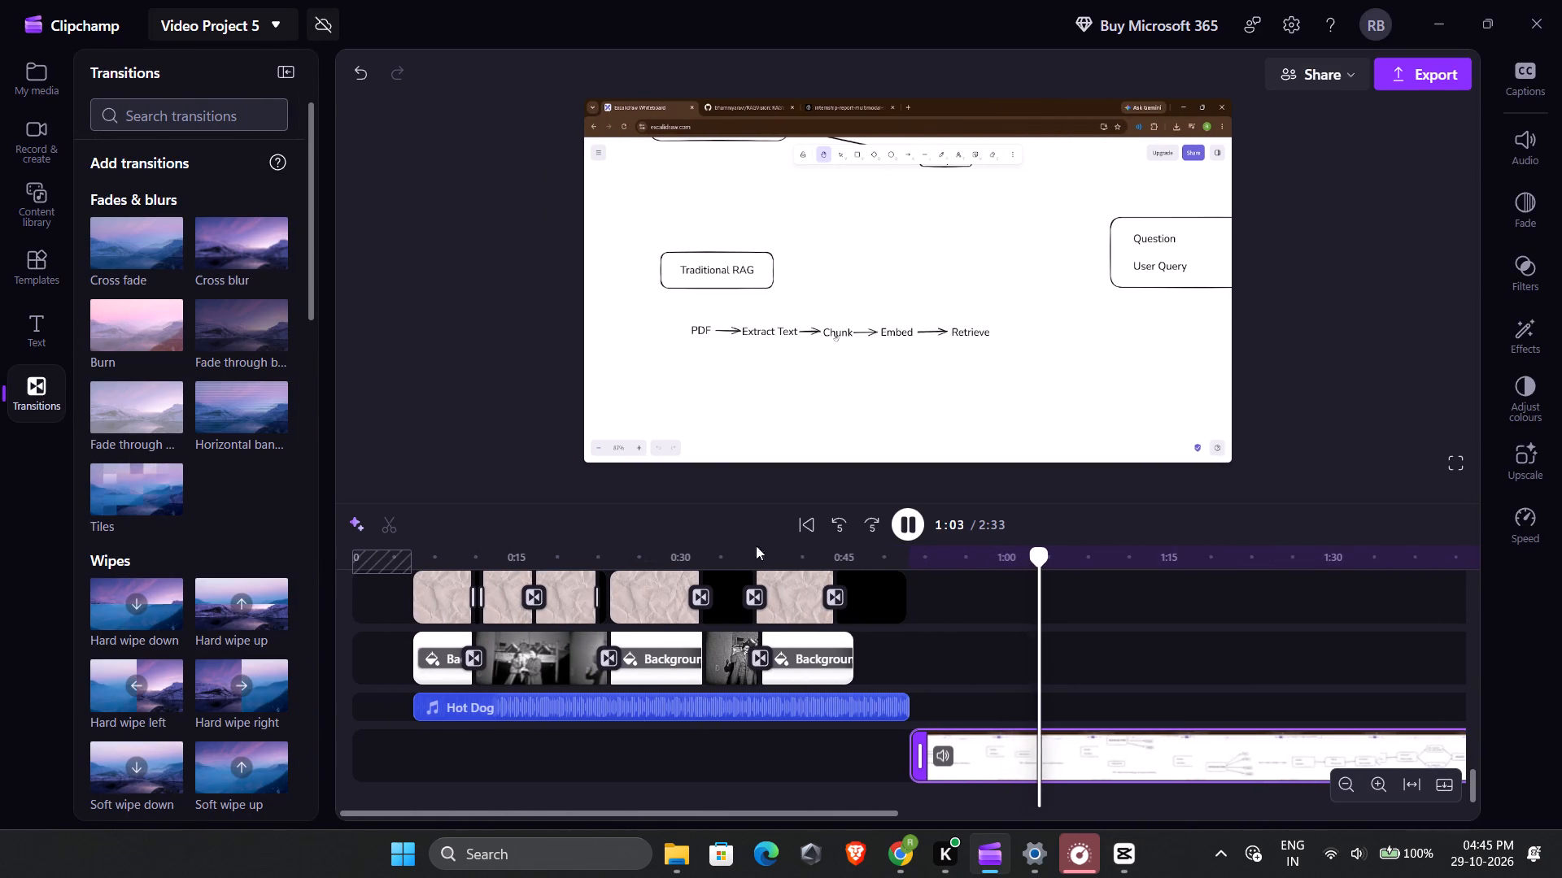
click(910, 522)
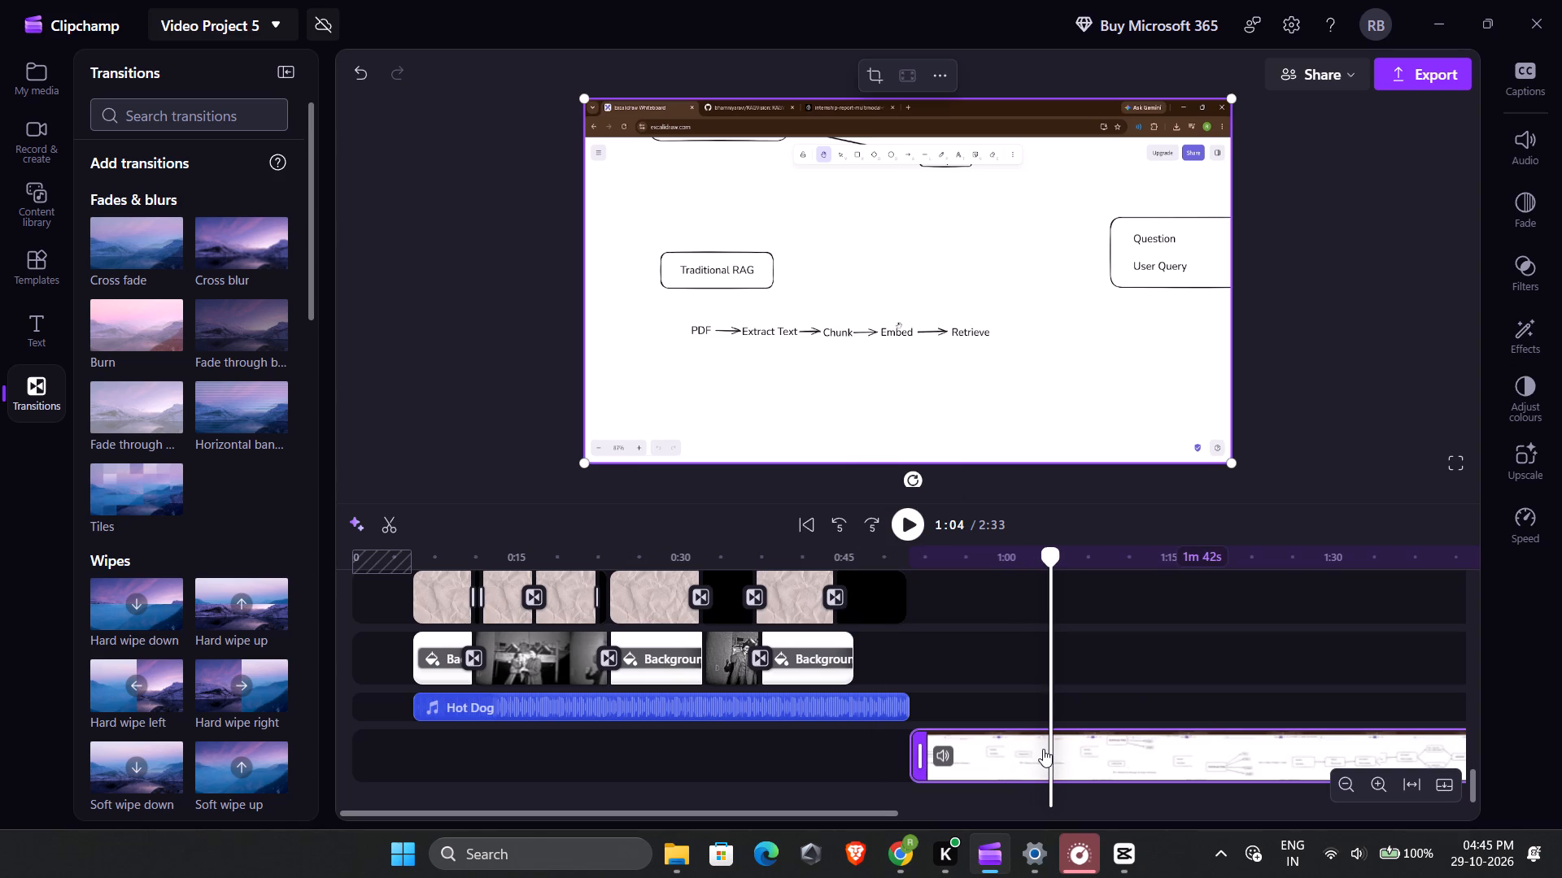
right_click(1043, 749)
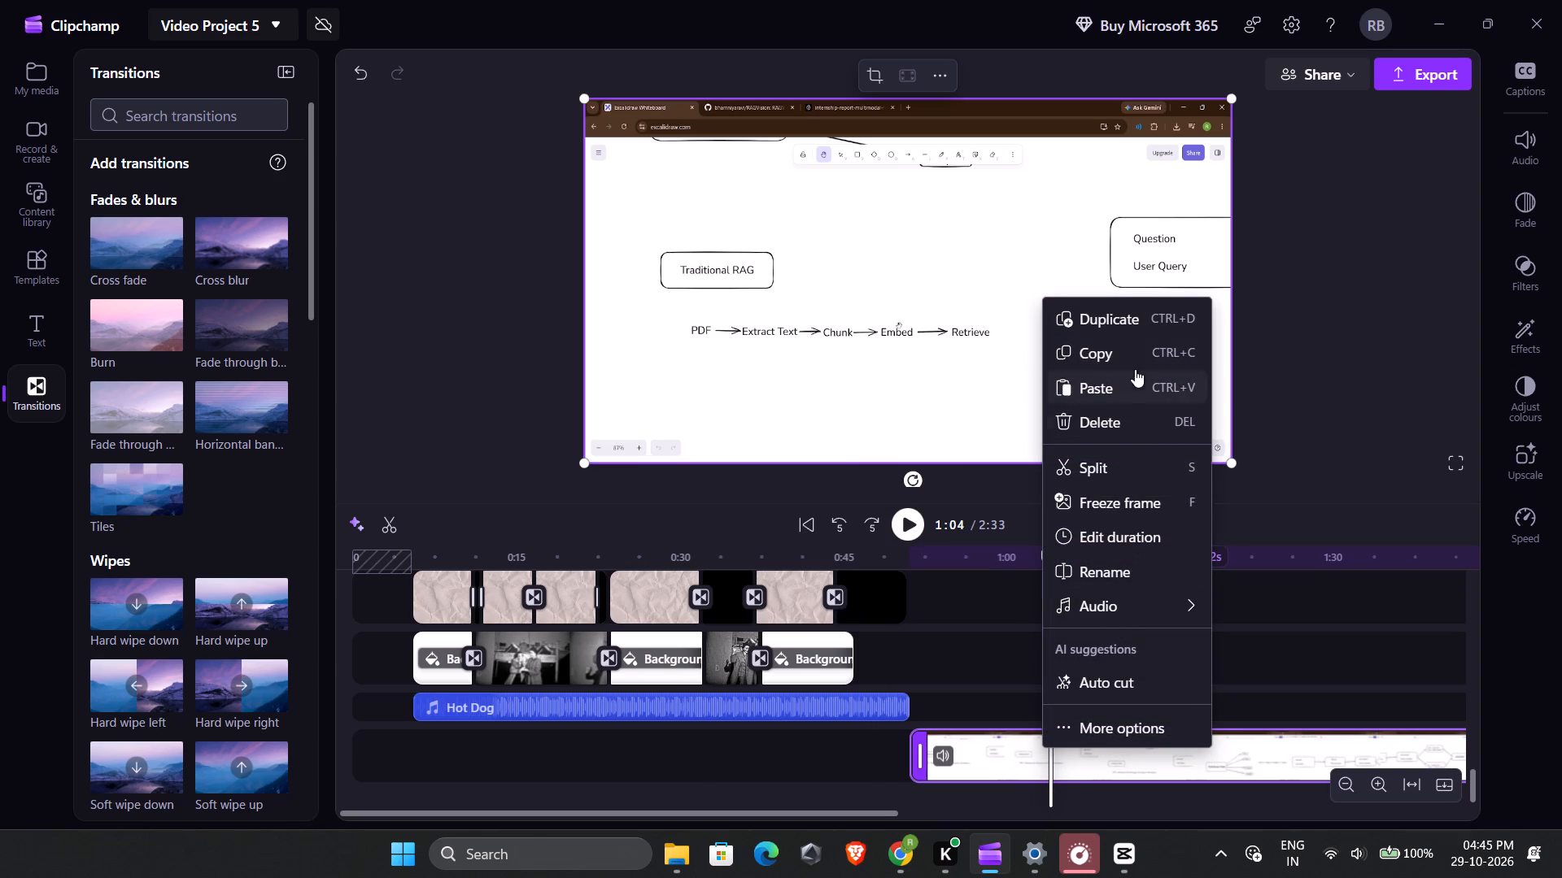
click(1110, 459)
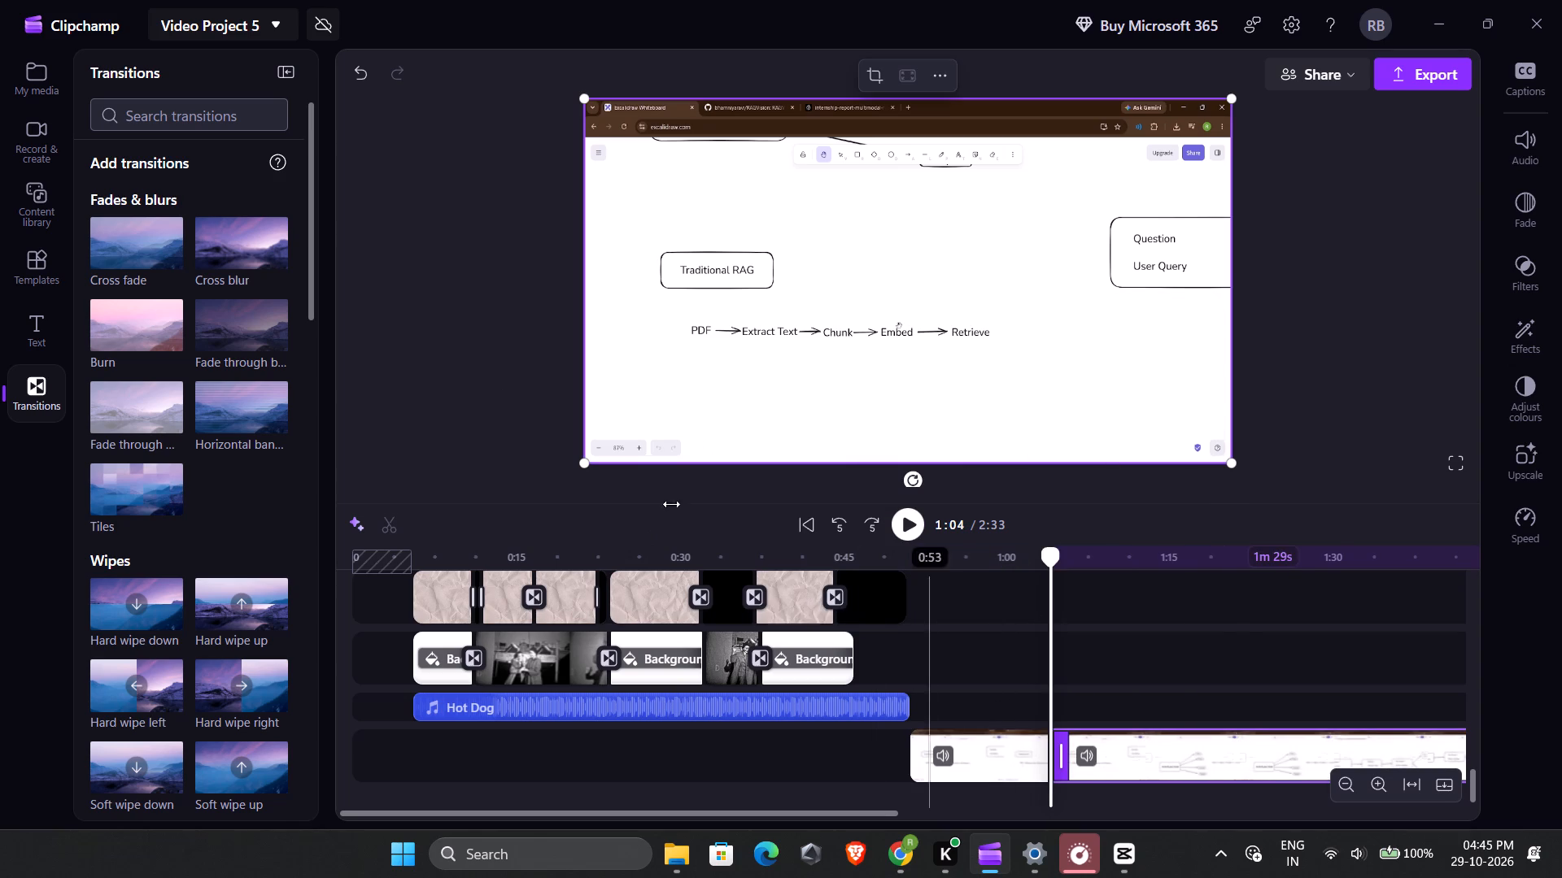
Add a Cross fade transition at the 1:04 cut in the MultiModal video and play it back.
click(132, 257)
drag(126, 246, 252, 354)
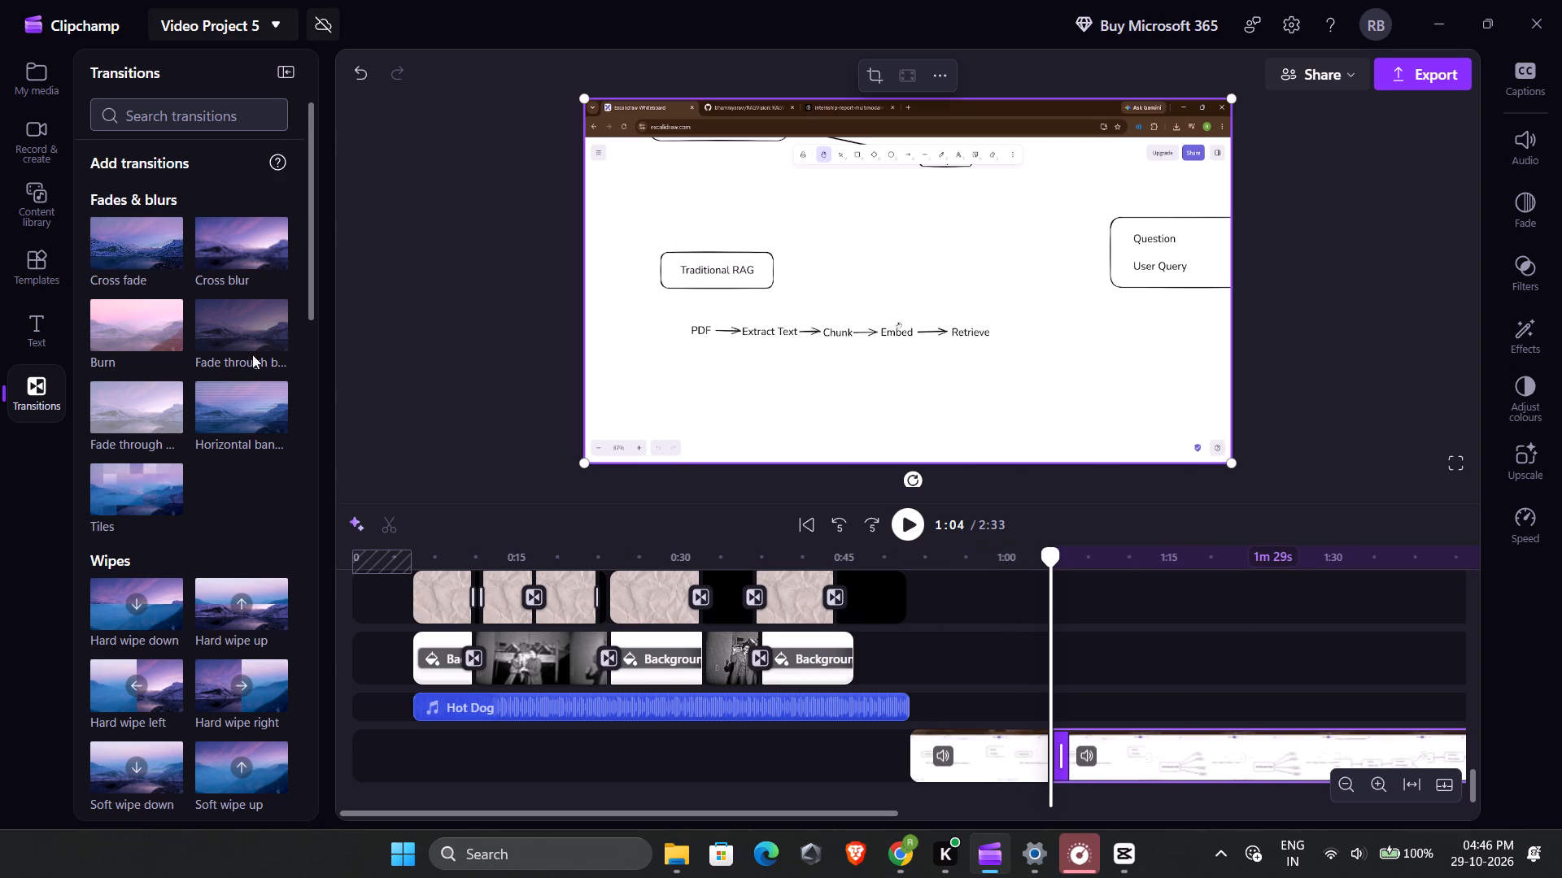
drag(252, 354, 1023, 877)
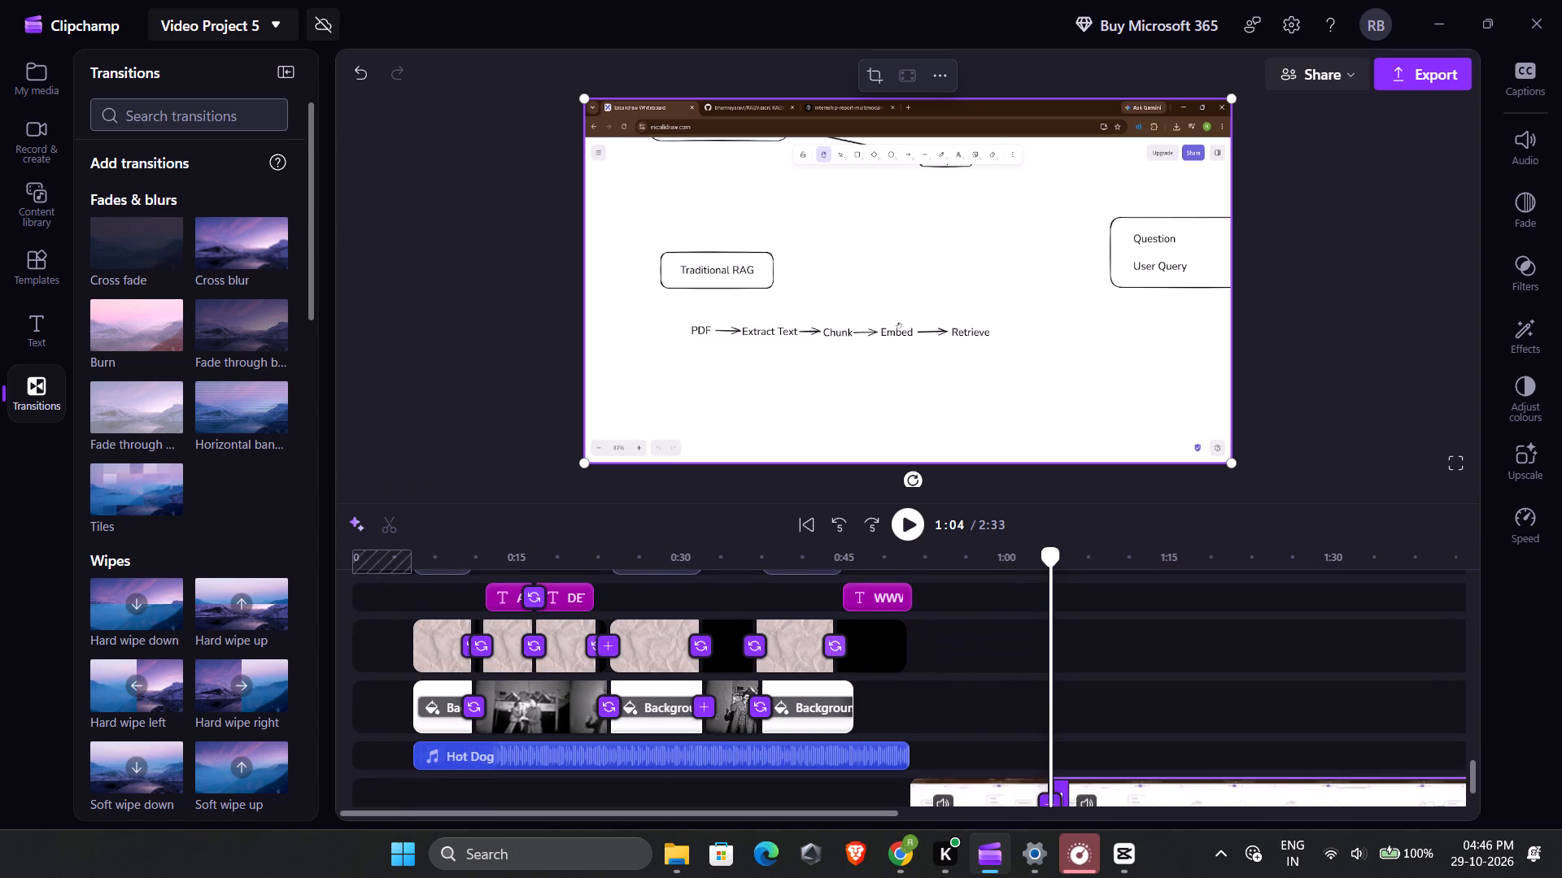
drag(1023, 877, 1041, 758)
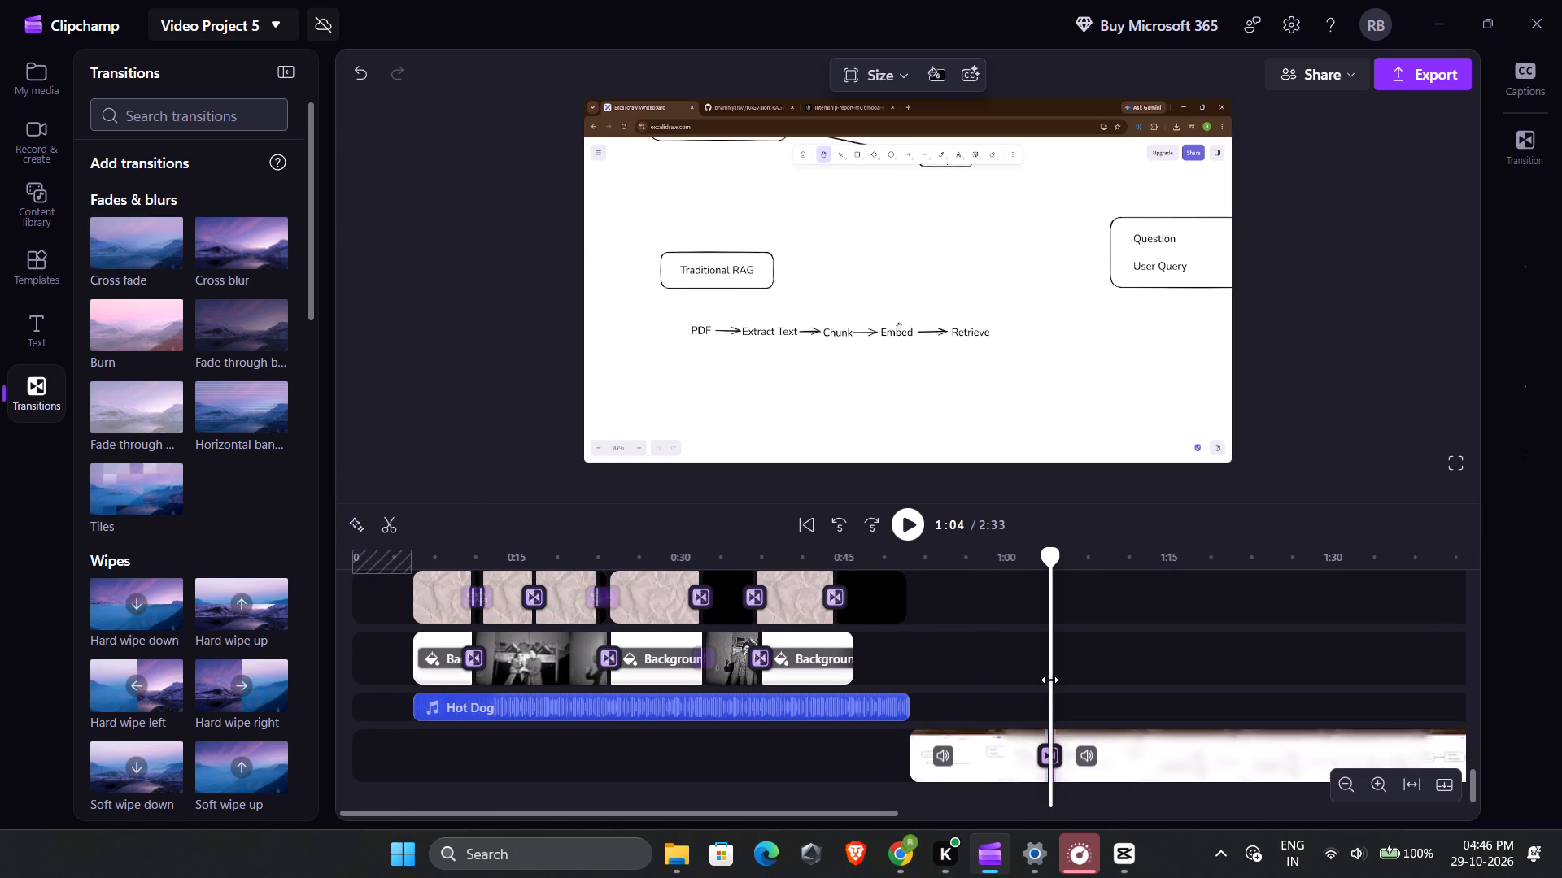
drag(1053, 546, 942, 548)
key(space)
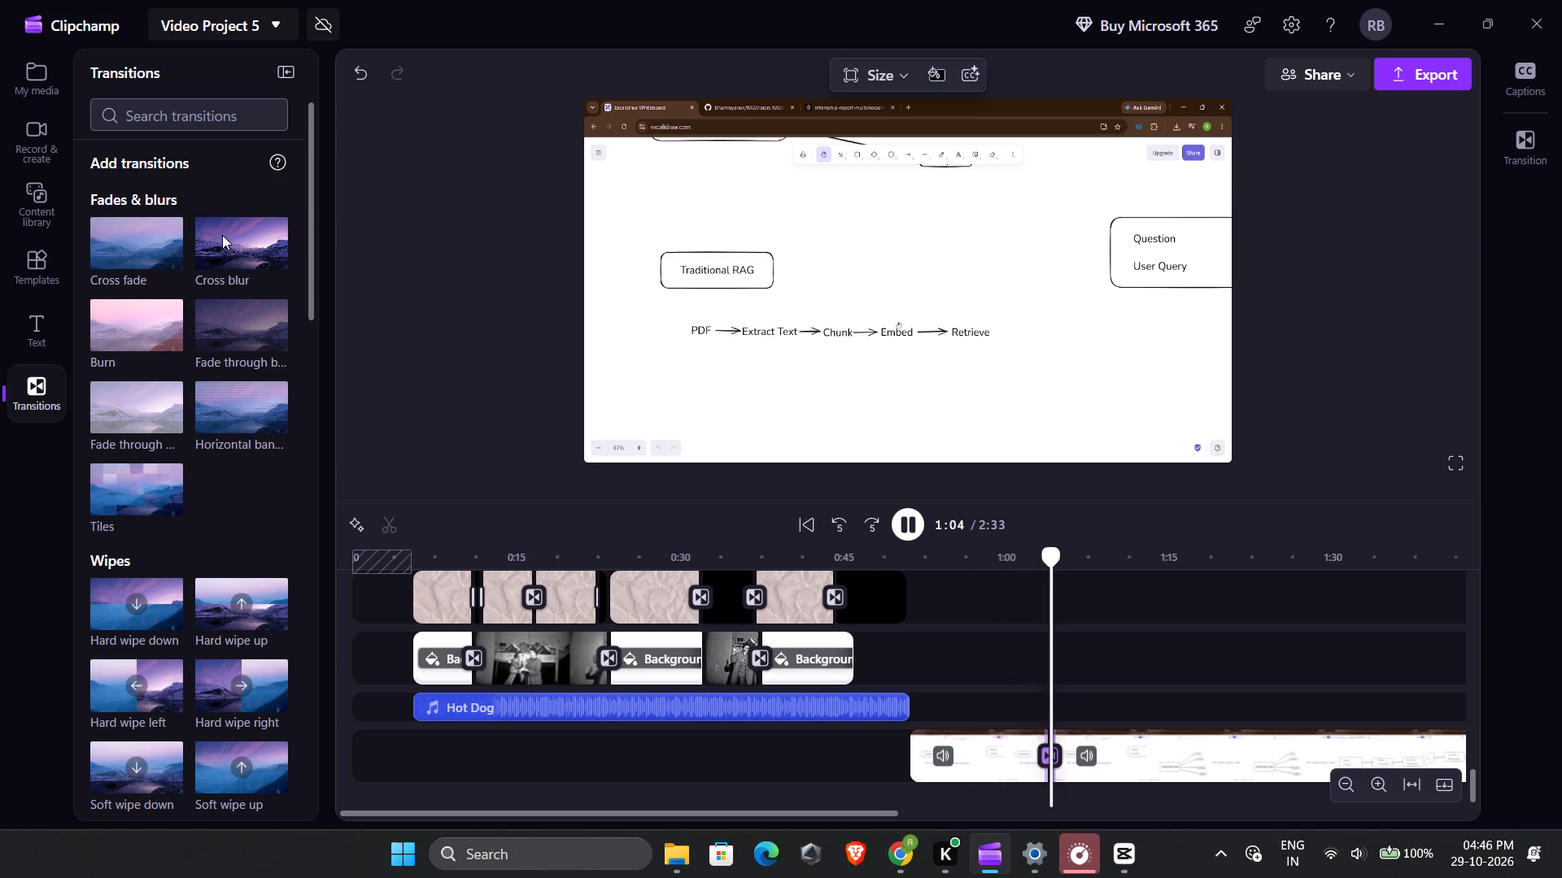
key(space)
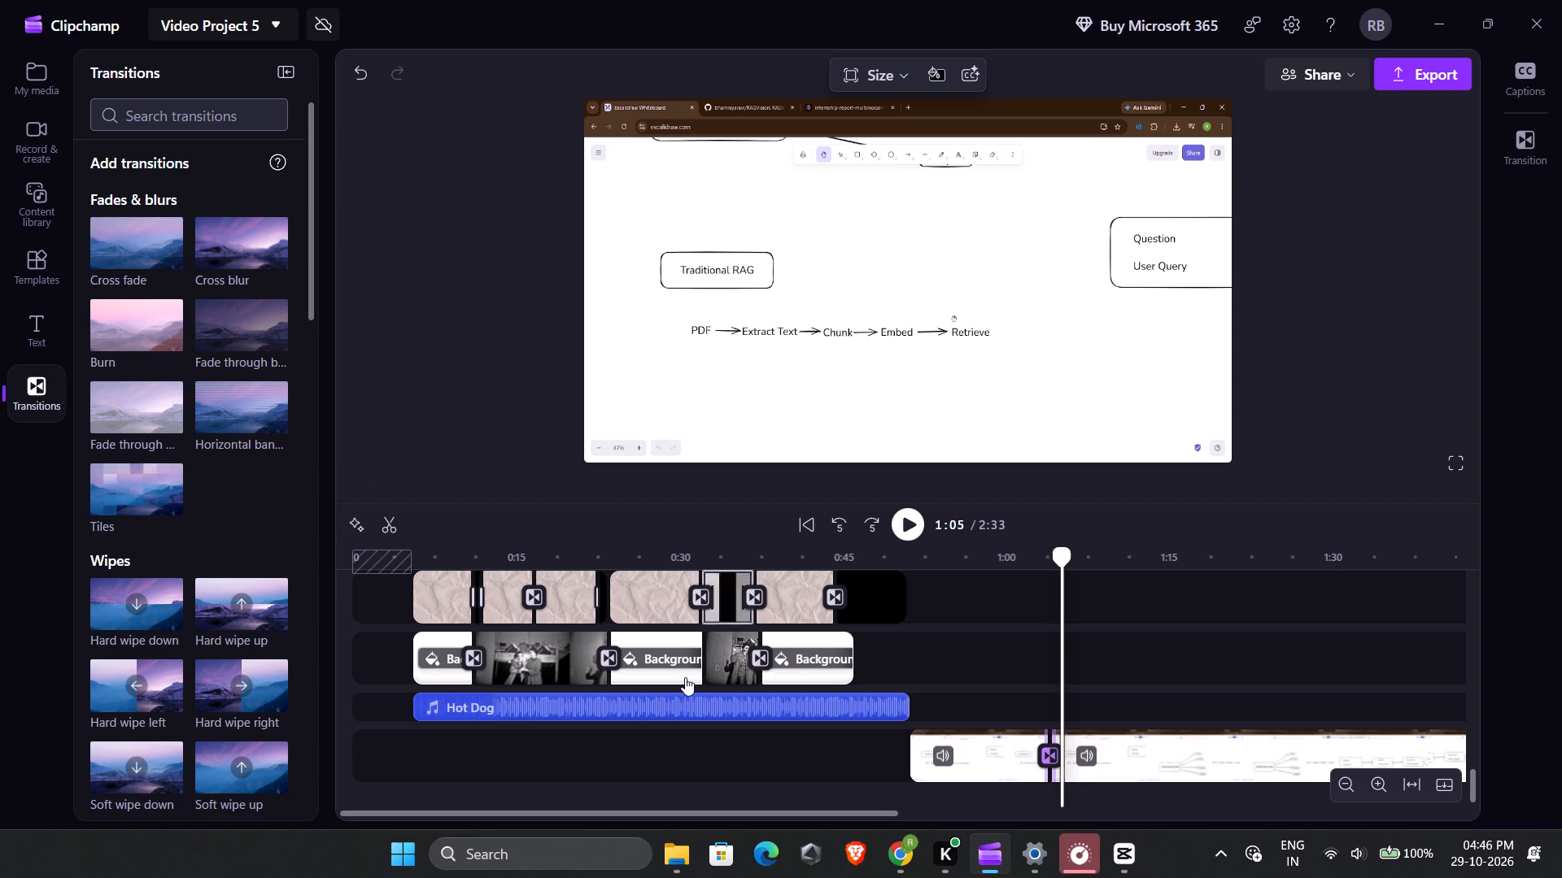
Replace the transition at the MultiModal video's 1:04 cut with Glitch reveal and play that part back.
scroll(203, 564, down, 4)
click(148, 464)
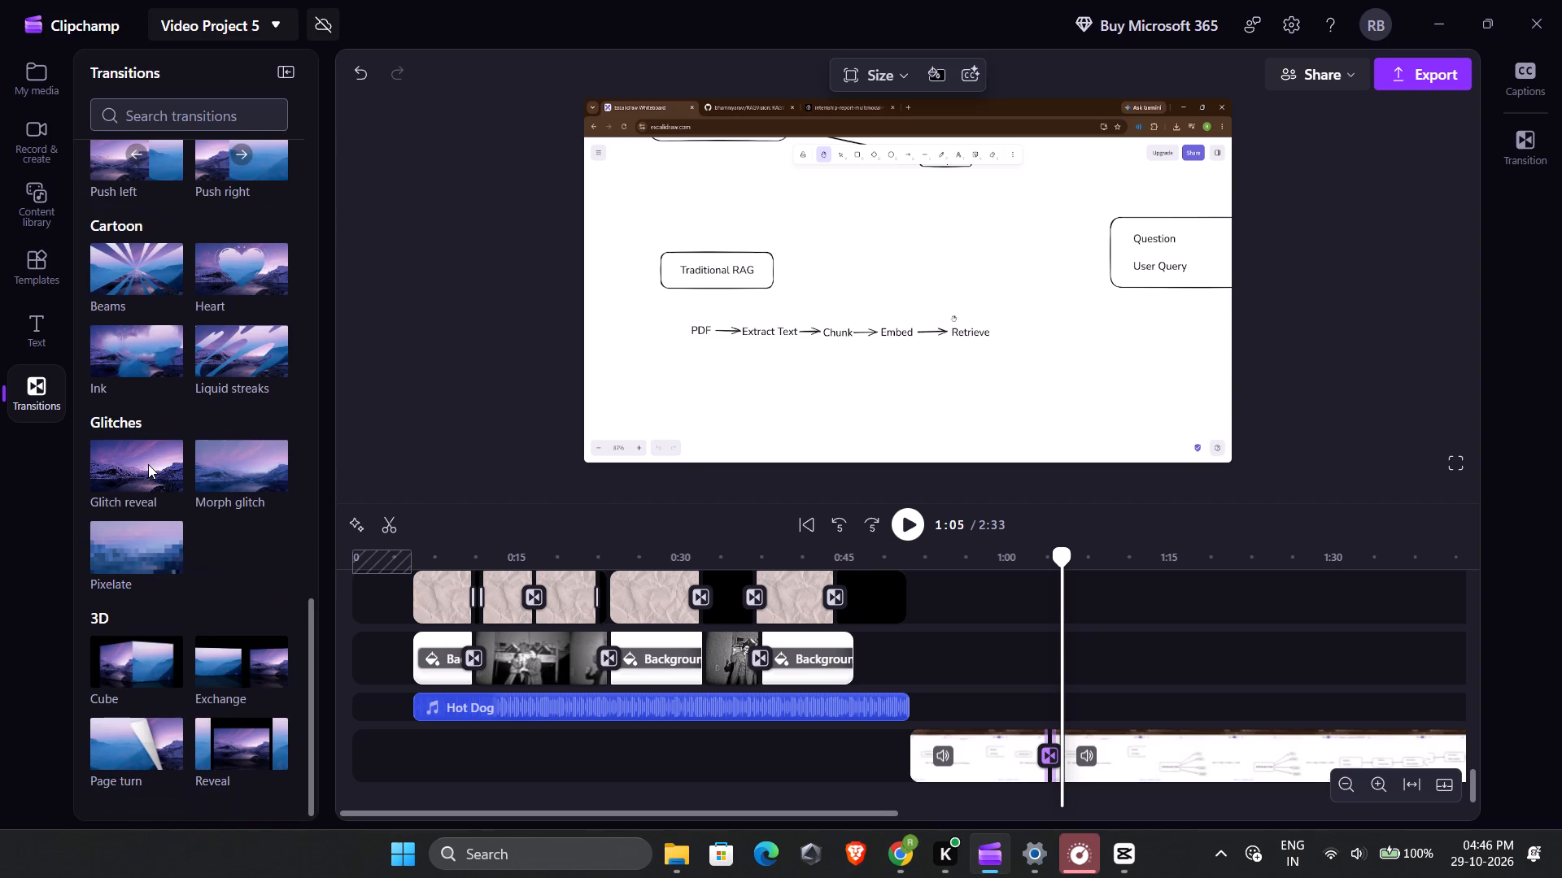
drag(148, 464, 1198, 760)
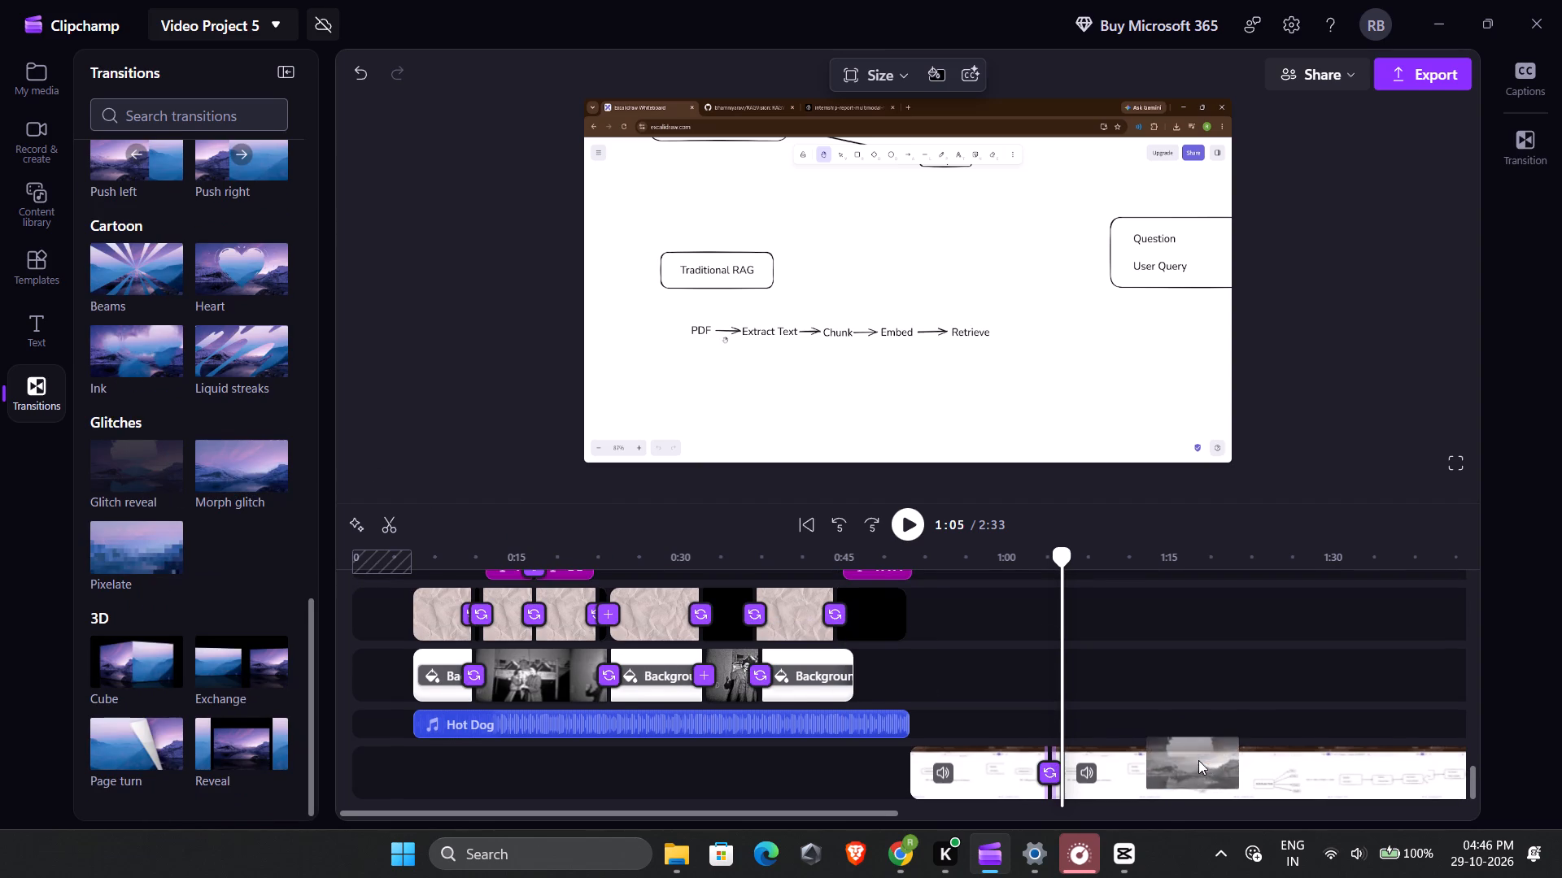
drag(1198, 760, 1059, 774)
drag(1067, 548, 1065, 550)
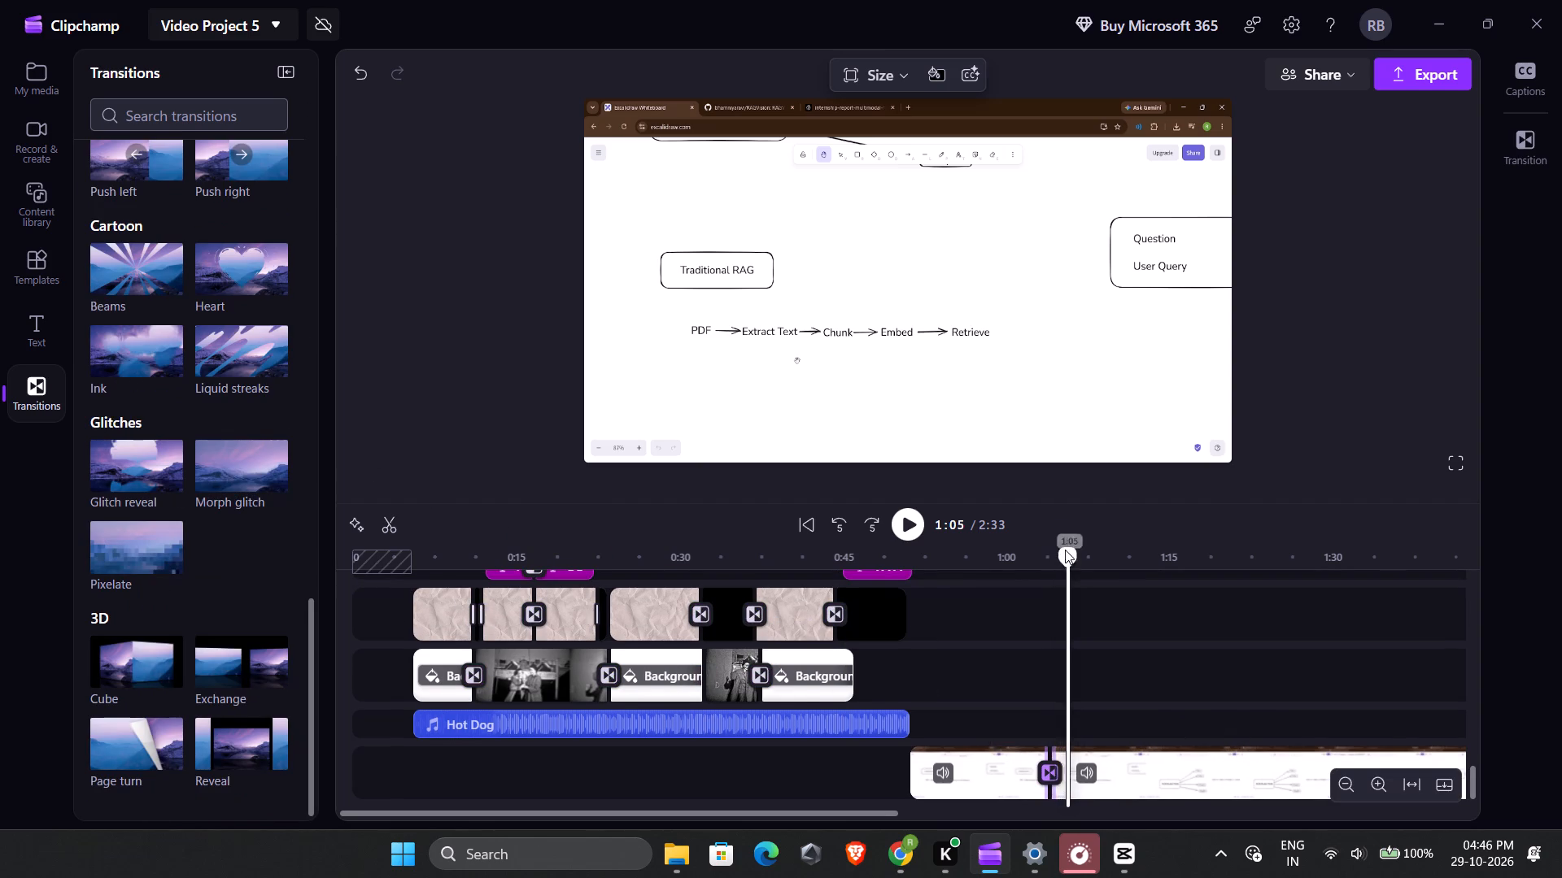
drag(1065, 550, 978, 550)
key(space)
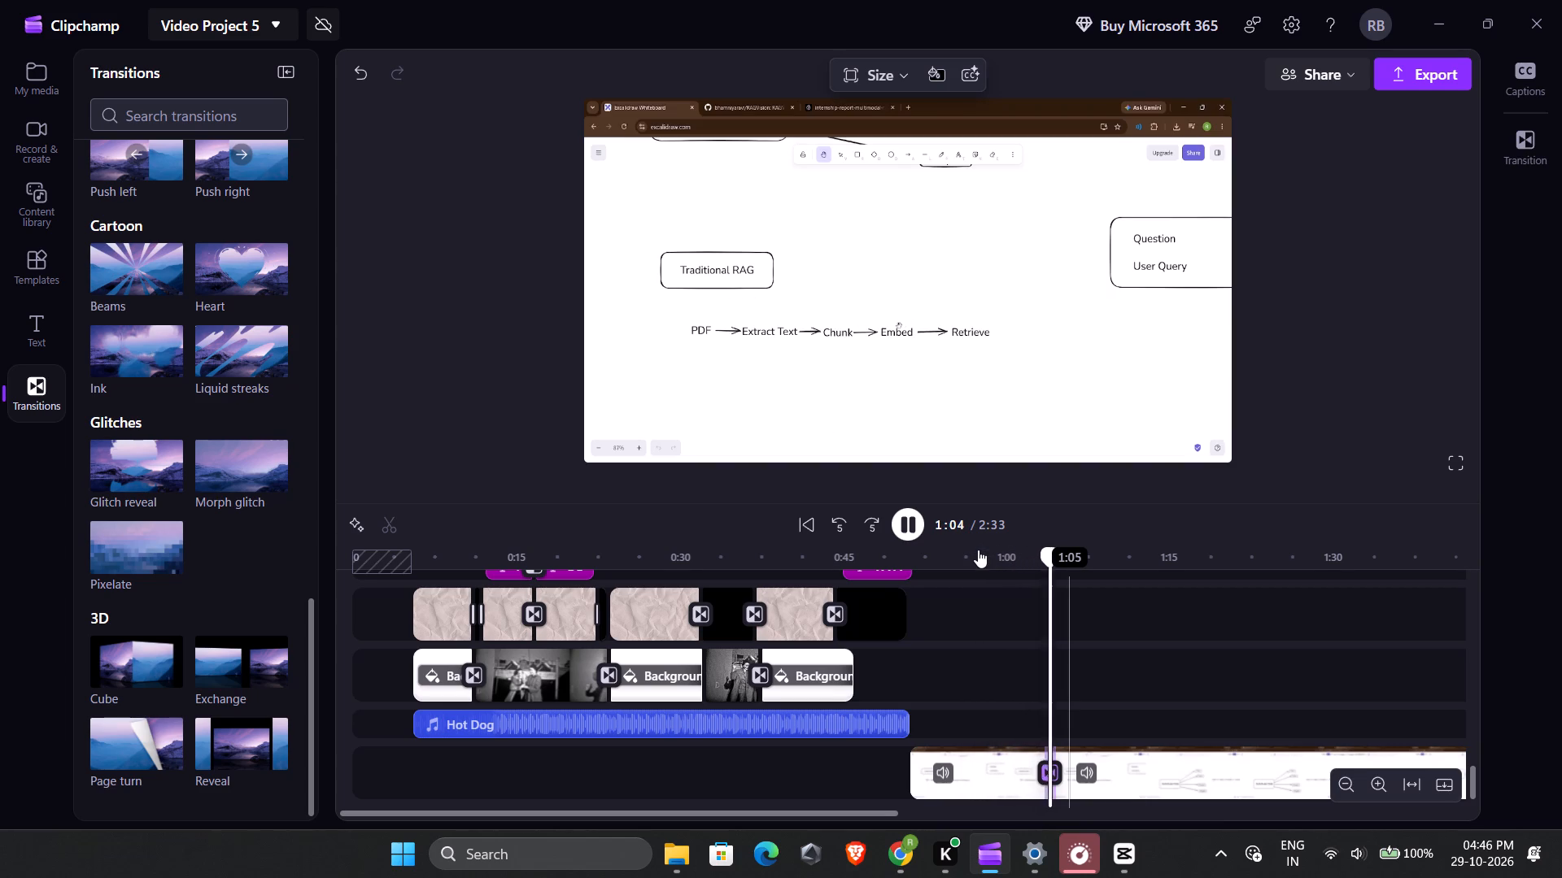
key(space)
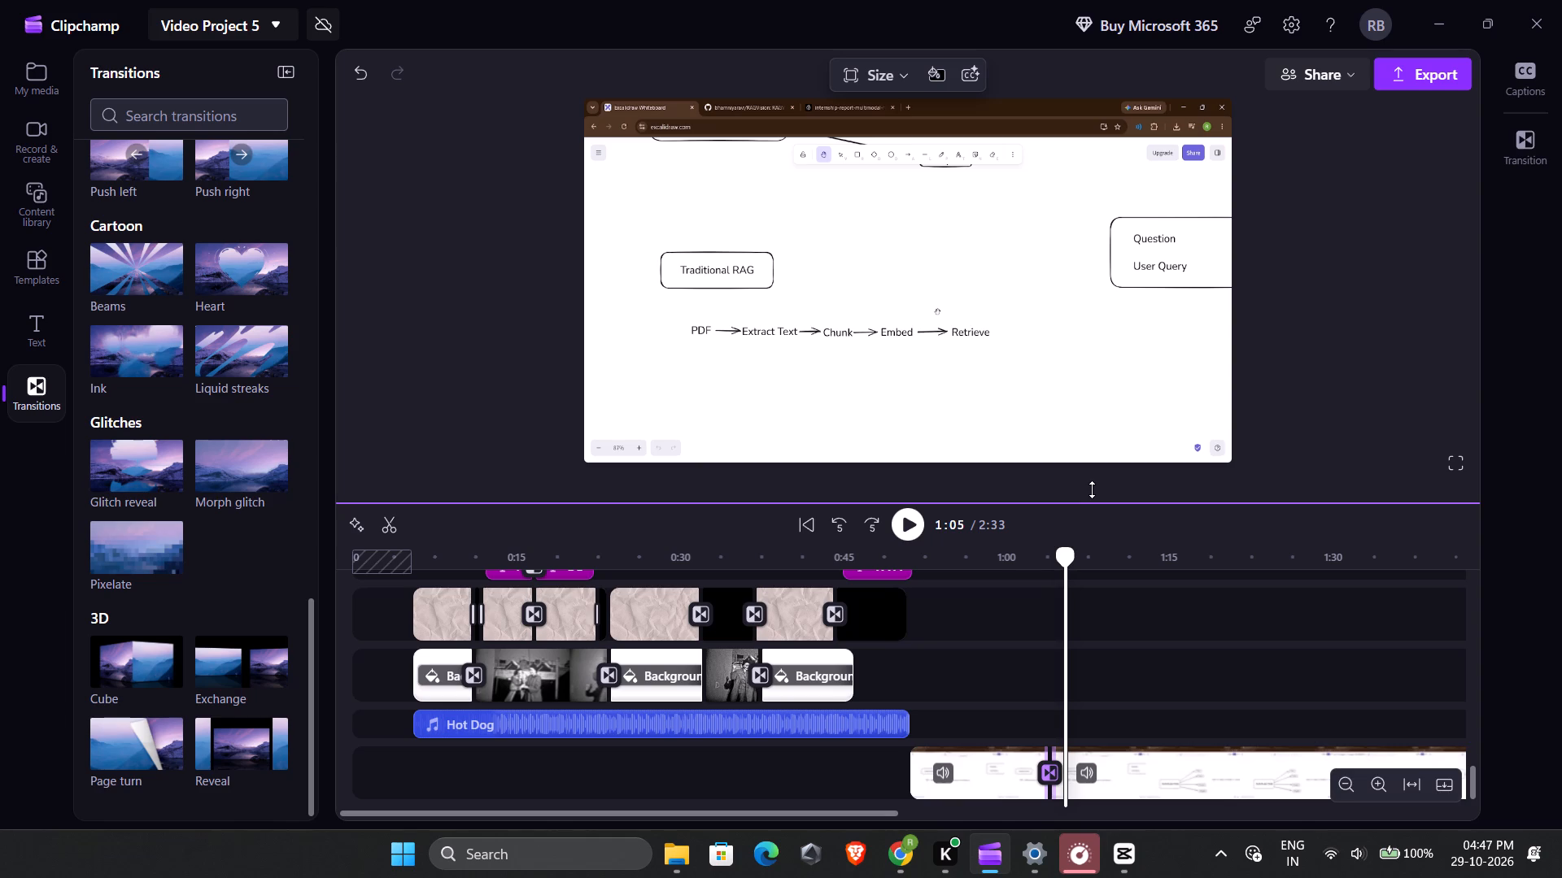
click(902, 515)
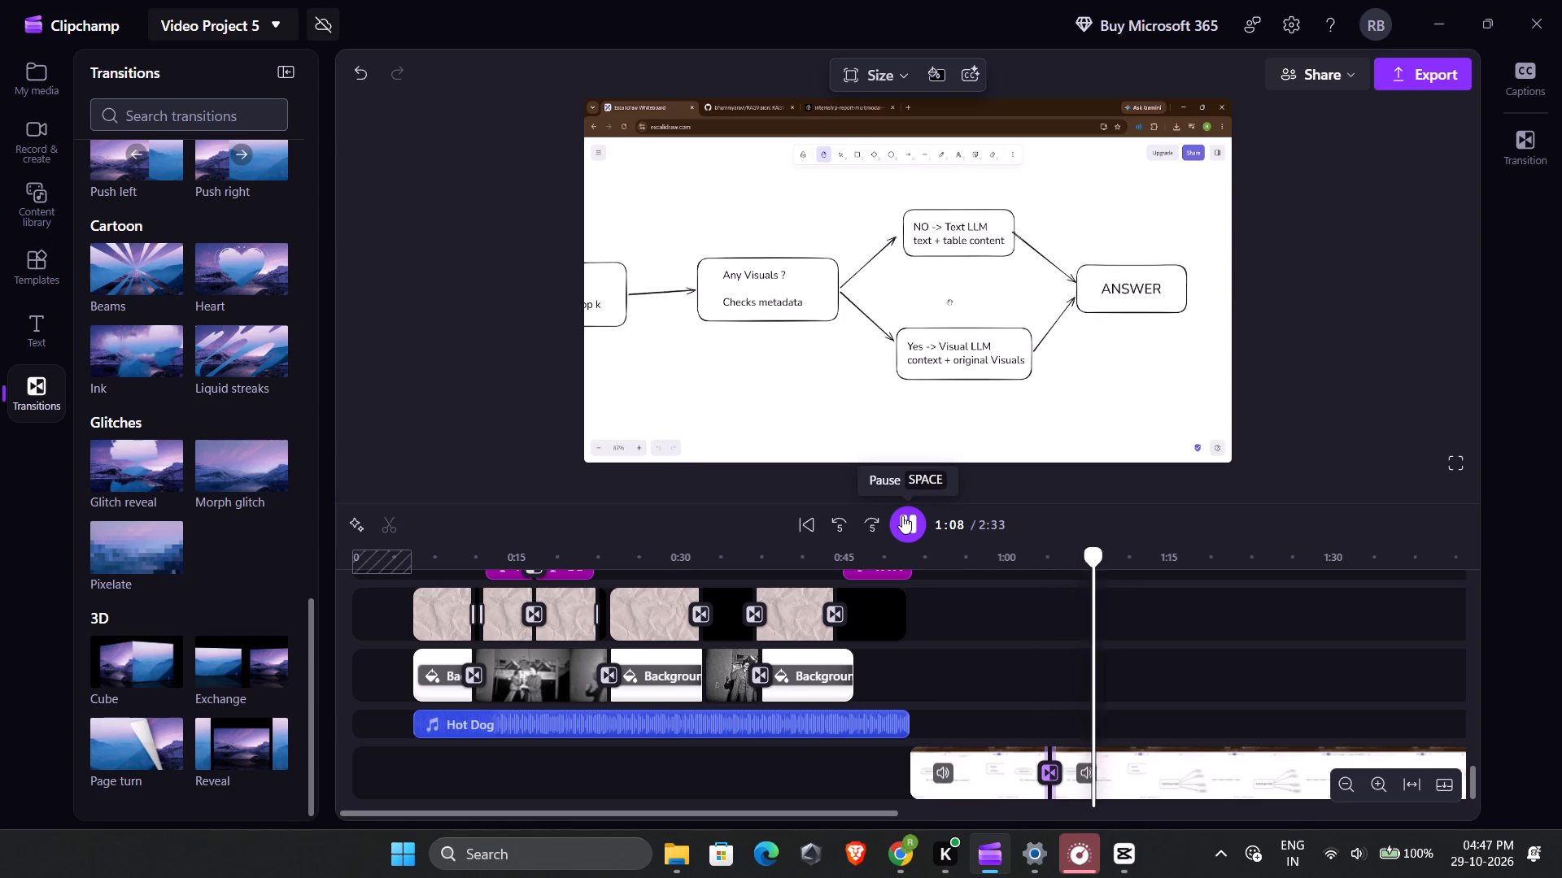
click(902, 523)
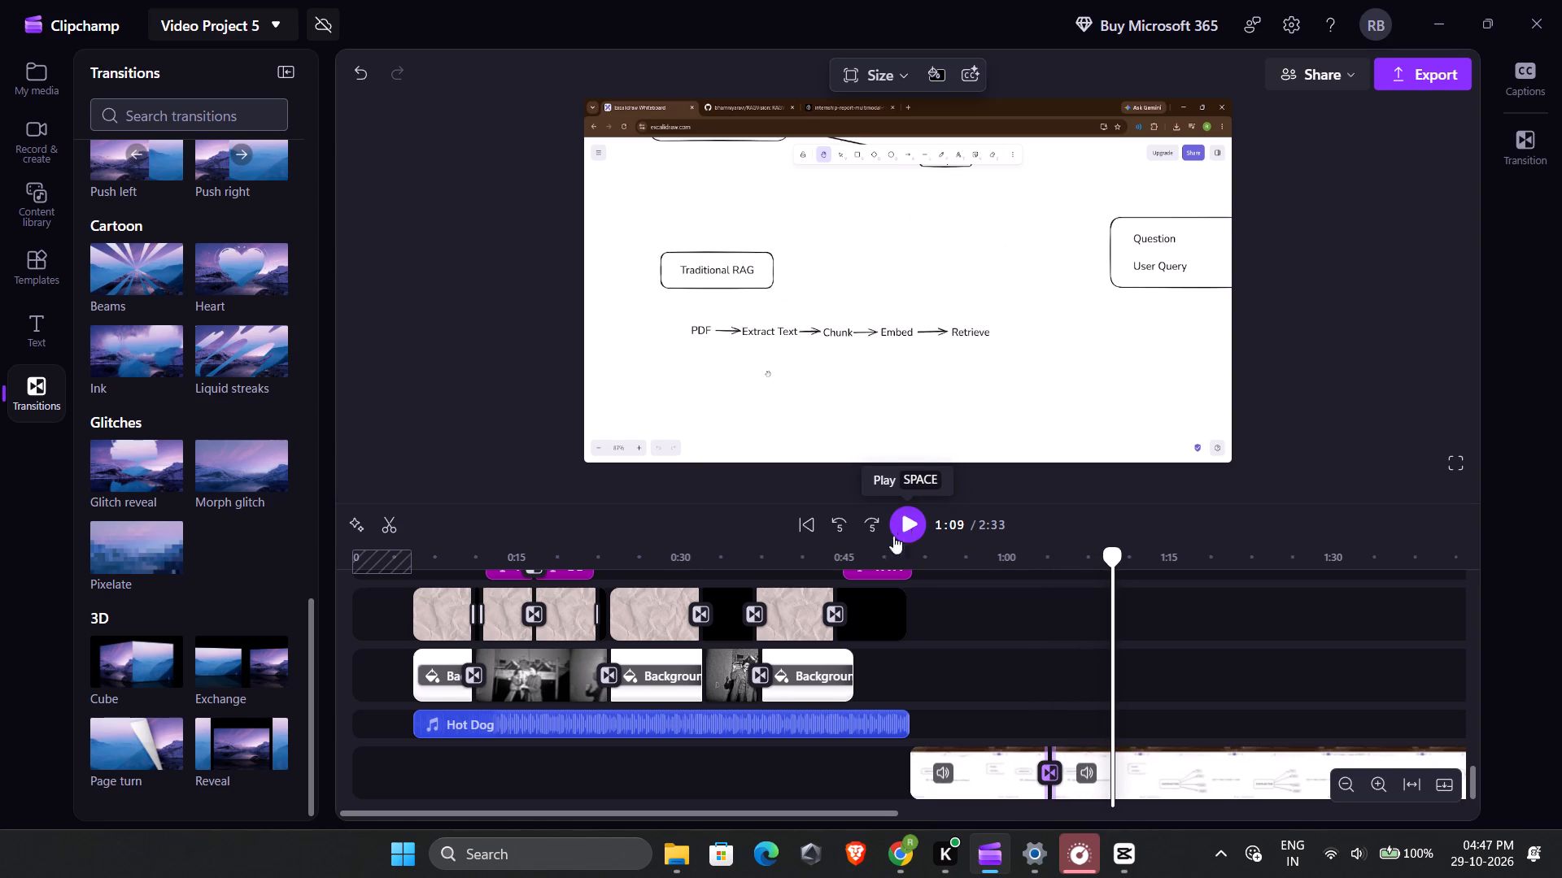
Browse the Funky Disco music collection in the content library and listen to several of its tracks, including "Let Go" and "Move with me (30 sec)".
scroll(176, 567, down, 6)
scroll(176, 567, up, 3)
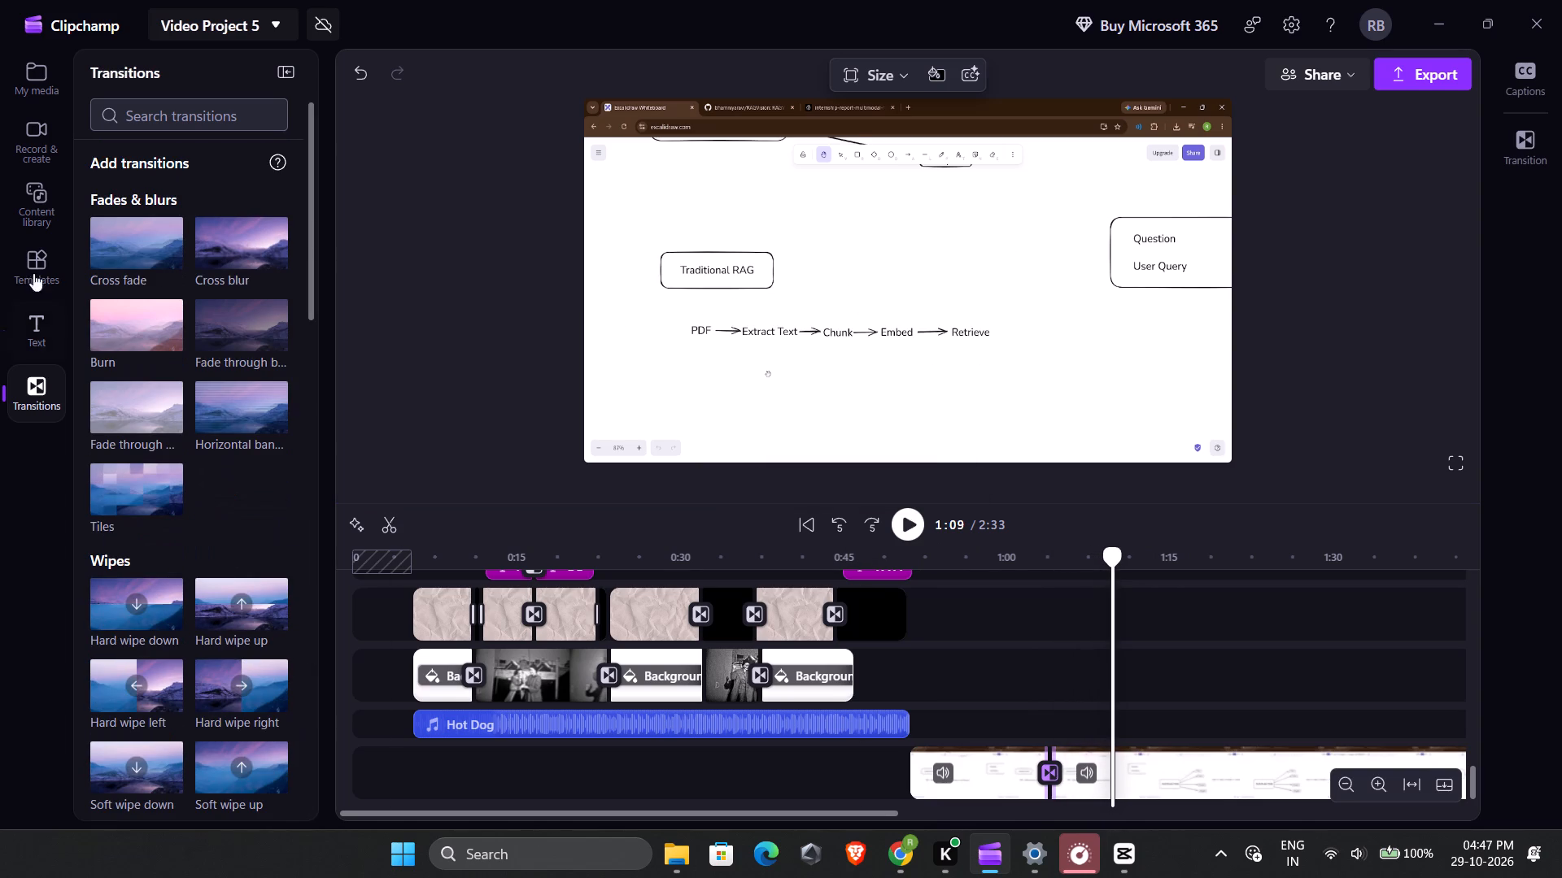
click(25, 180)
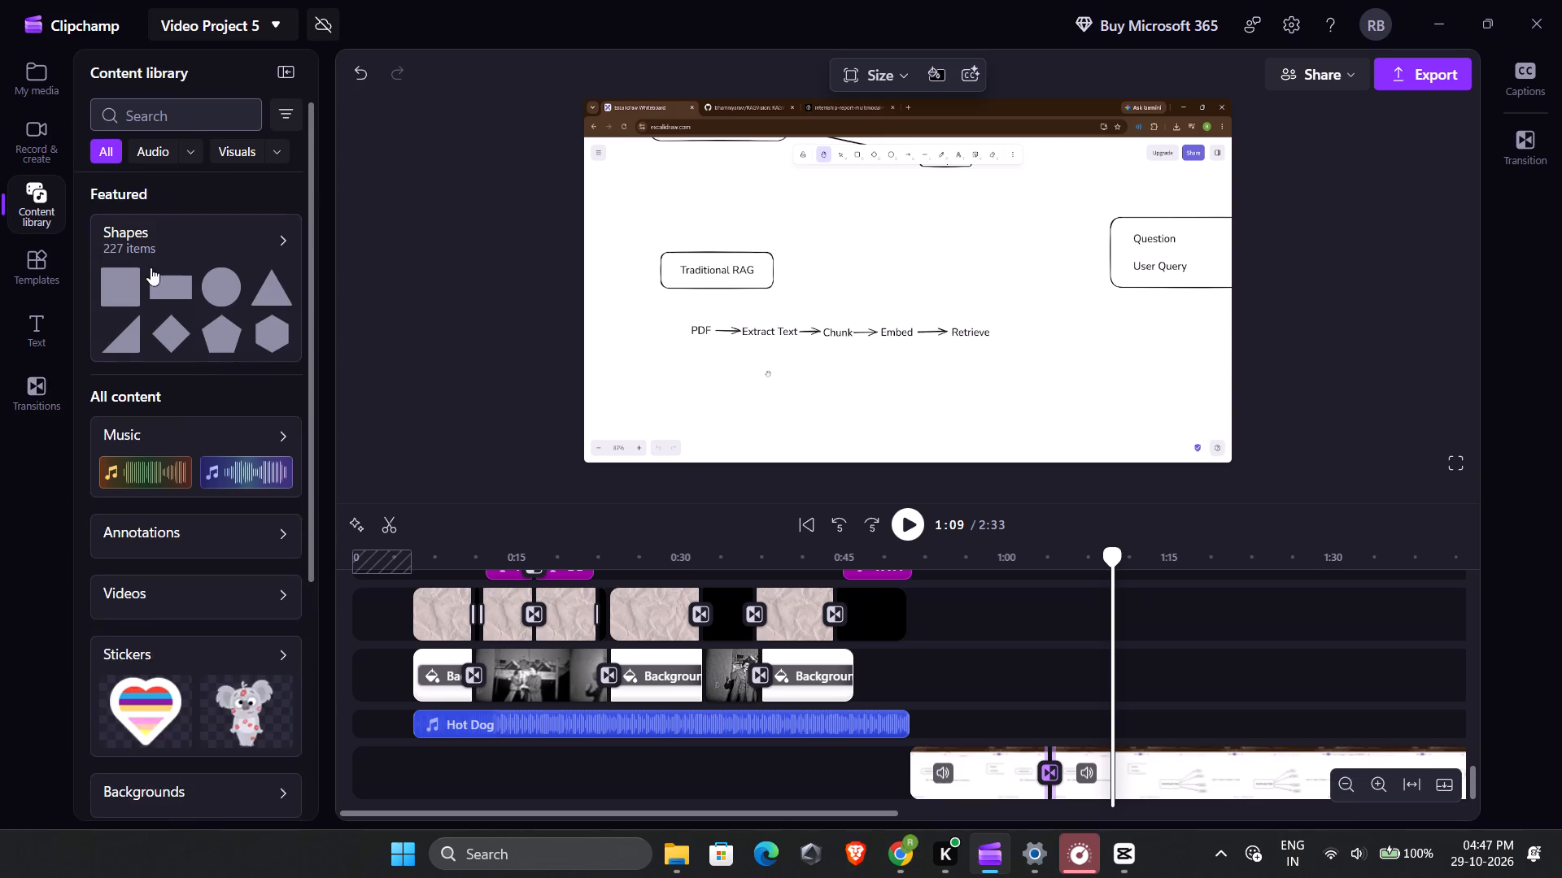
click(150, 471)
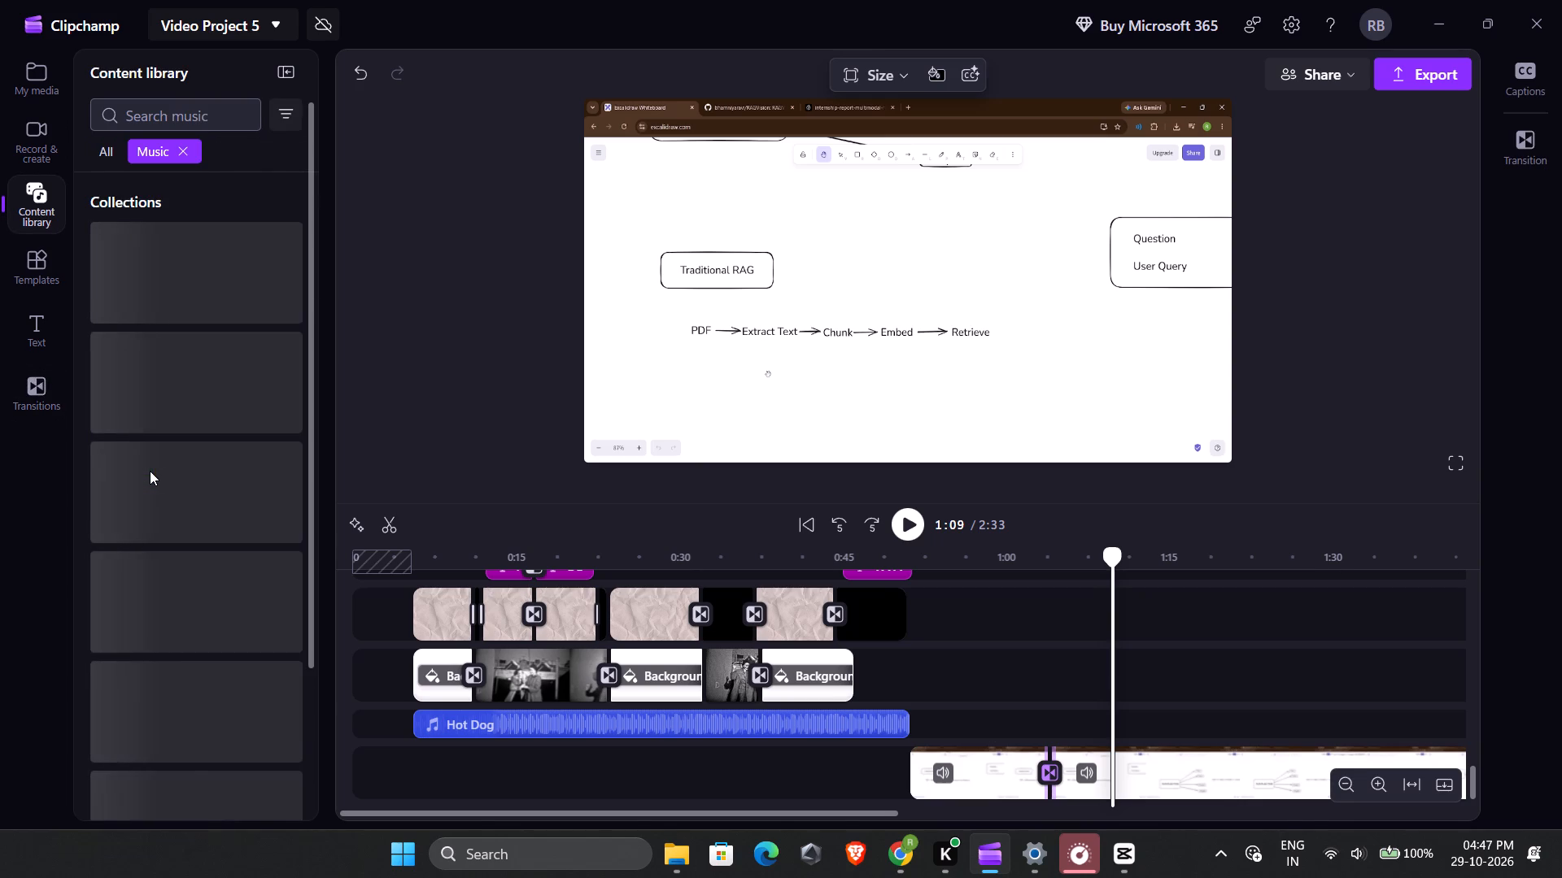
click(164, 285)
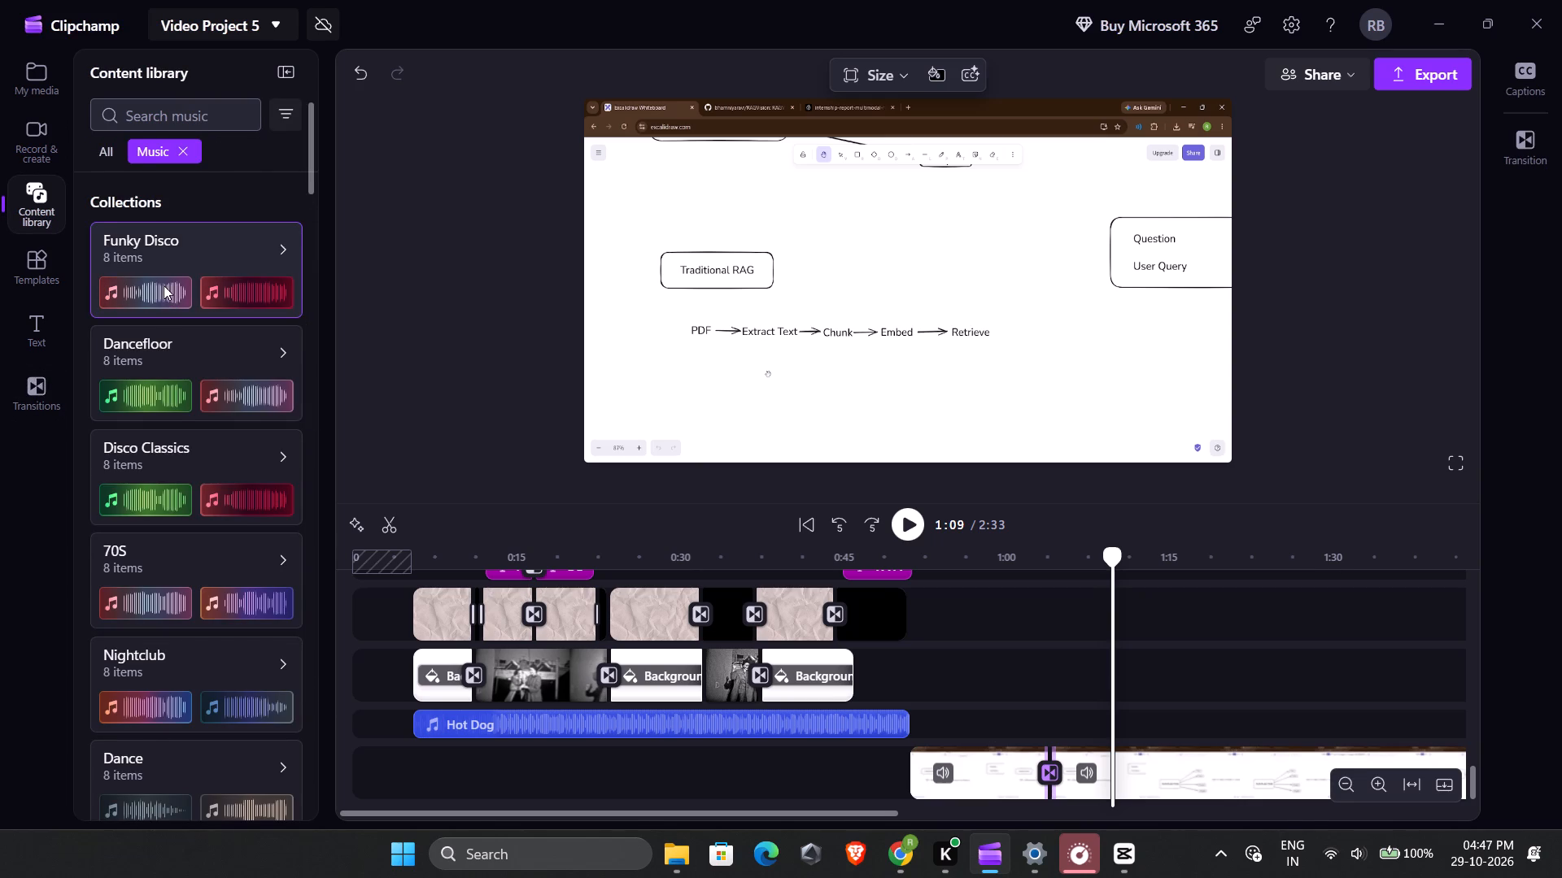
click(113, 305)
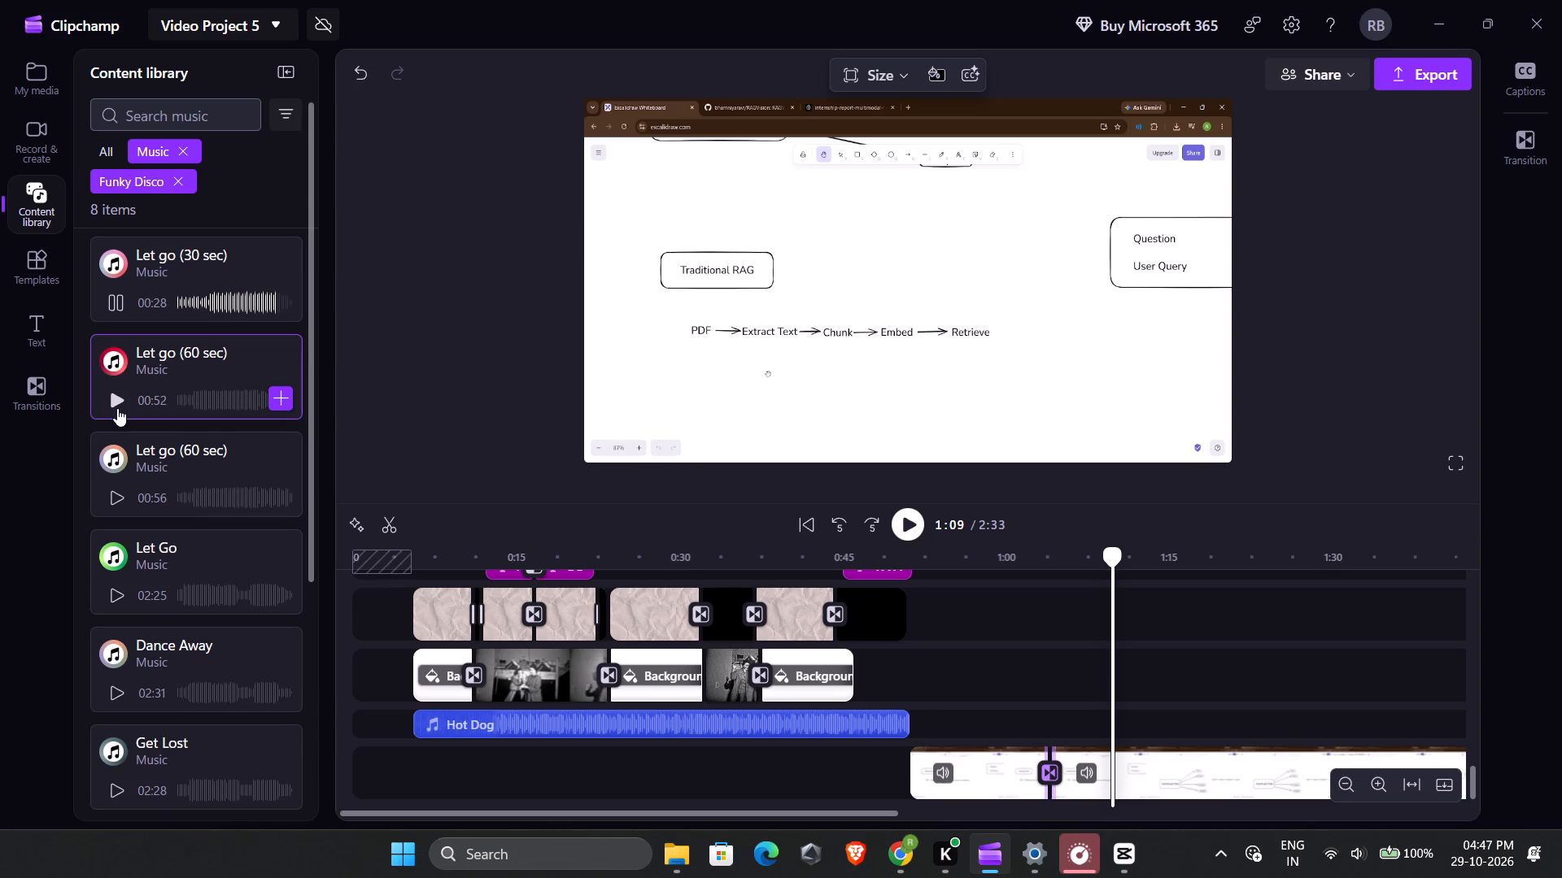
click(120, 486)
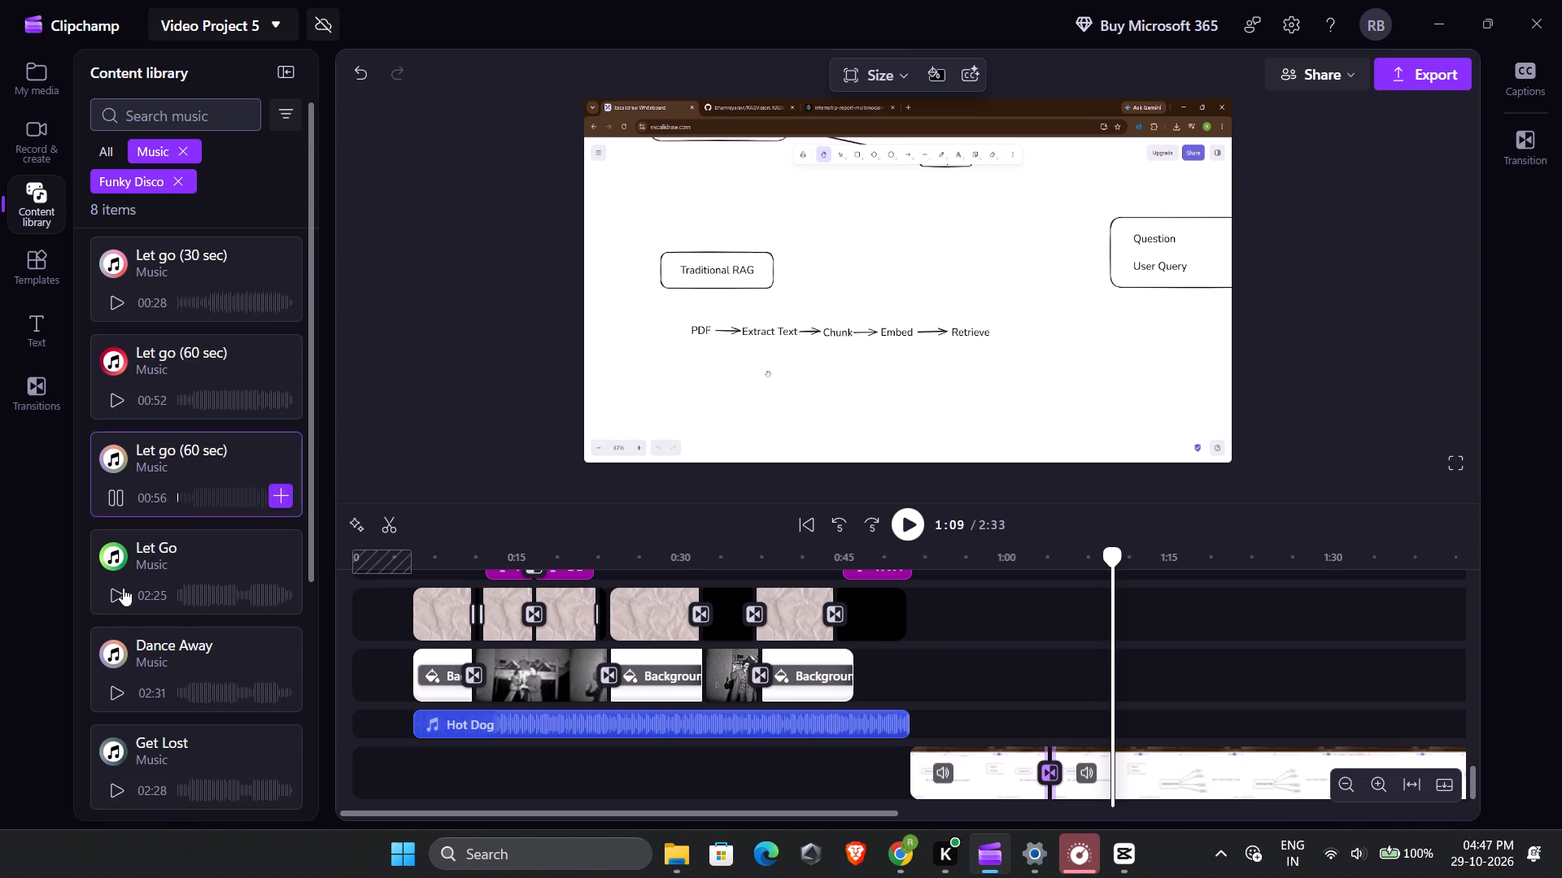
click(107, 595)
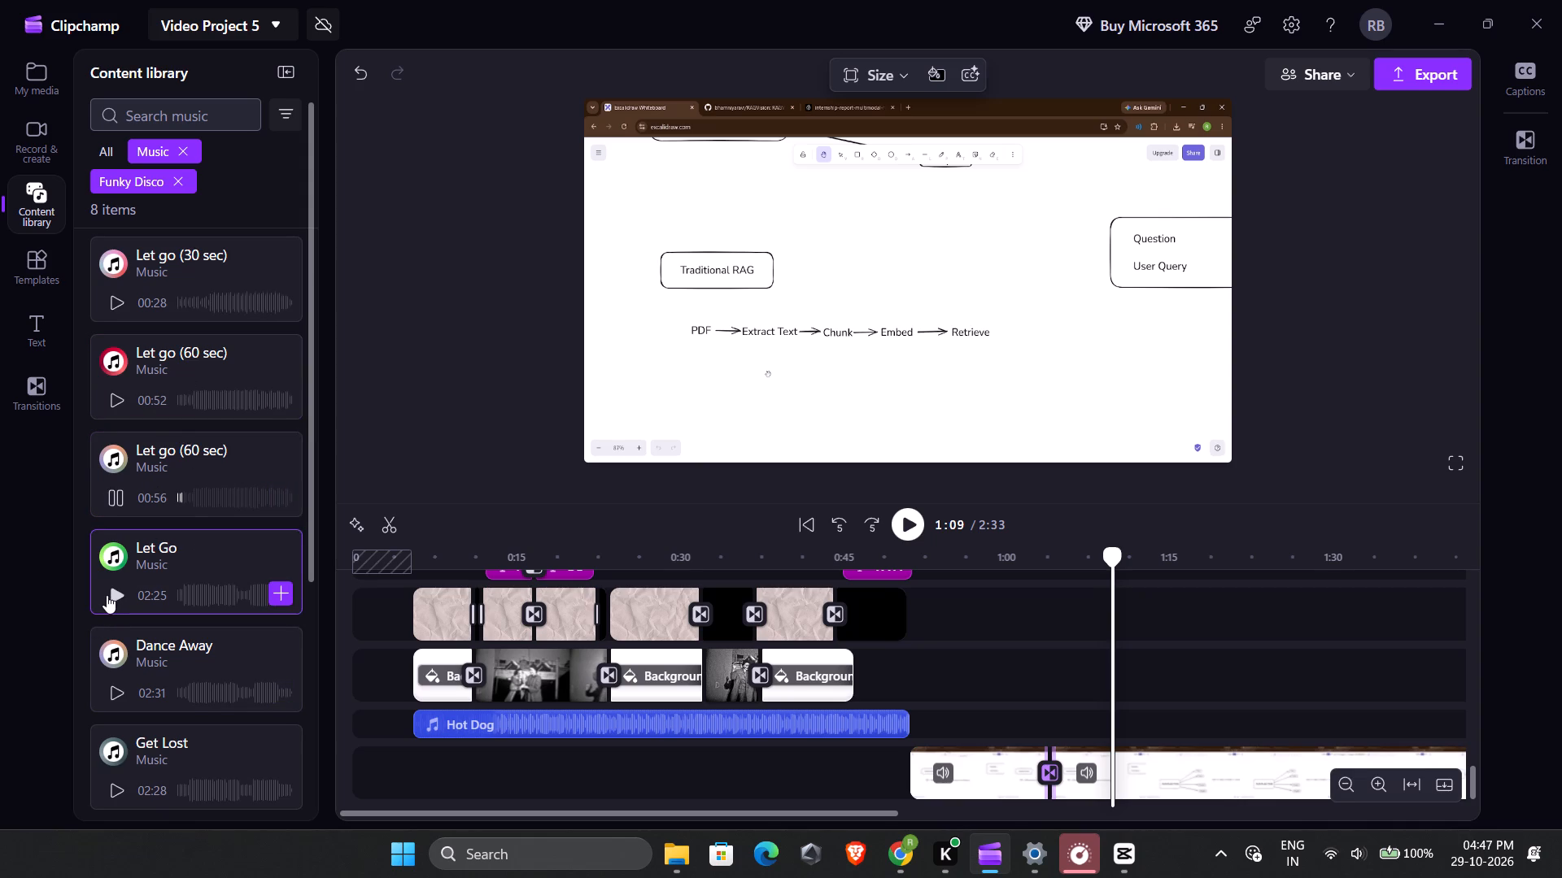
scroll(107, 595, down, 1)
click(115, 549)
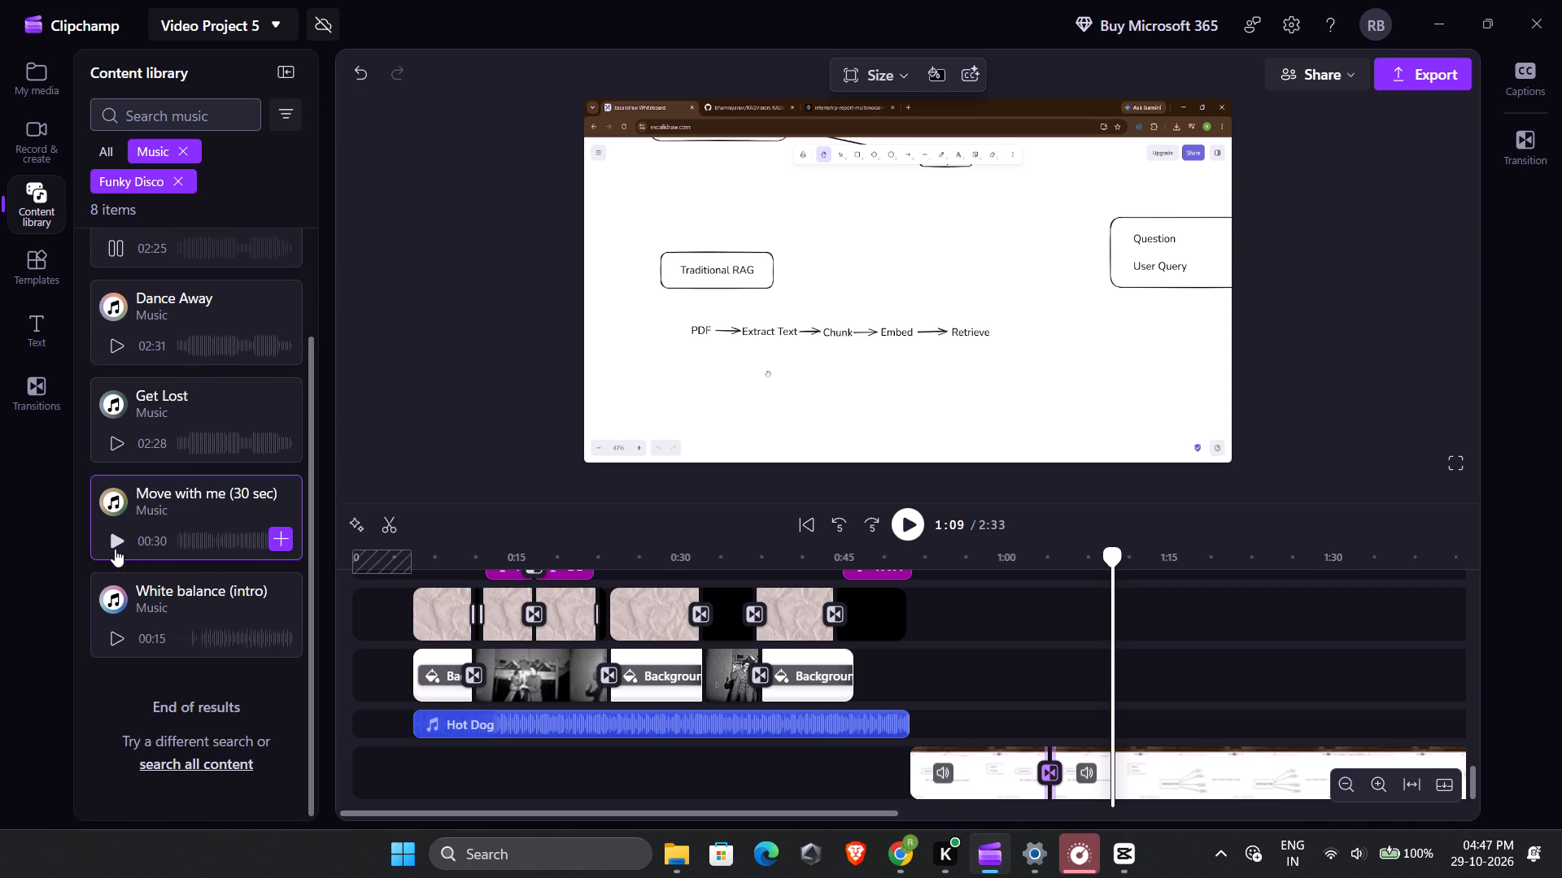
Add the "Move with me (30 sec)" music to the timeline at 1:09, after the "Hot Dog" audio.
scroll(115, 549, up, 6)
scroll(192, 339, down, 2)
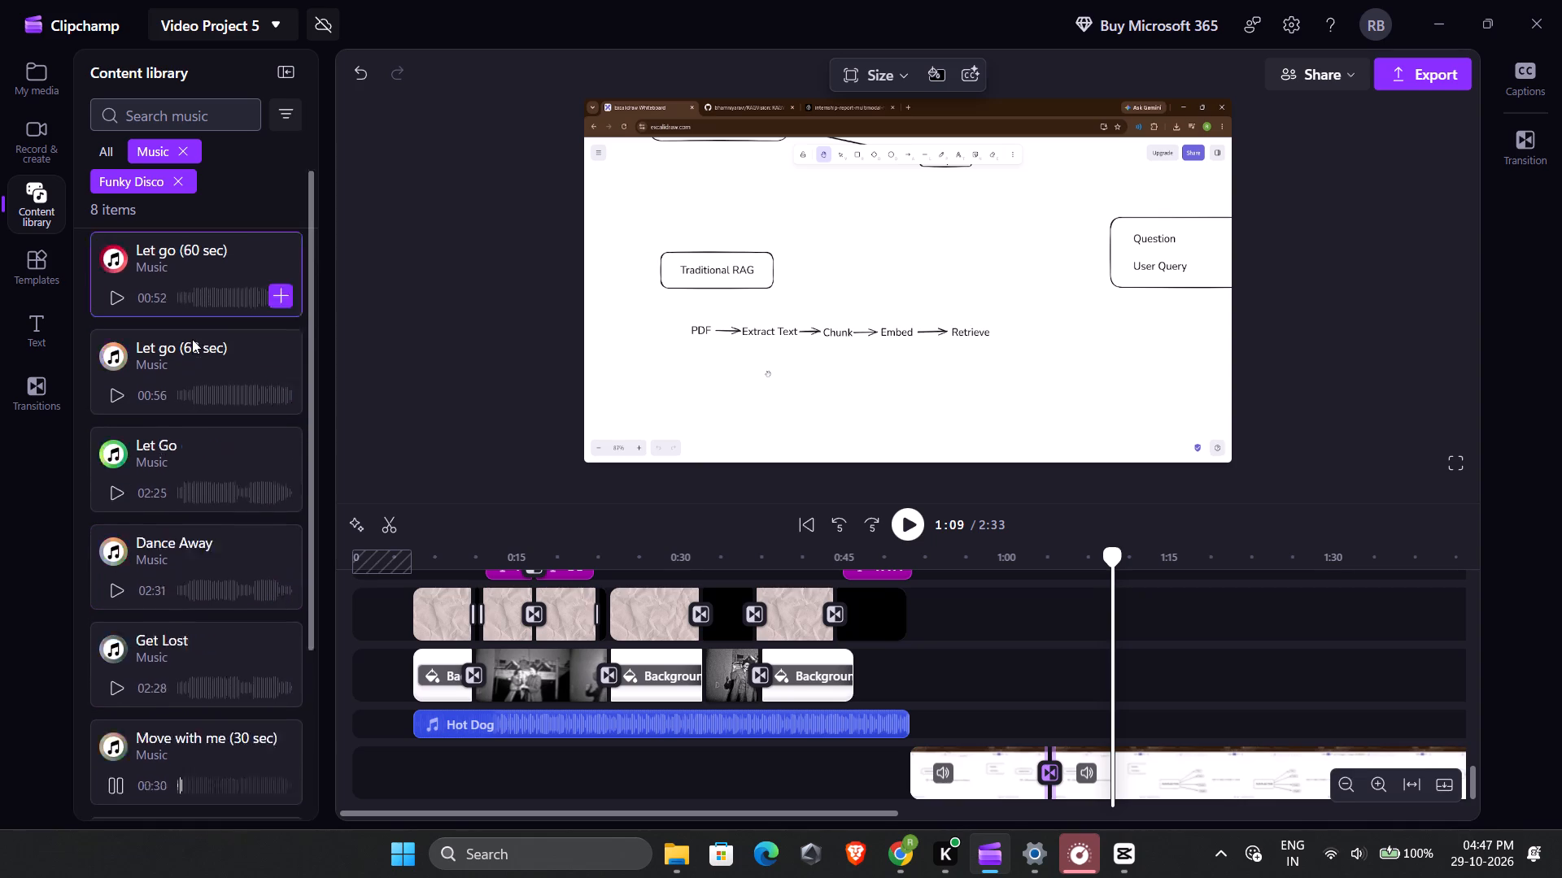
scroll(192, 339, down, 2)
drag(190, 528, 636, 671)
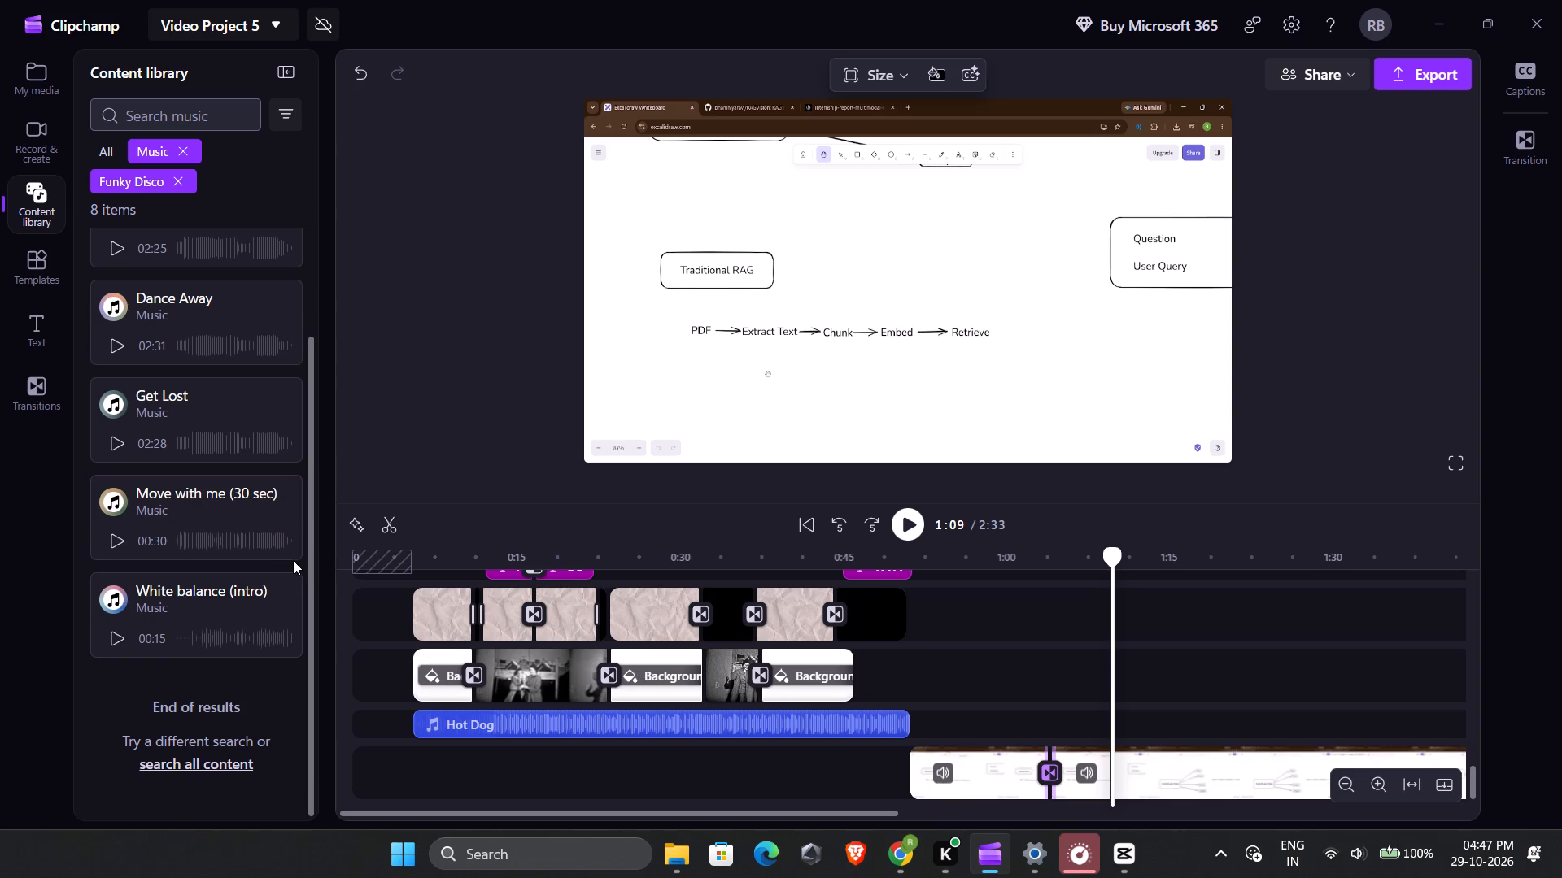
click(278, 542)
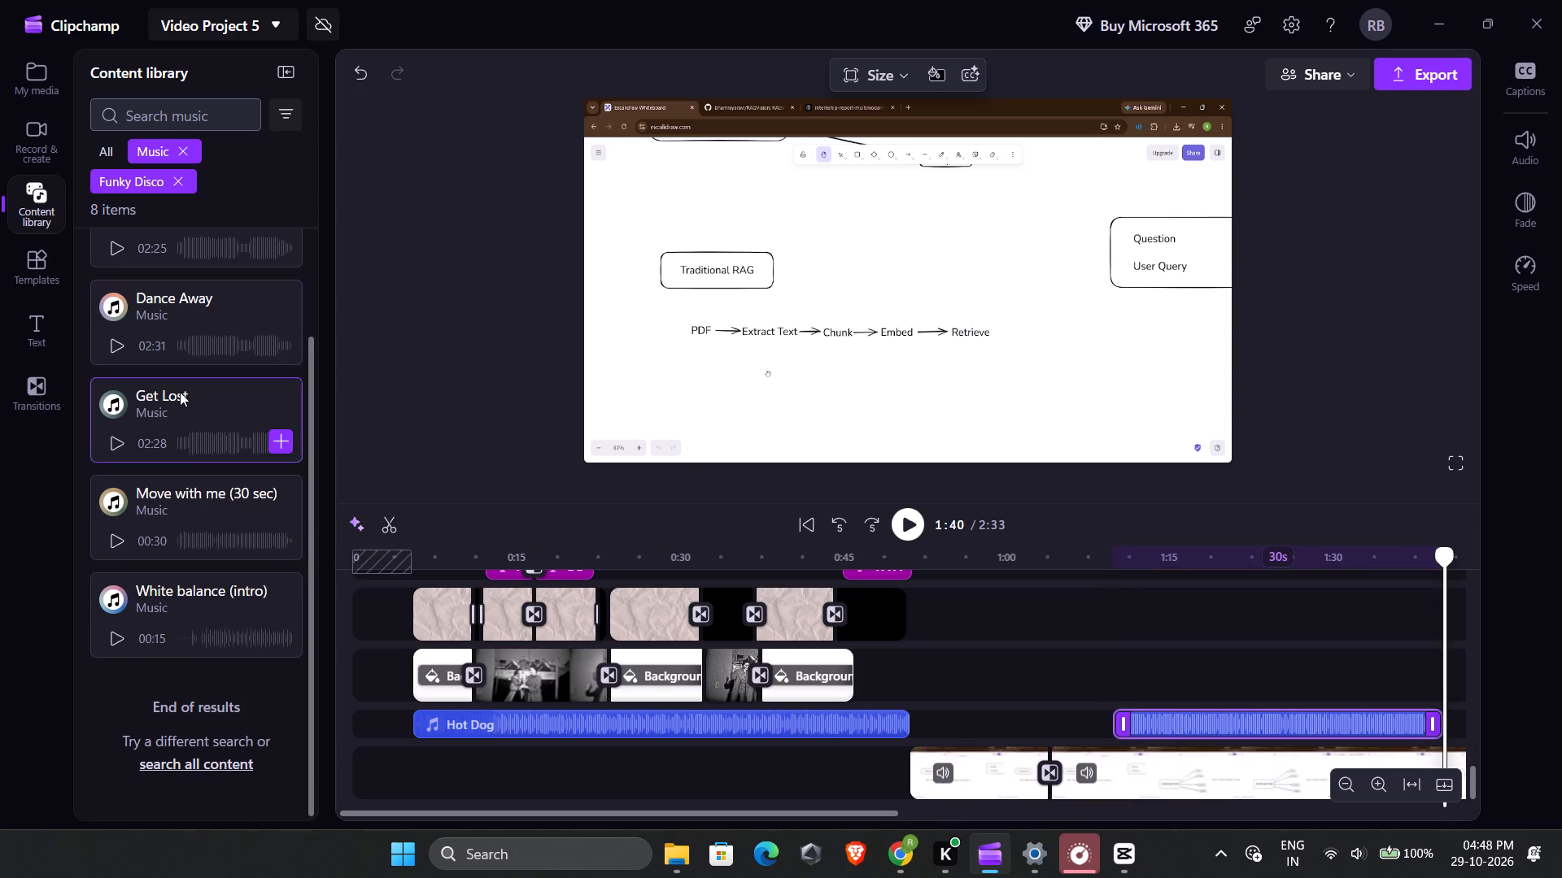
Browse the Machines sound effects collection and listen to several effects, including Idling engine sound, Cafe & coffee machine, Old telephone and Classic telephone.
scroll(180, 392, up, 4)
click(103, 151)
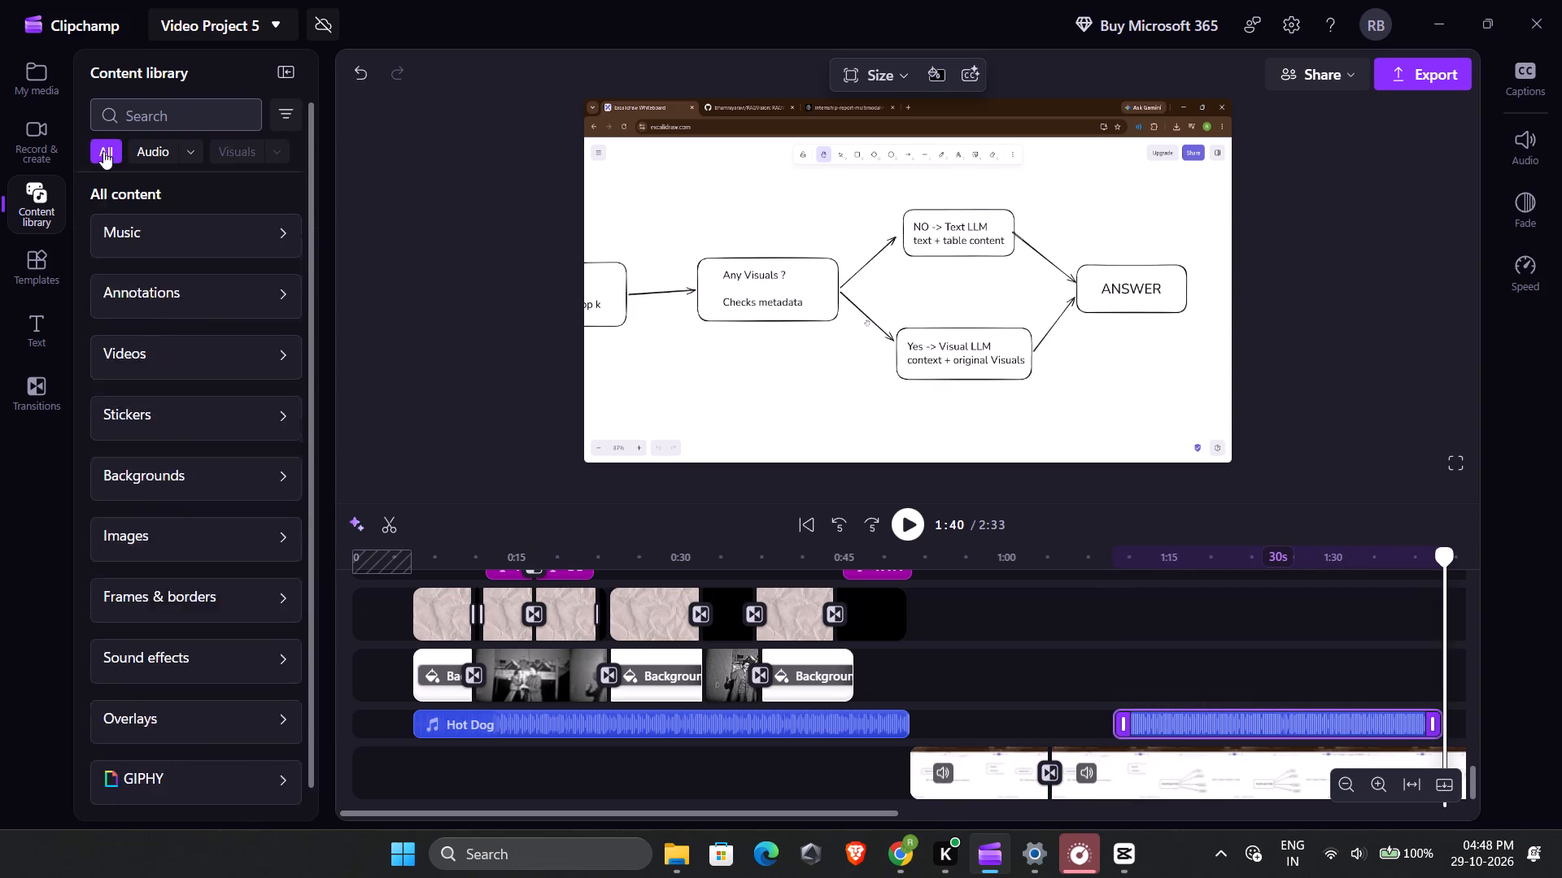
scroll(159, 528, down, 1)
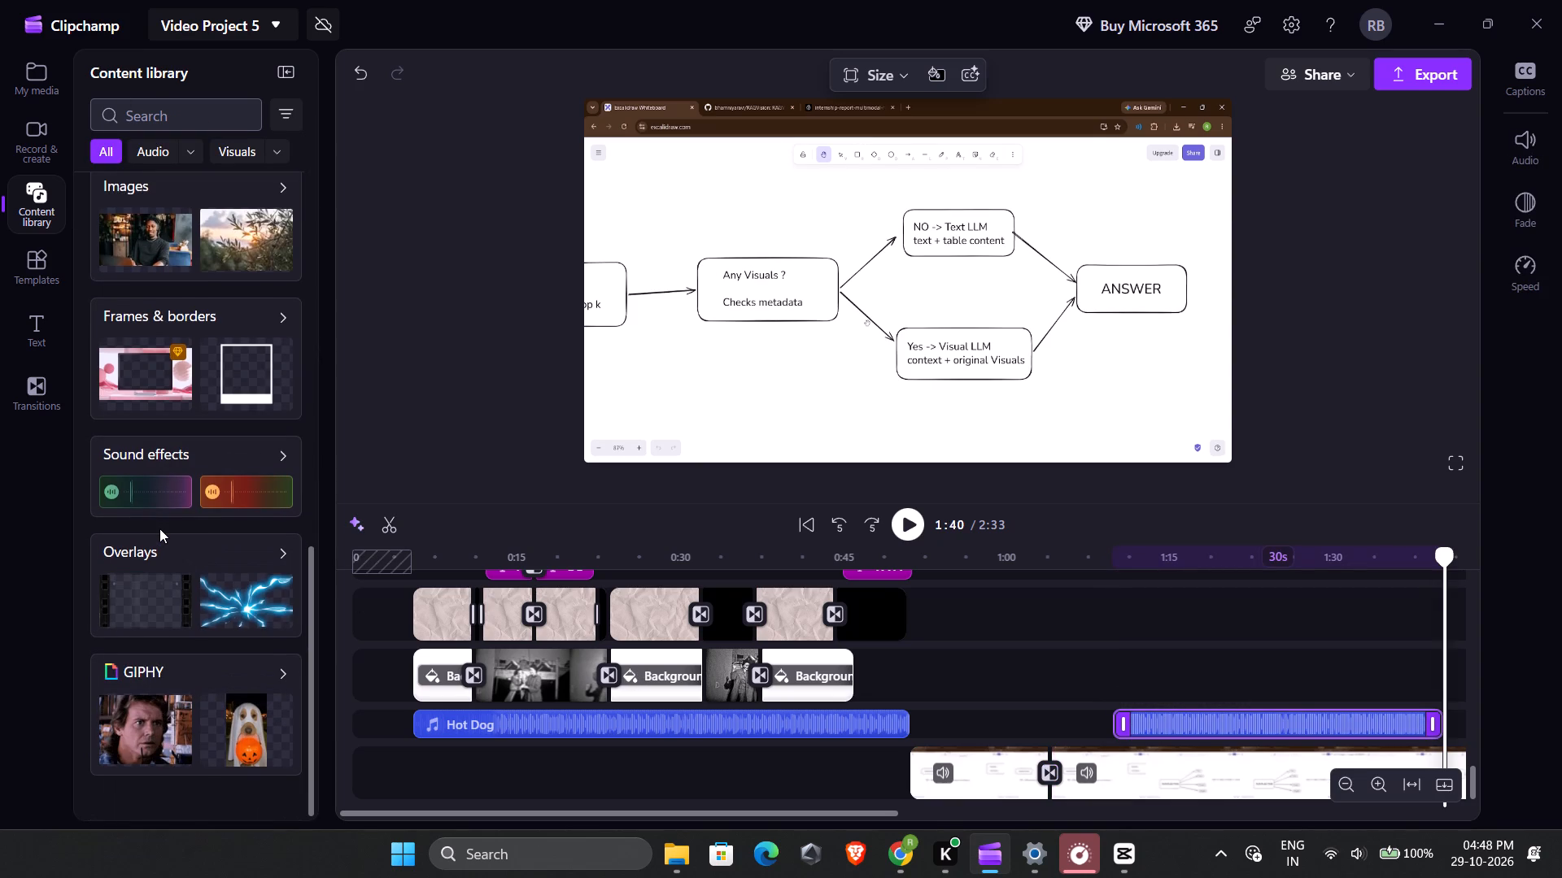
click(171, 460)
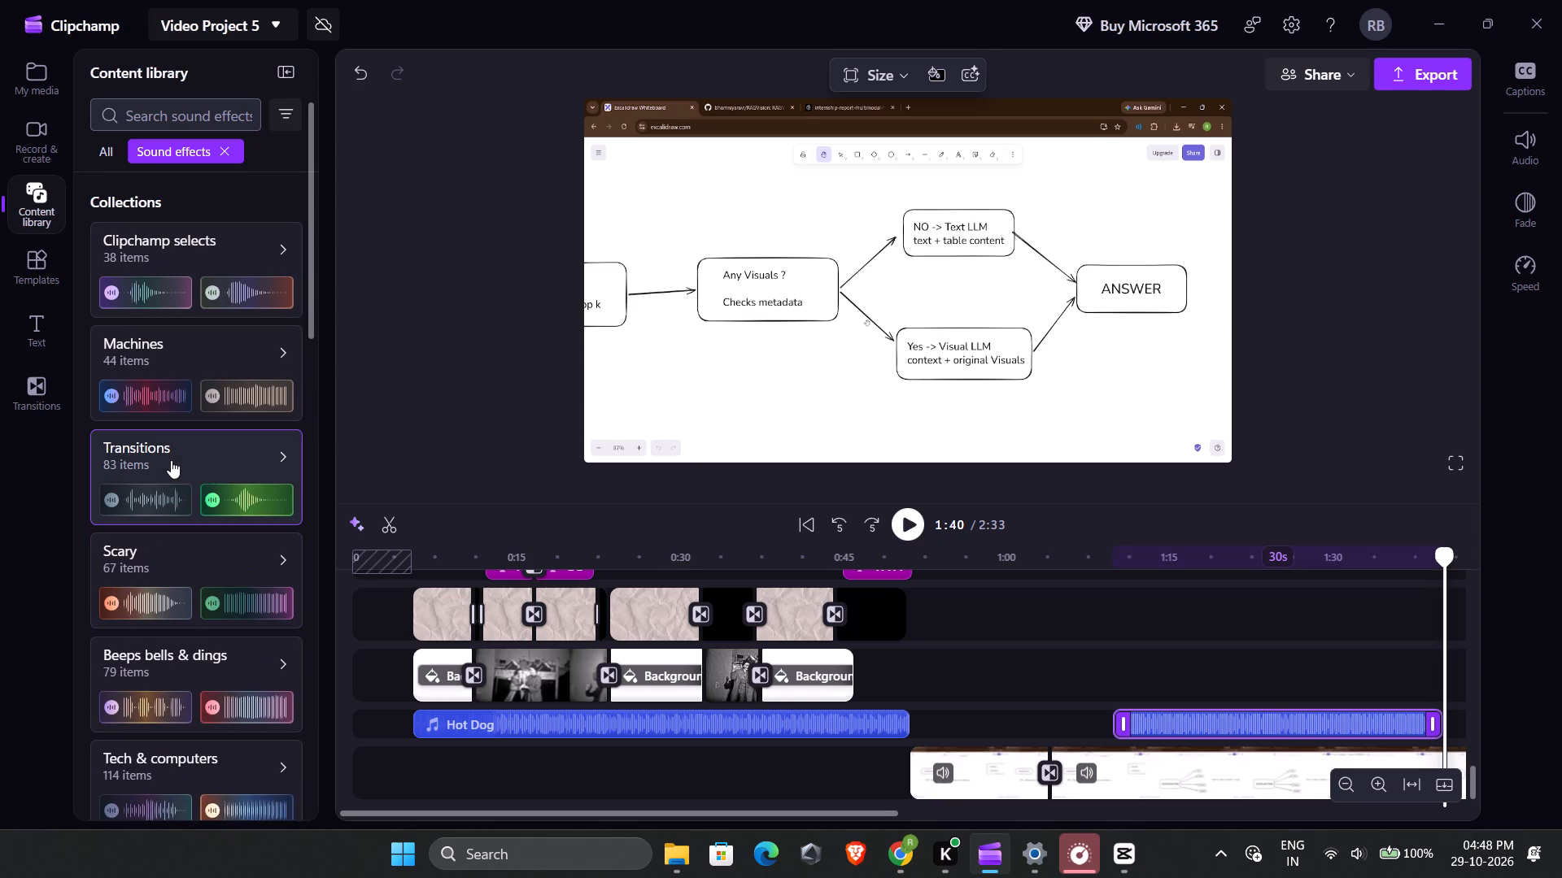
click(164, 376)
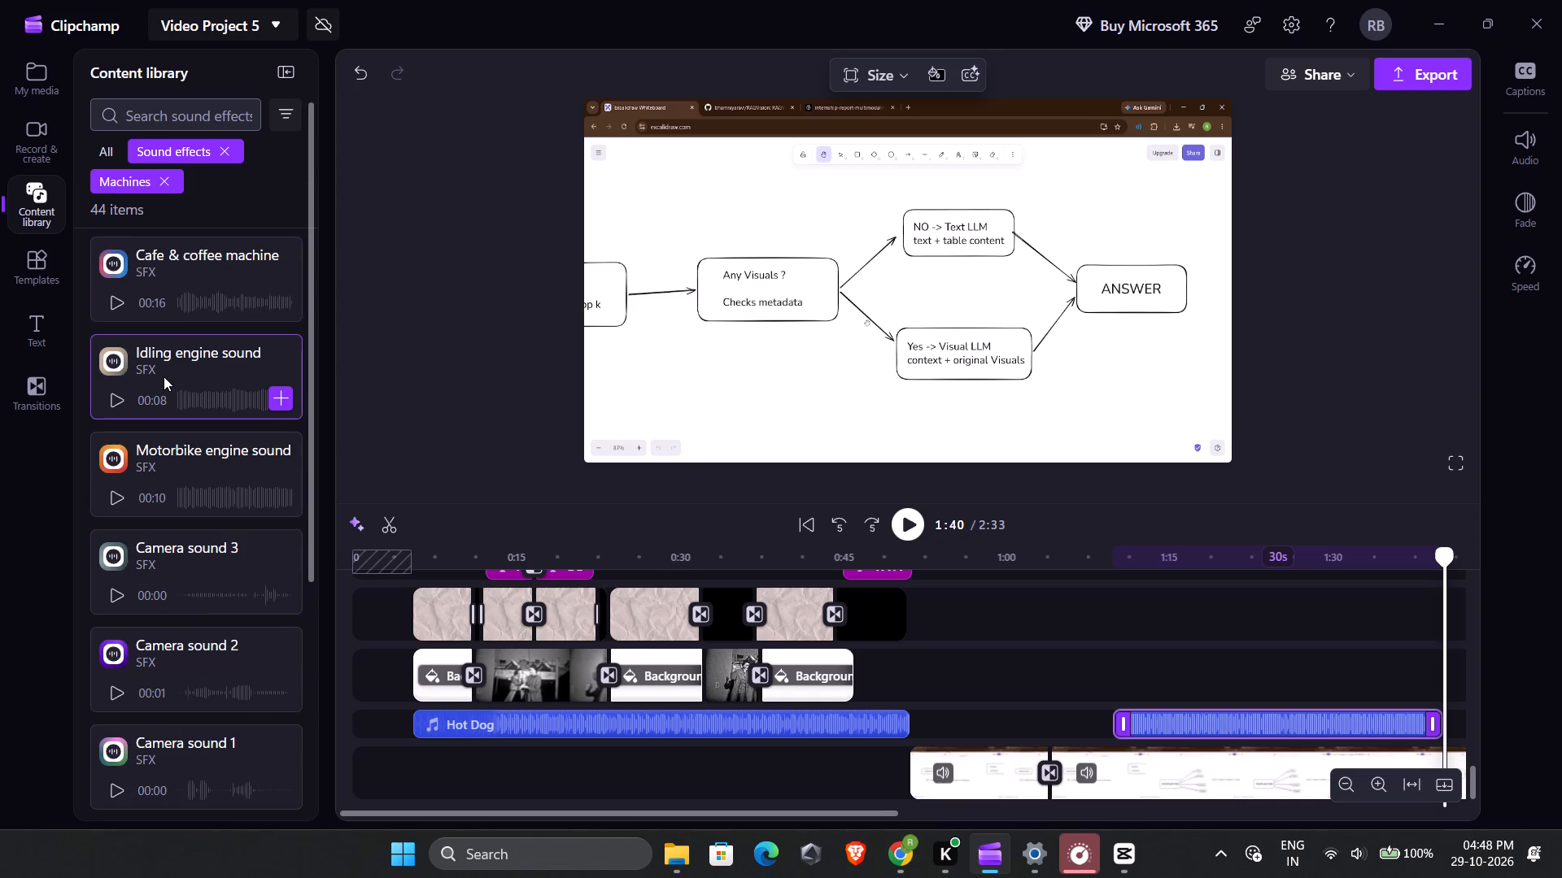
click(119, 398)
click(119, 302)
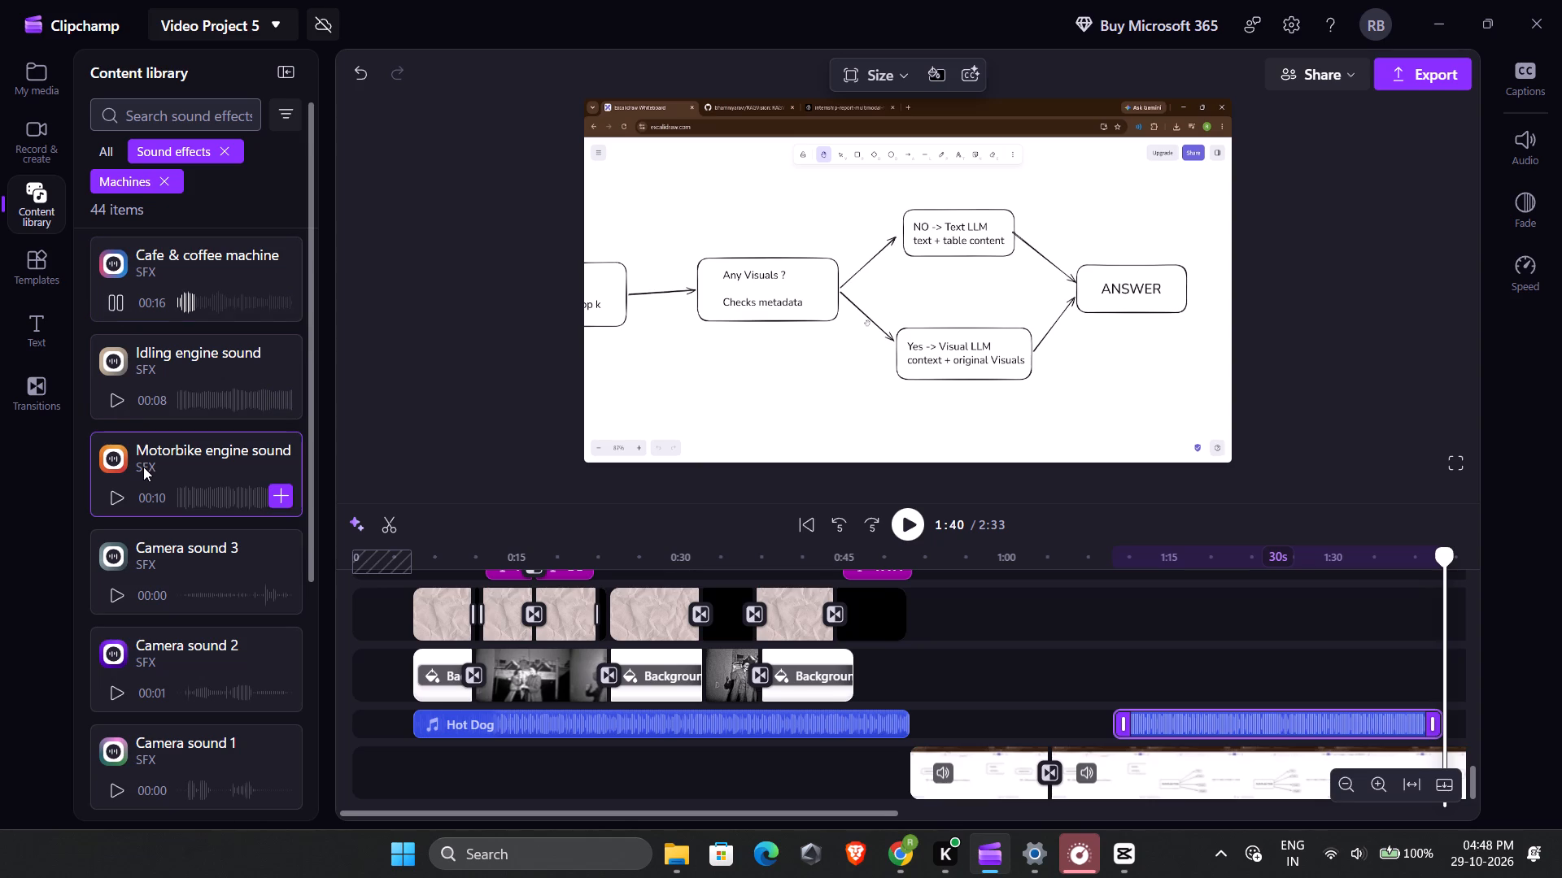
click(119, 494)
click(112, 607)
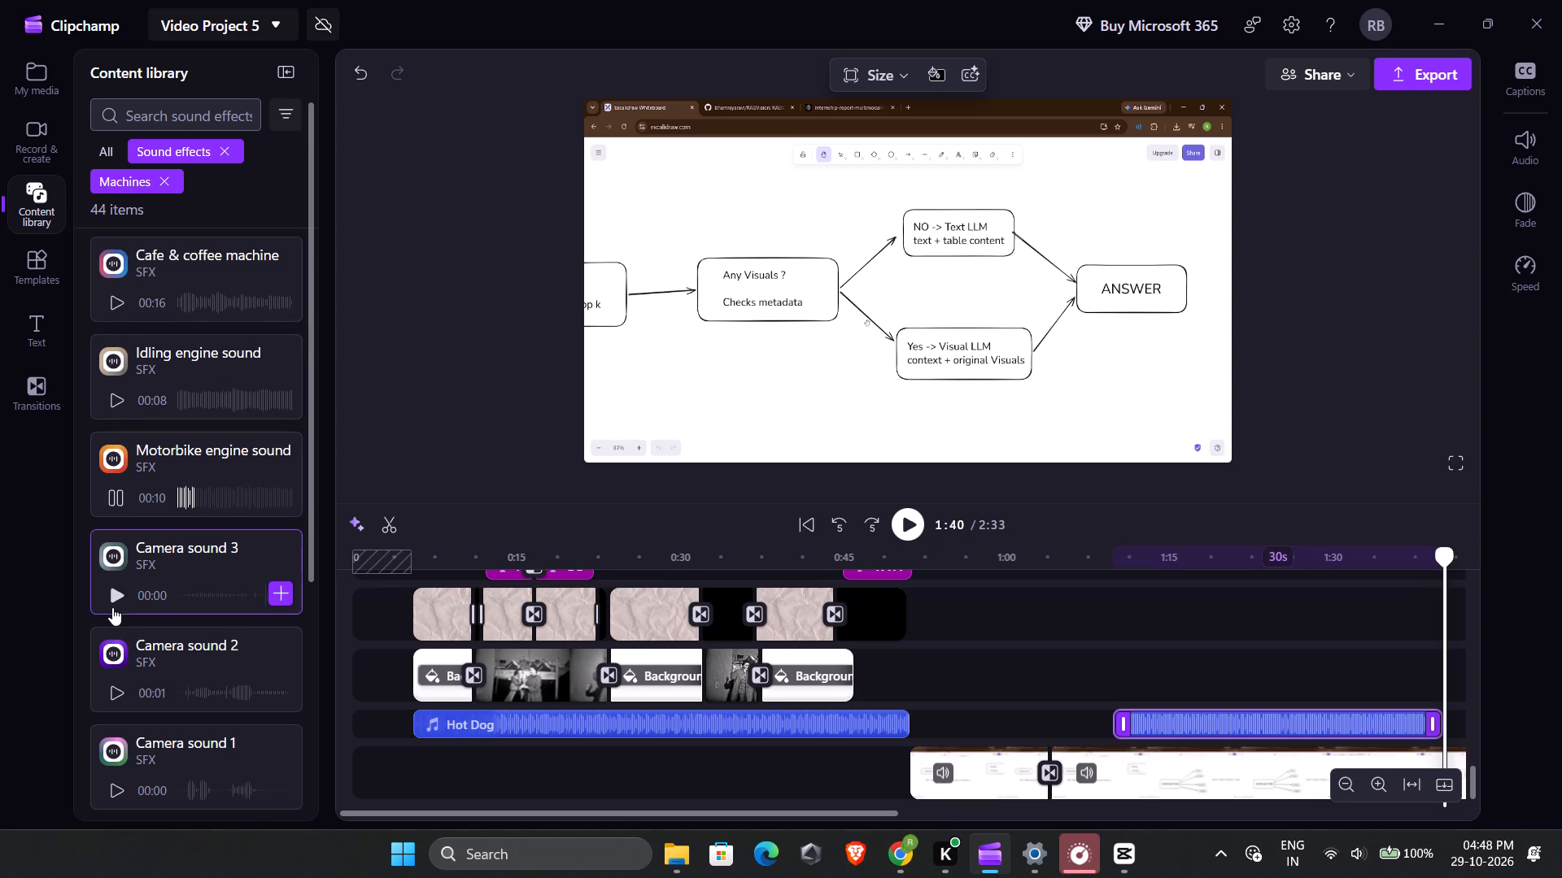
scroll(112, 607, down, 1)
click(108, 439)
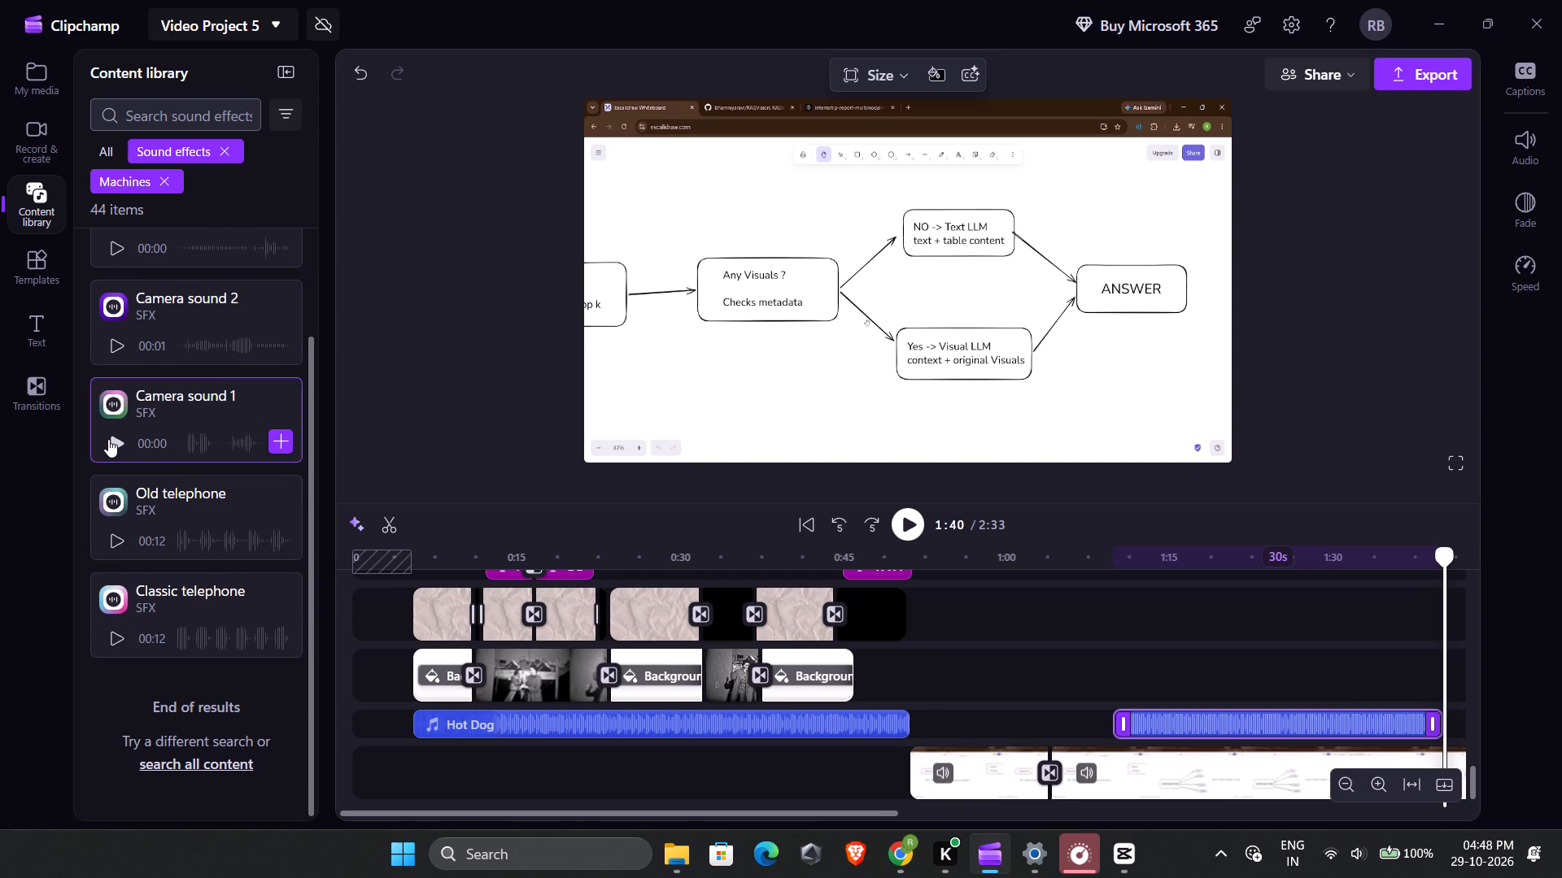
click(114, 540)
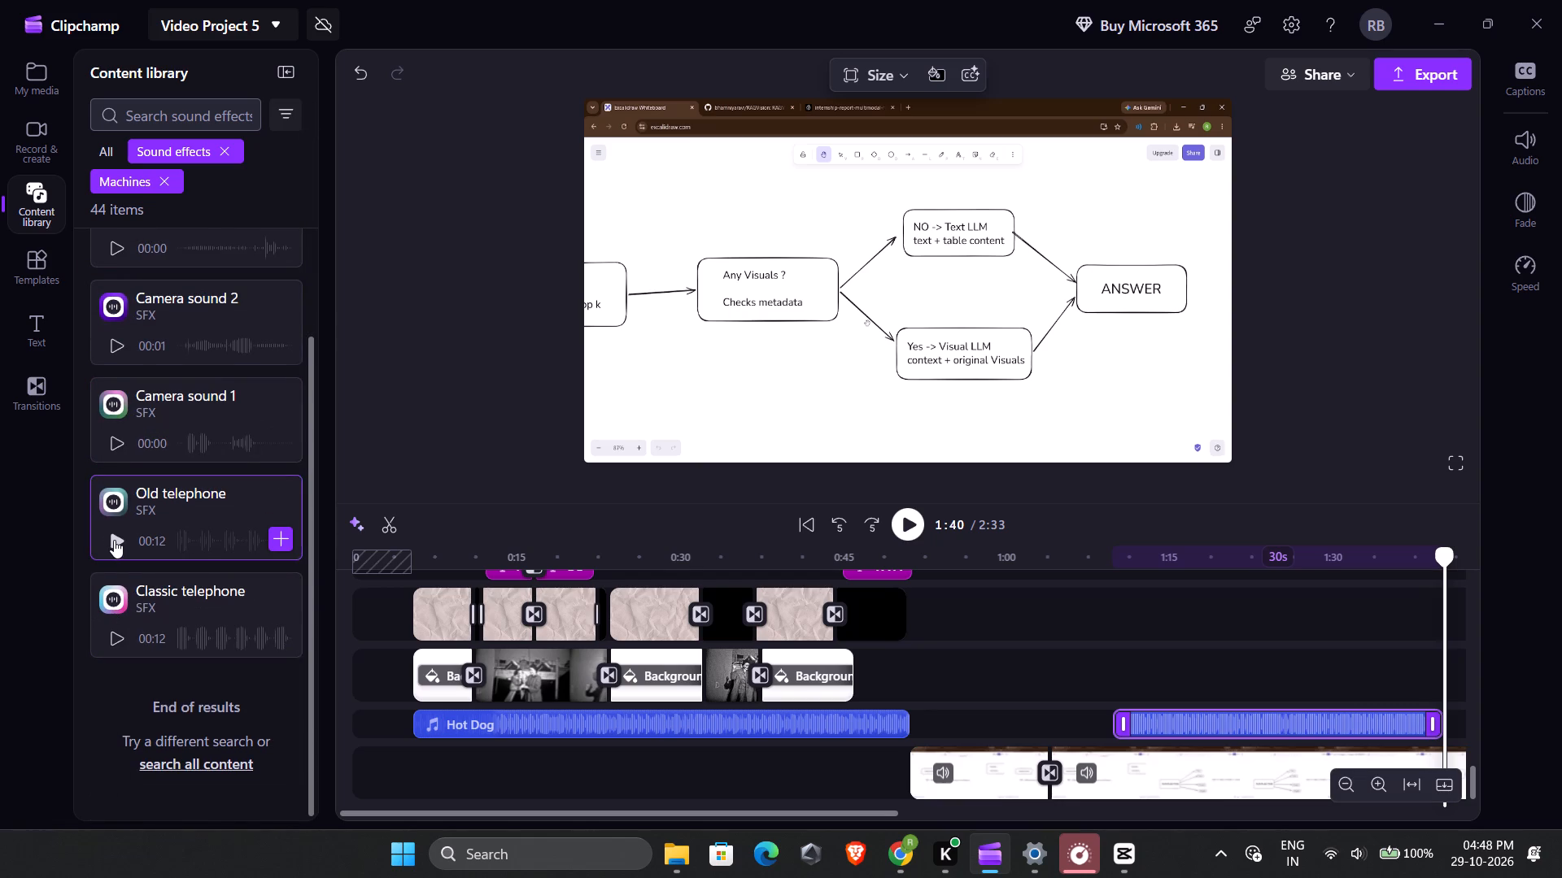
click(113, 637)
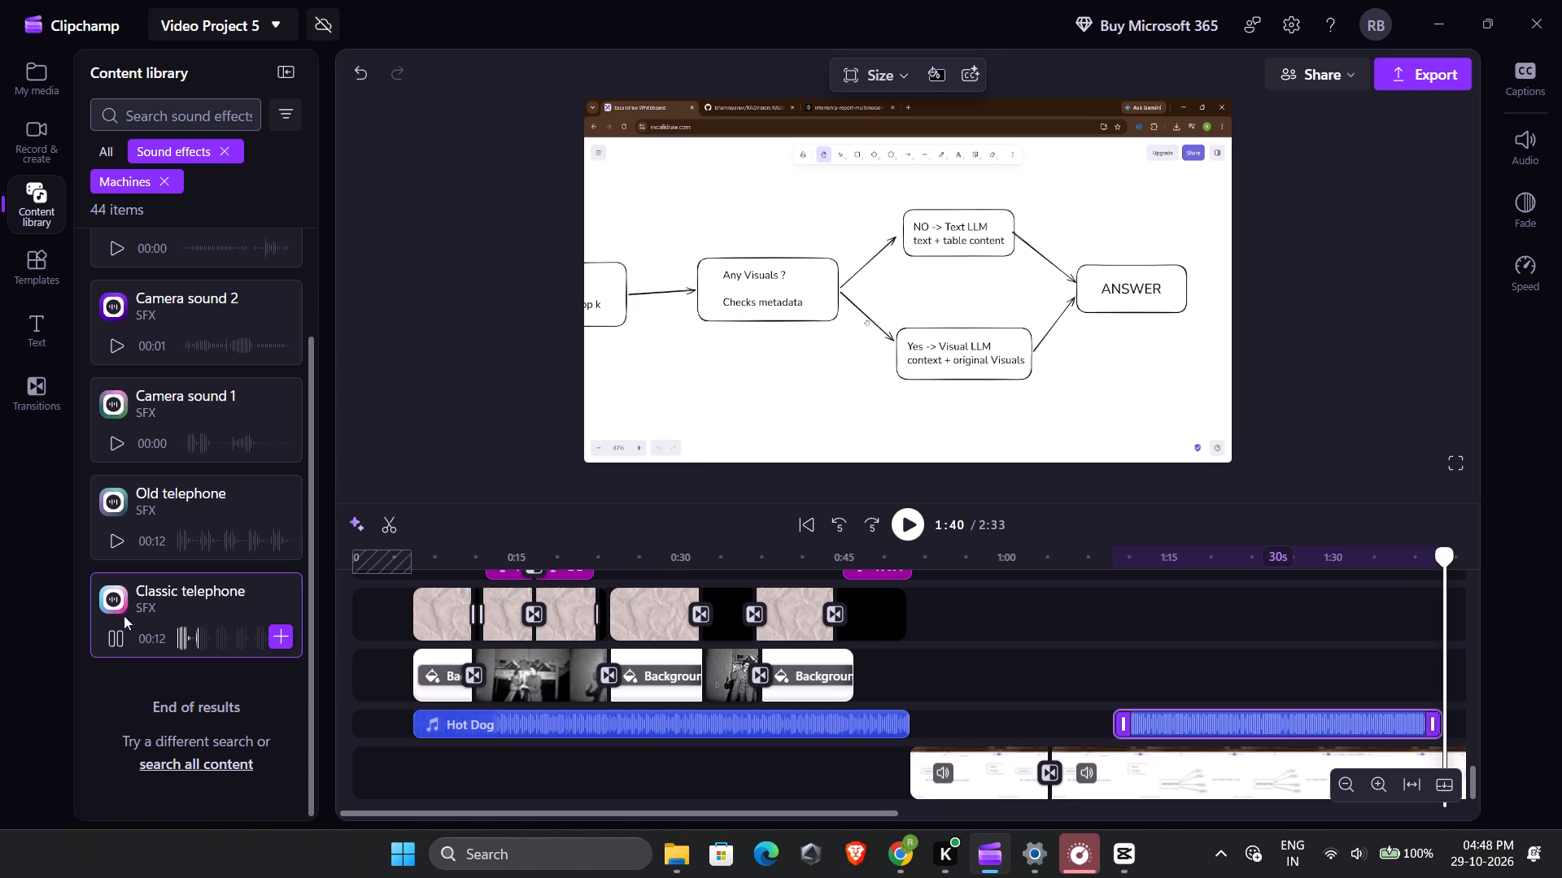
Add the "Cat meow 2" sound effect from the Animals collection to the timeline at 1:40, after the "Move with me (30 sec)" music.
click(117, 145)
scroll(174, 478, down, 1)
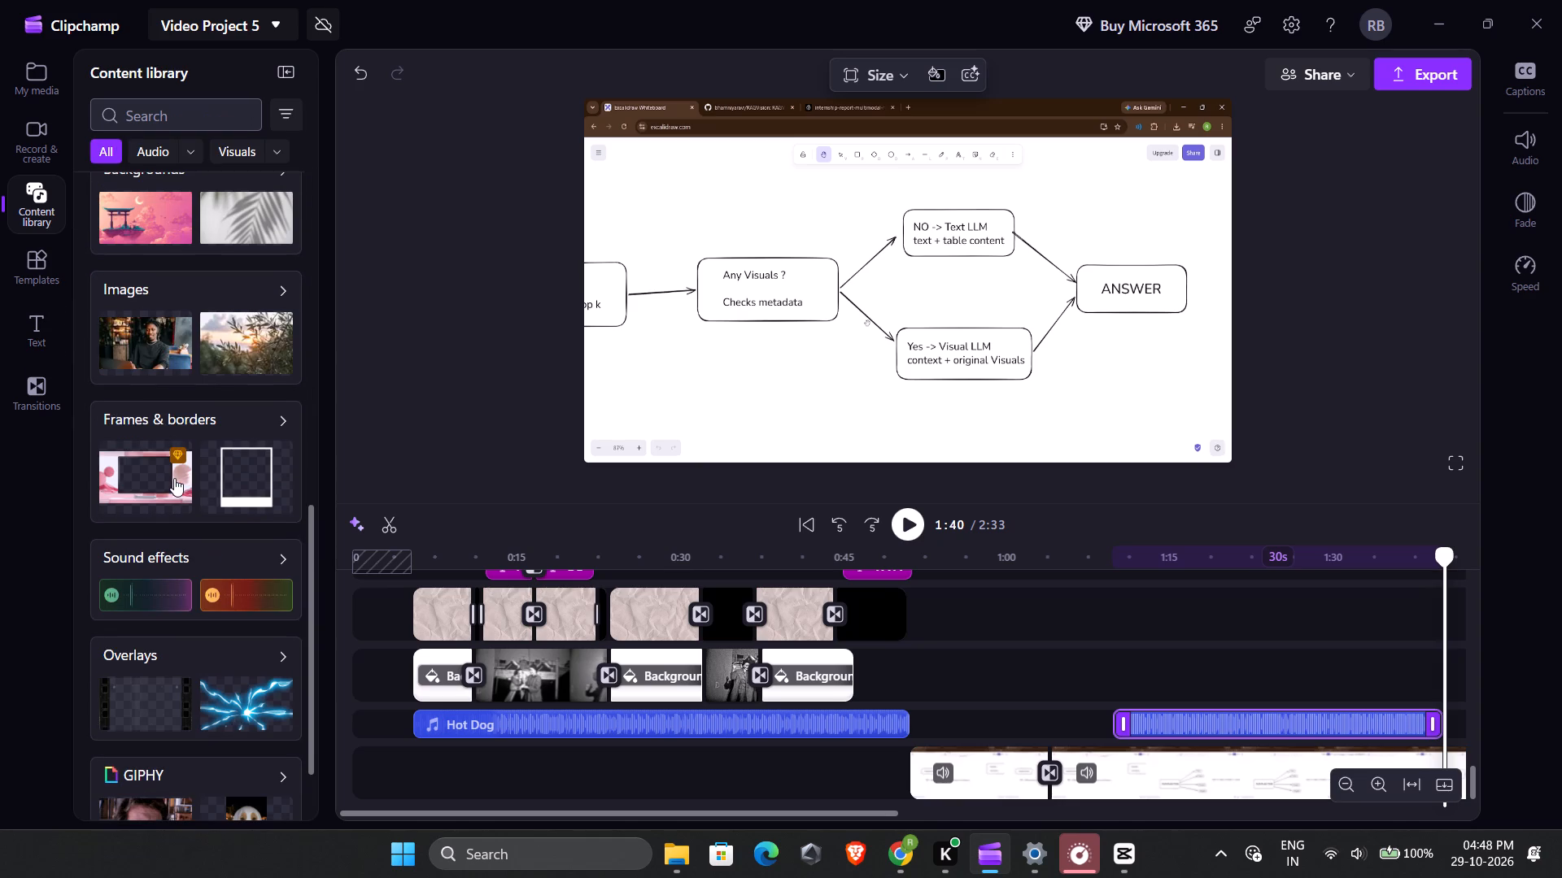
click(185, 560)
scroll(185, 560, down, 1)
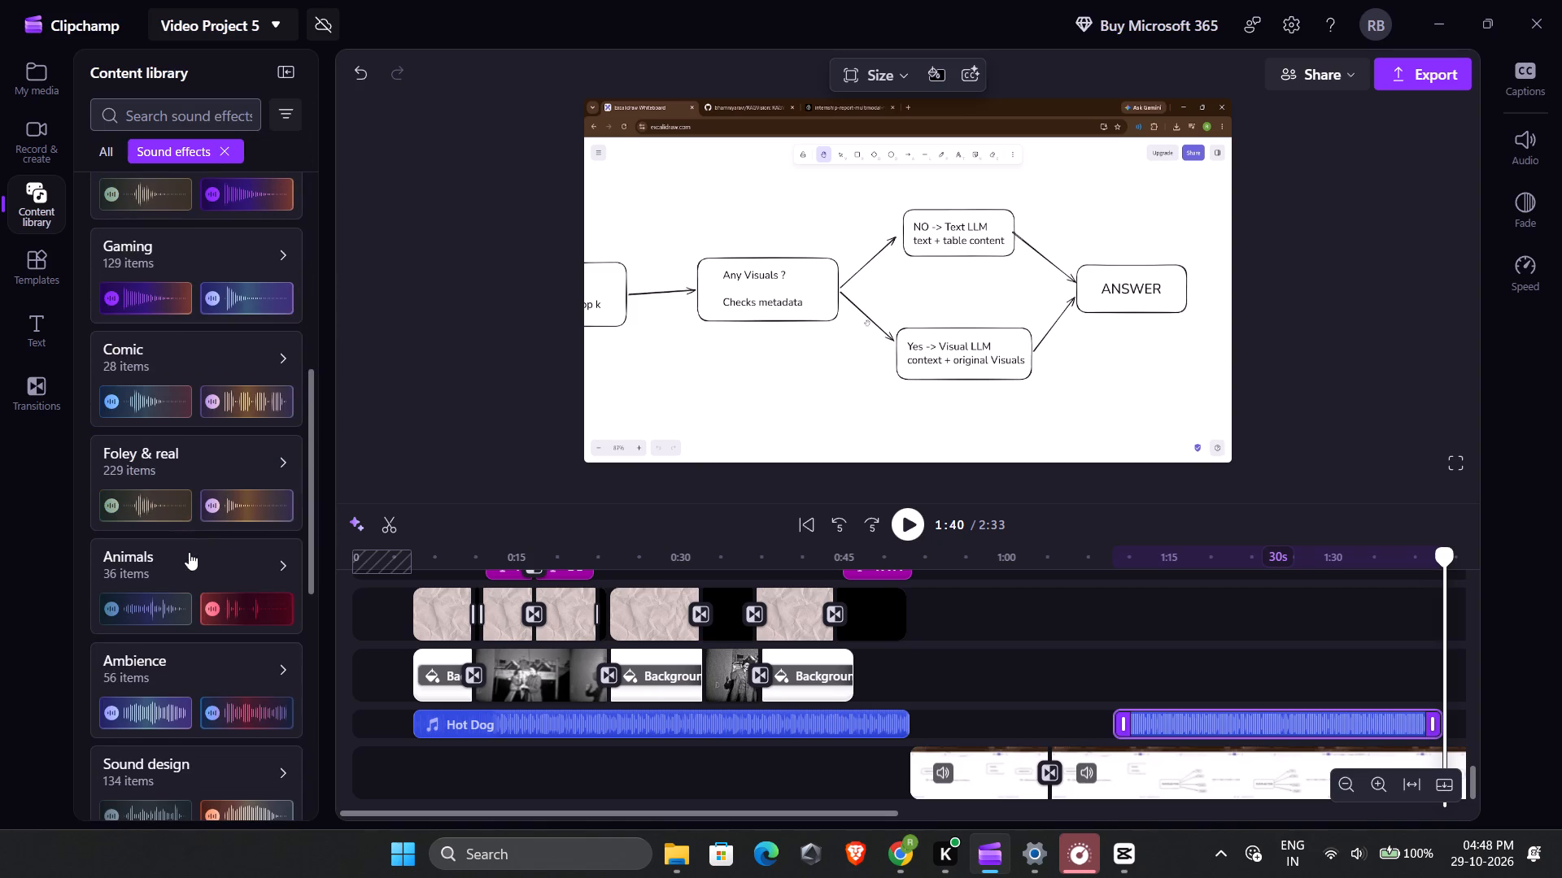
click(195, 547)
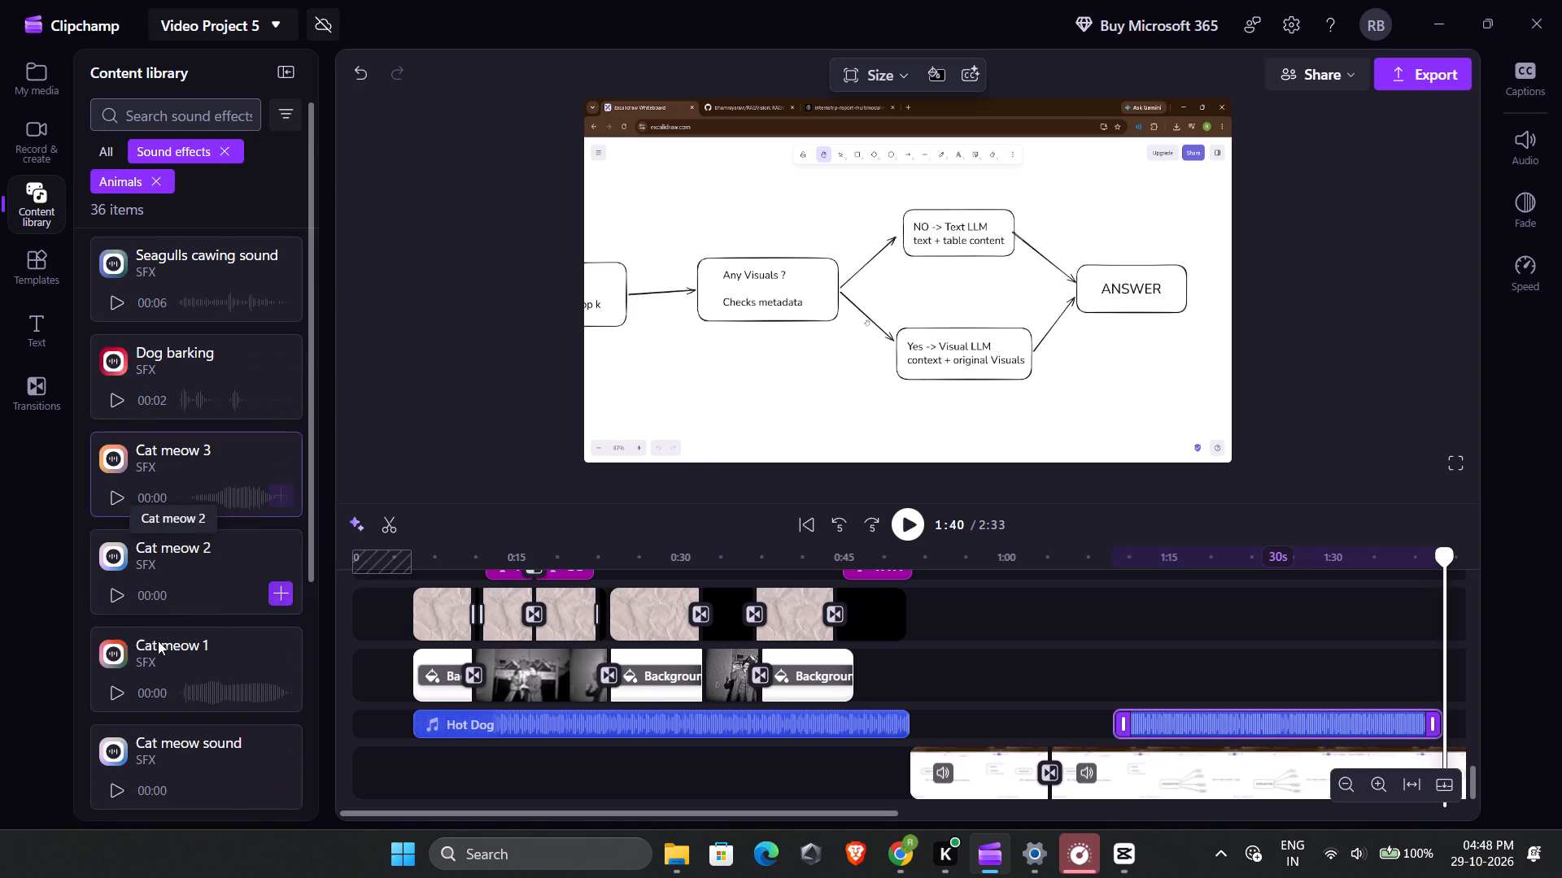
click(118, 605)
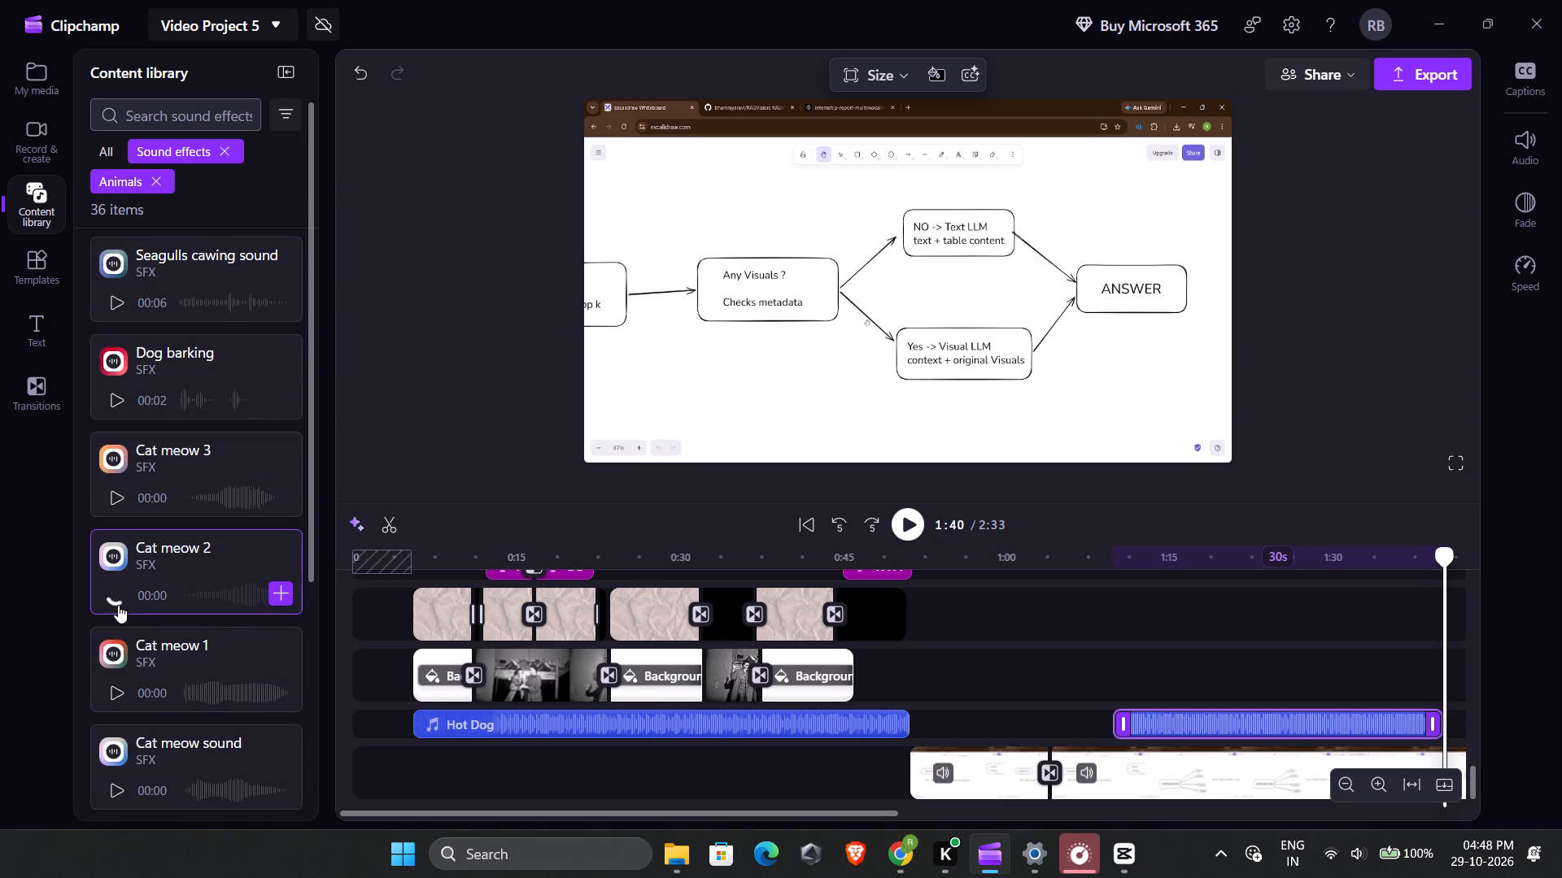
click(279, 587)
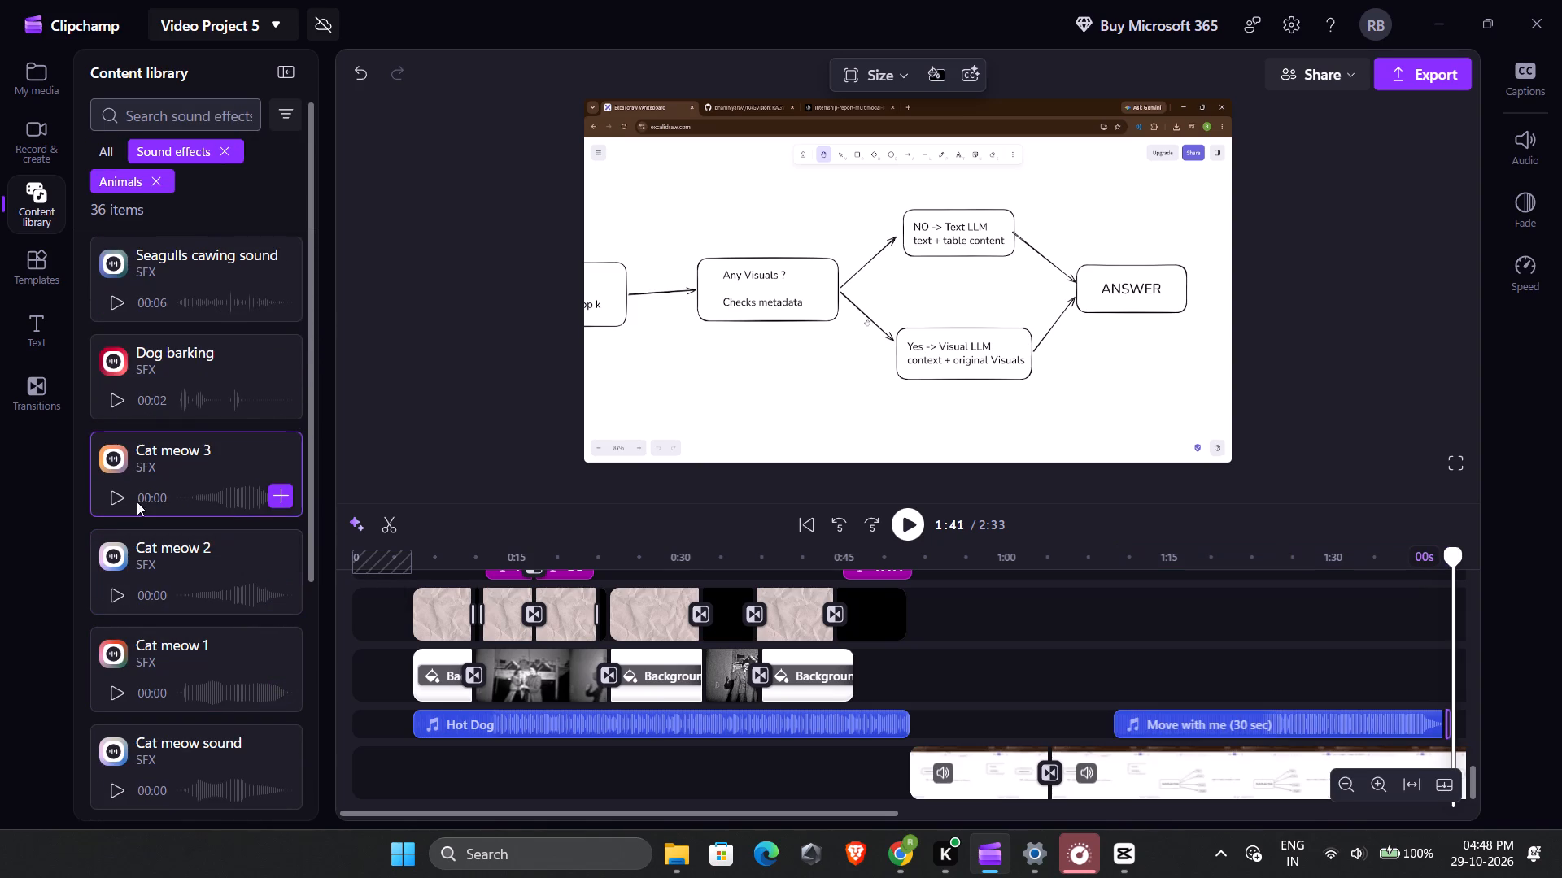
Listen to more Animals effects, including Dog barking, Seagulls cawing sound and the long rumbling thunder, and look through the other sound effect collections.
click(120, 503)
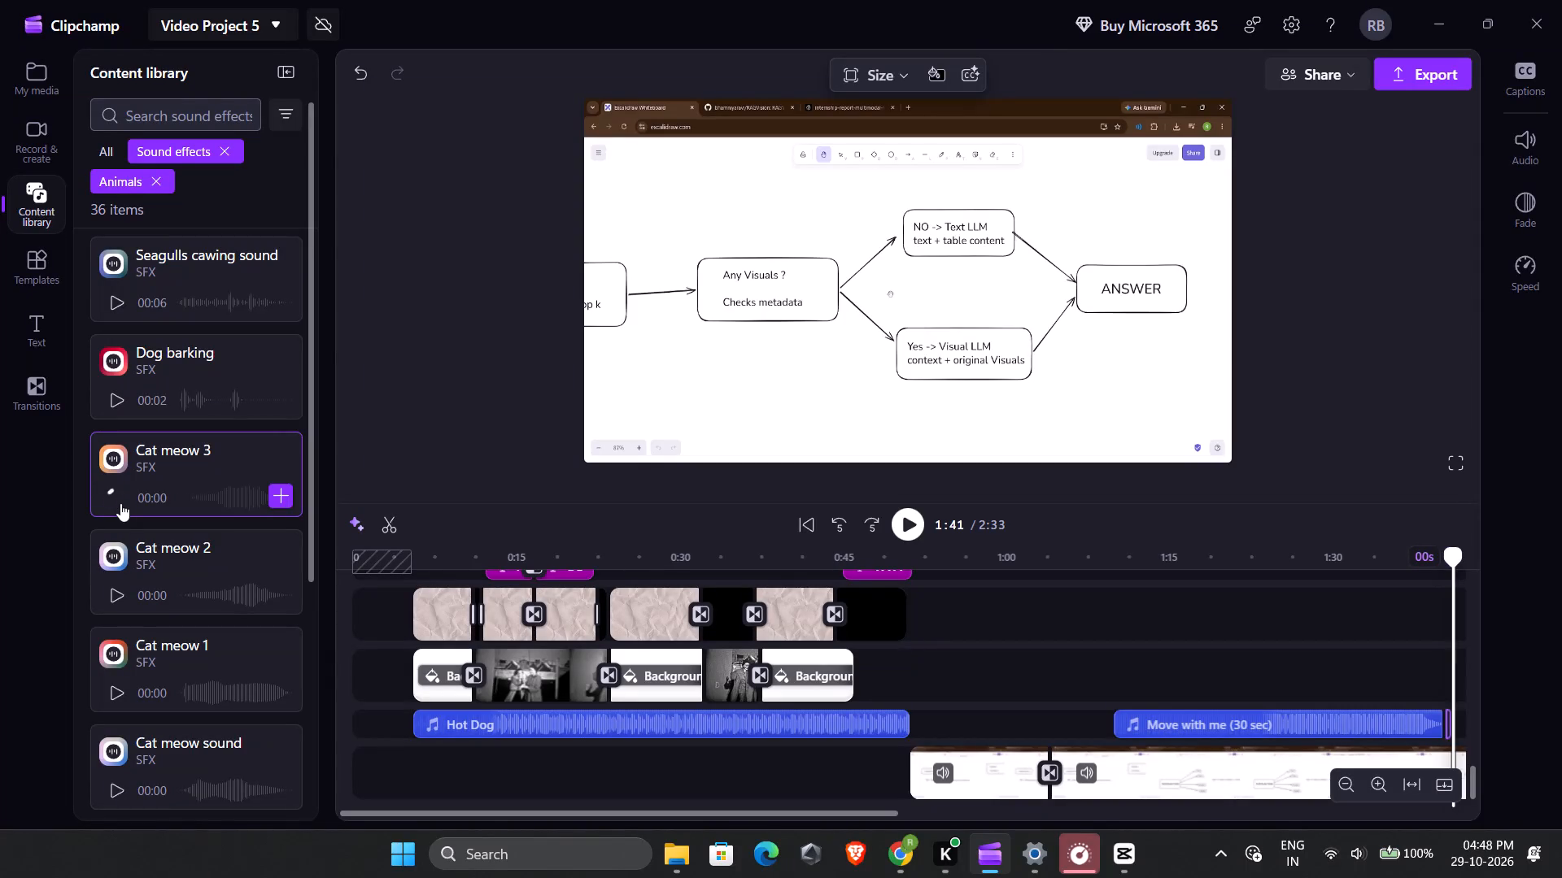
click(109, 402)
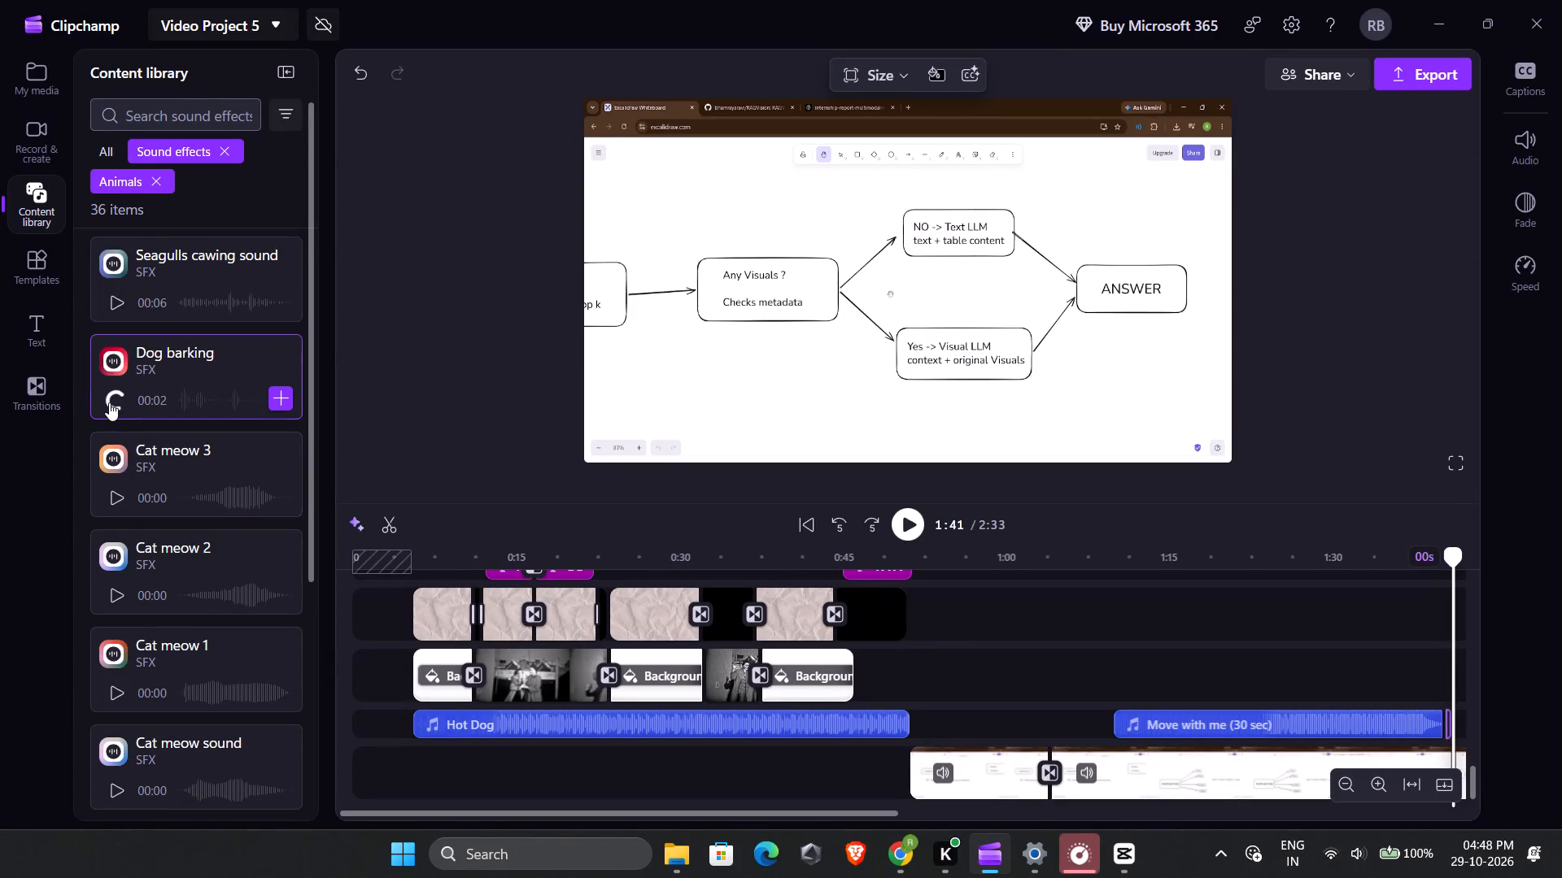
click(115, 287)
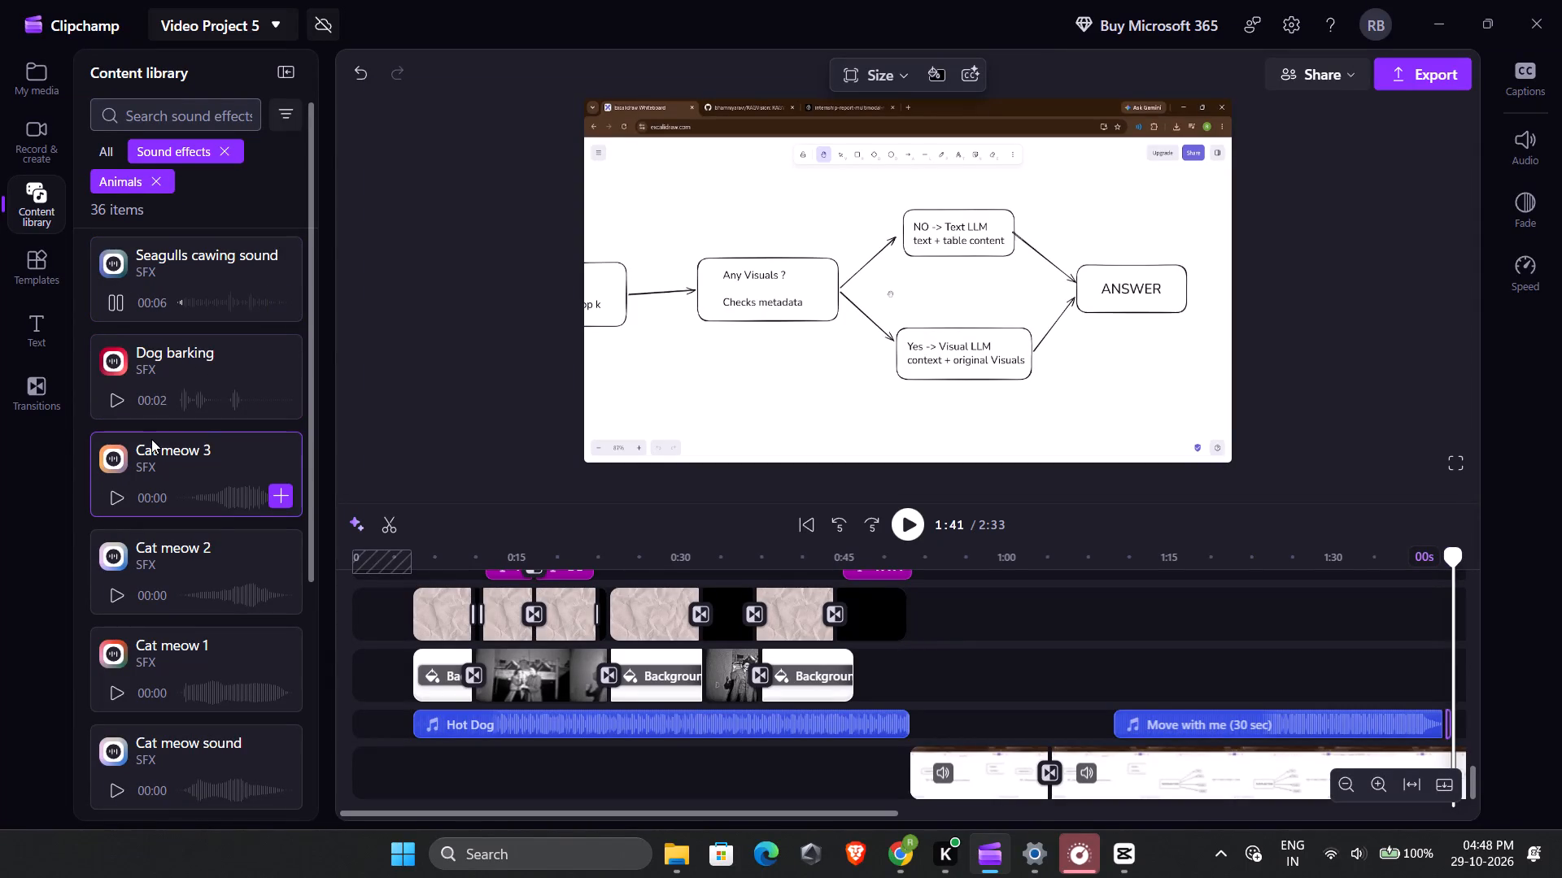
scroll(151, 439, down, 4)
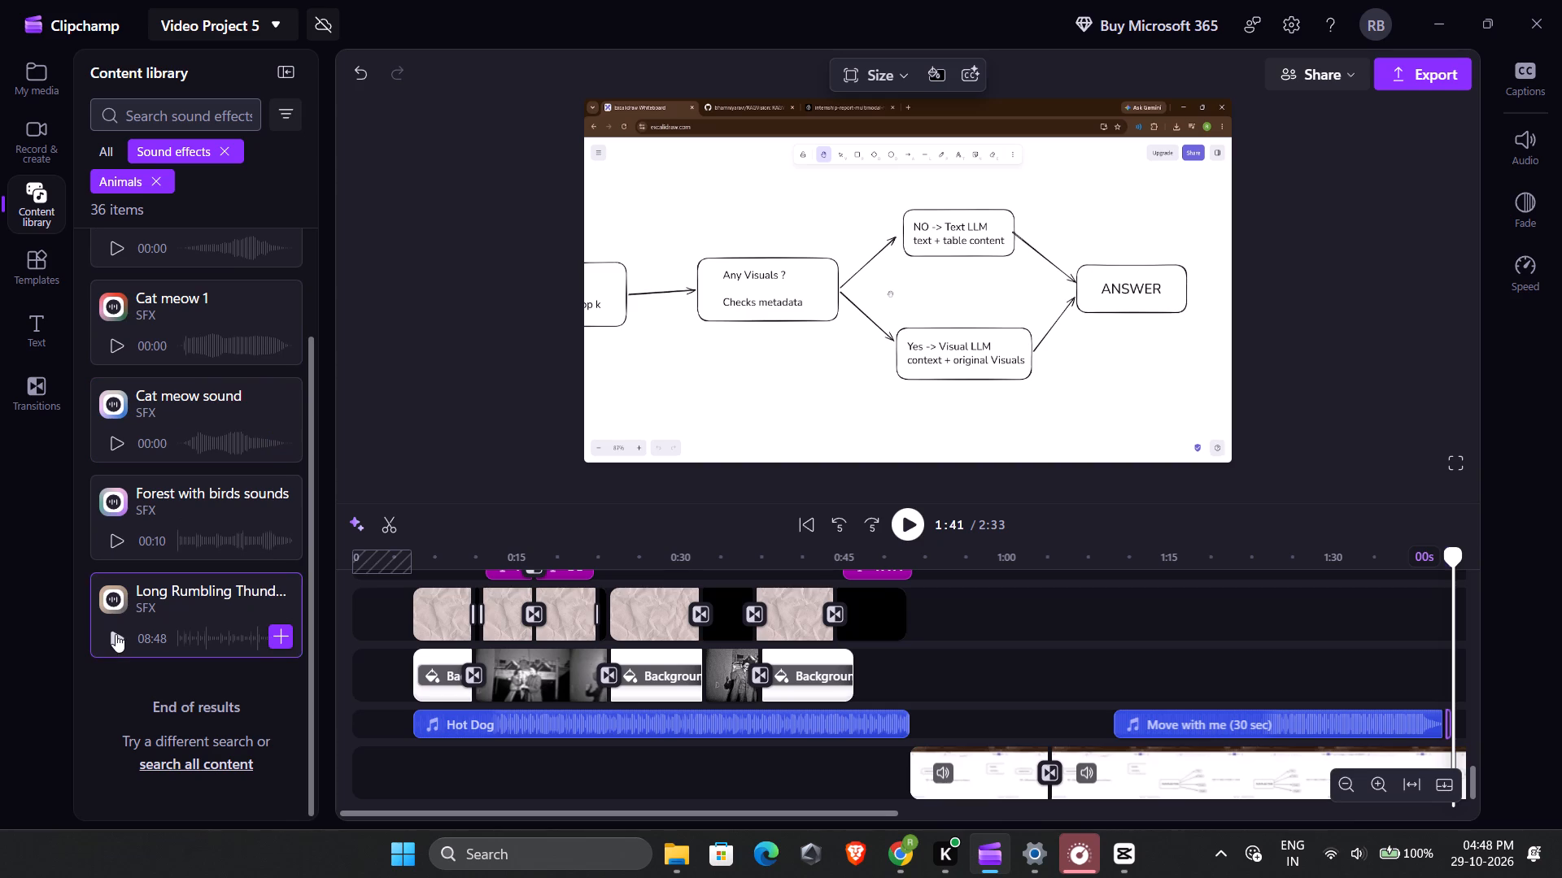
click(116, 634)
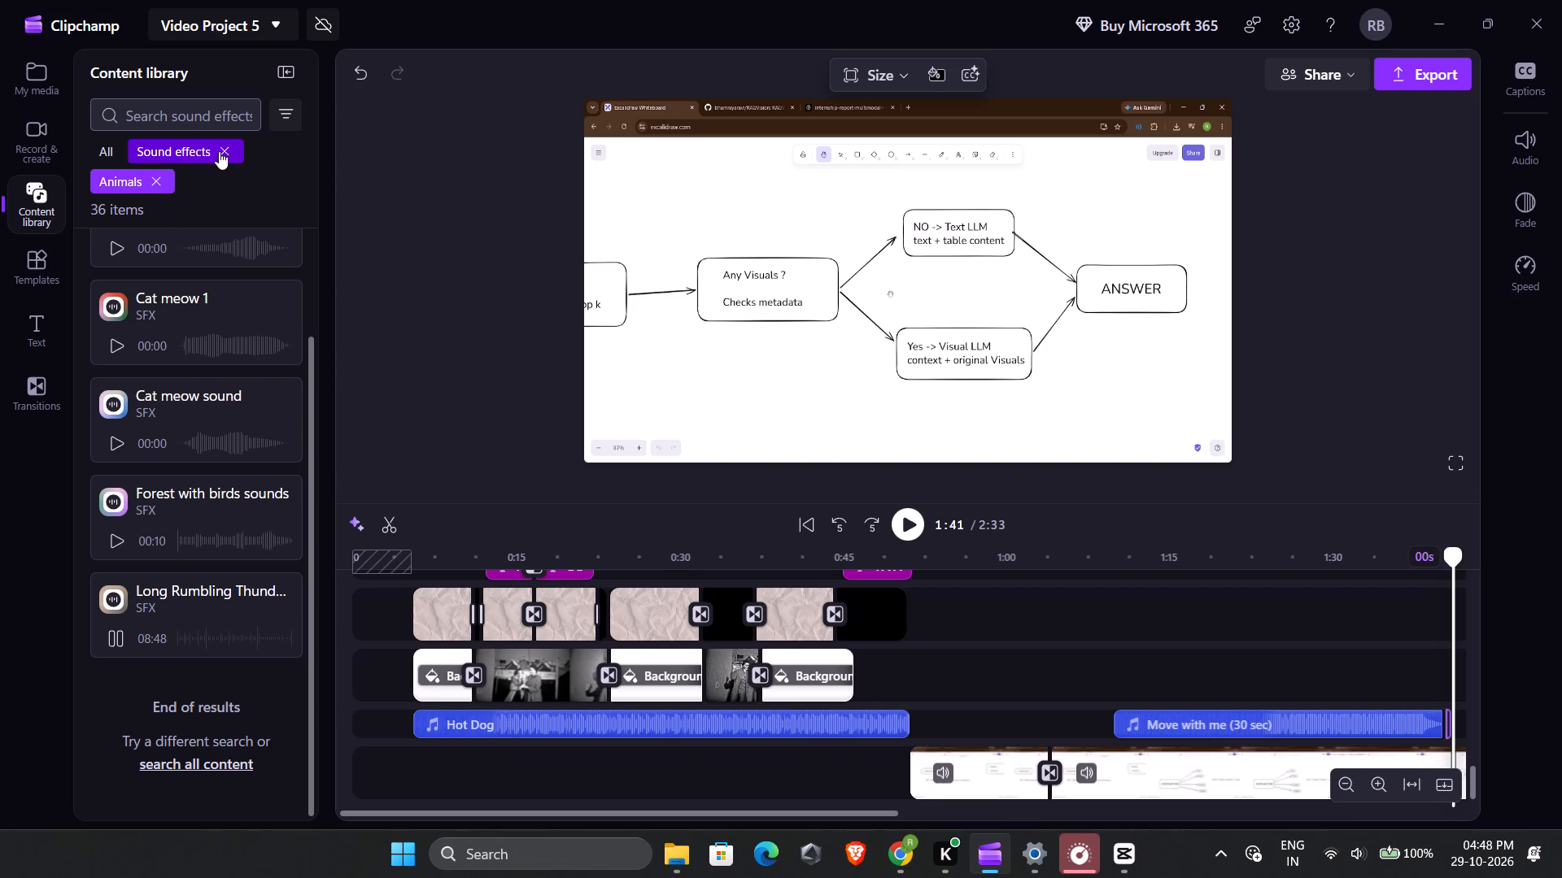
click(156, 180)
scroll(151, 541, down, 1)
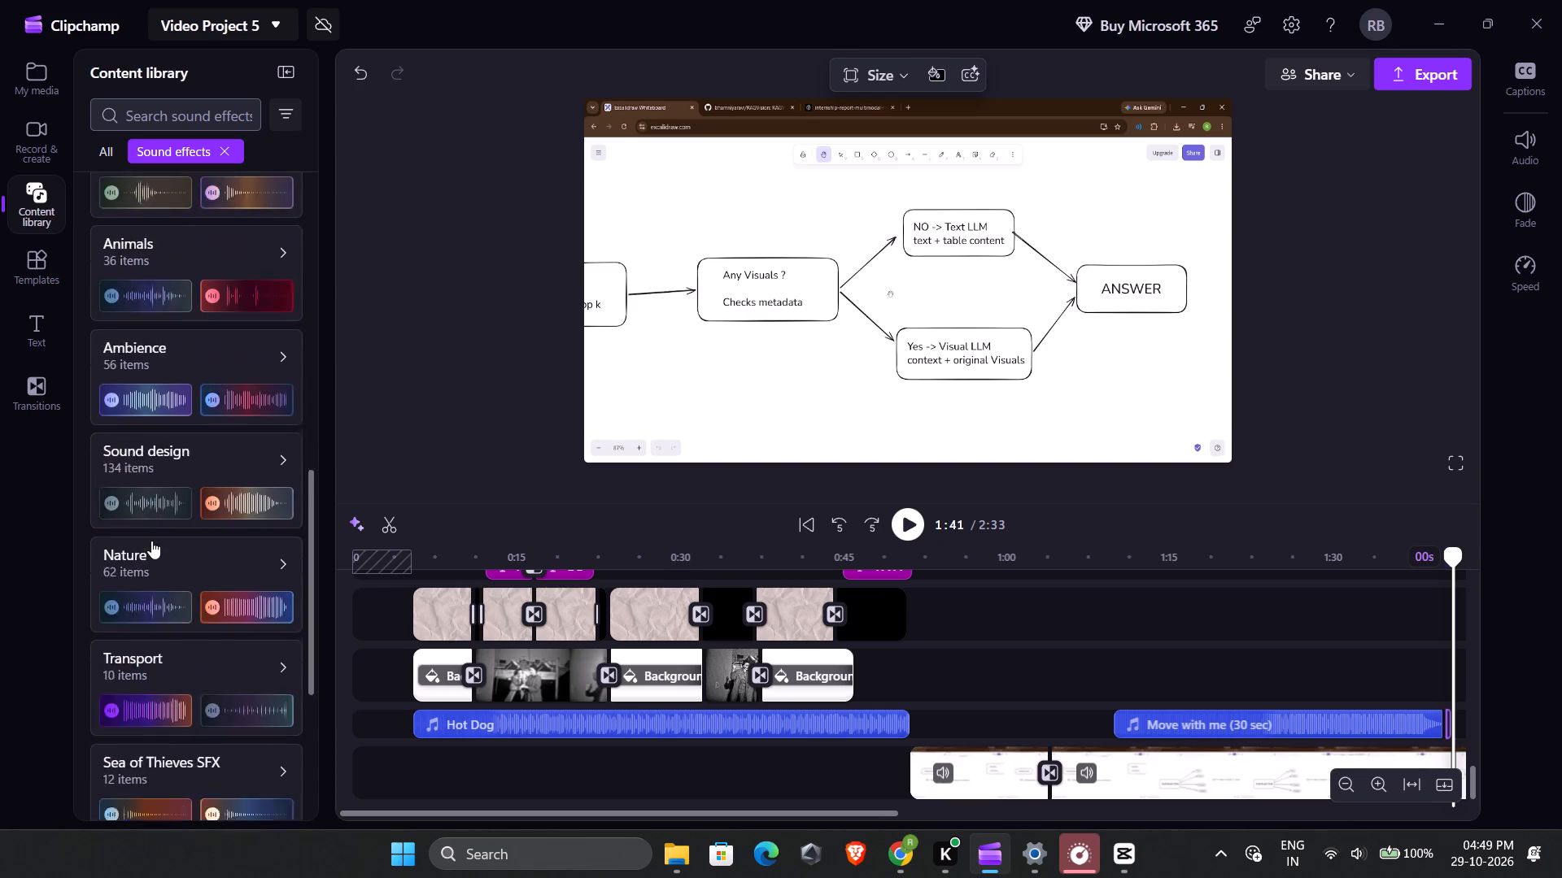
scroll(151, 541, down, 1)
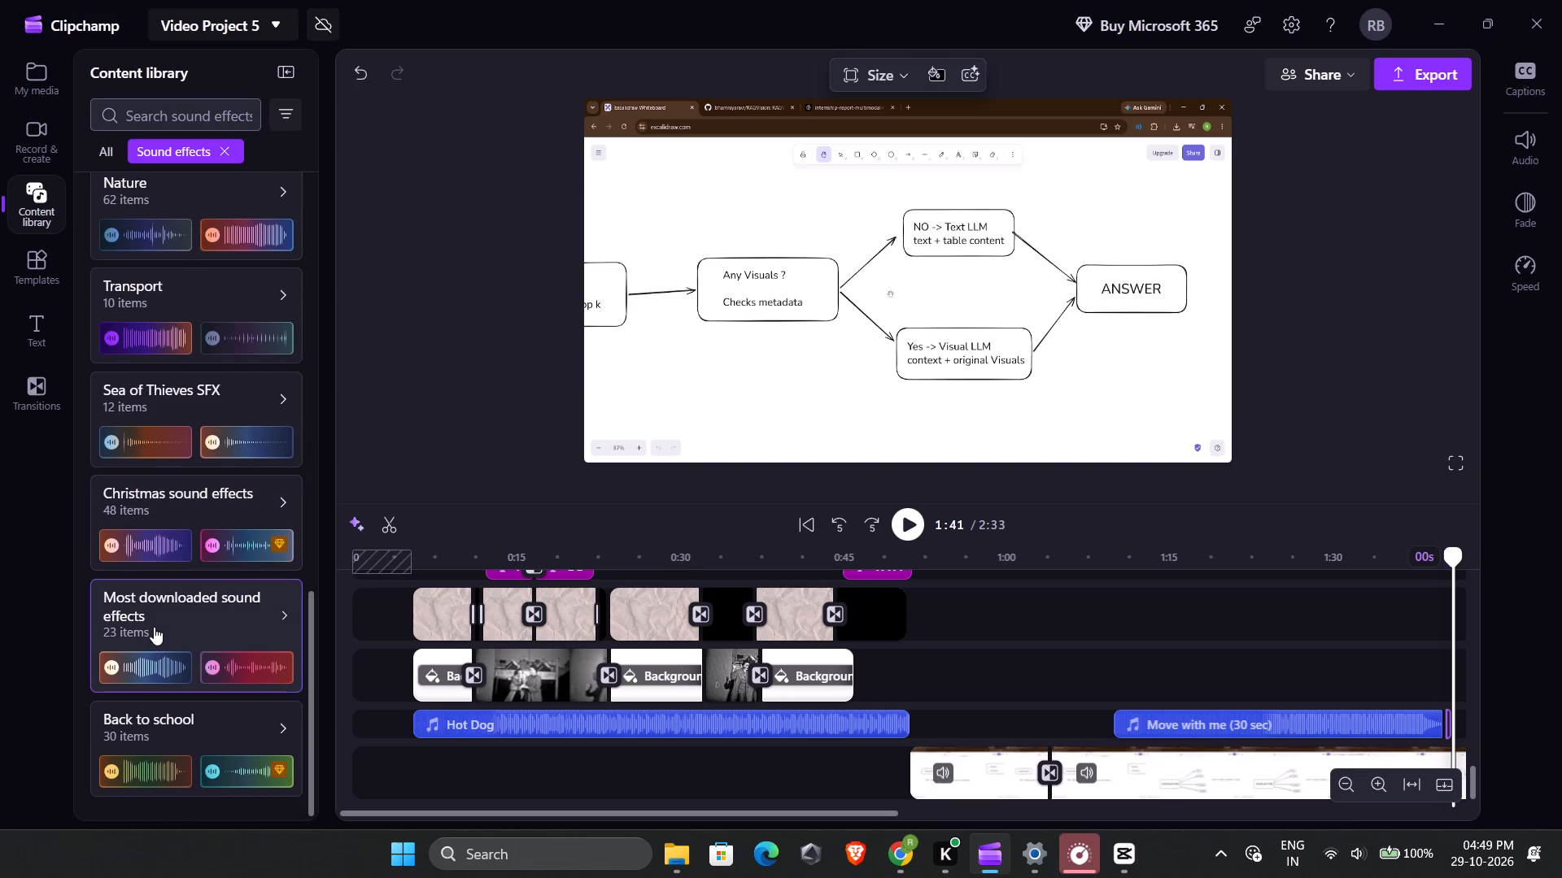
scroll(154, 627, up, 10)
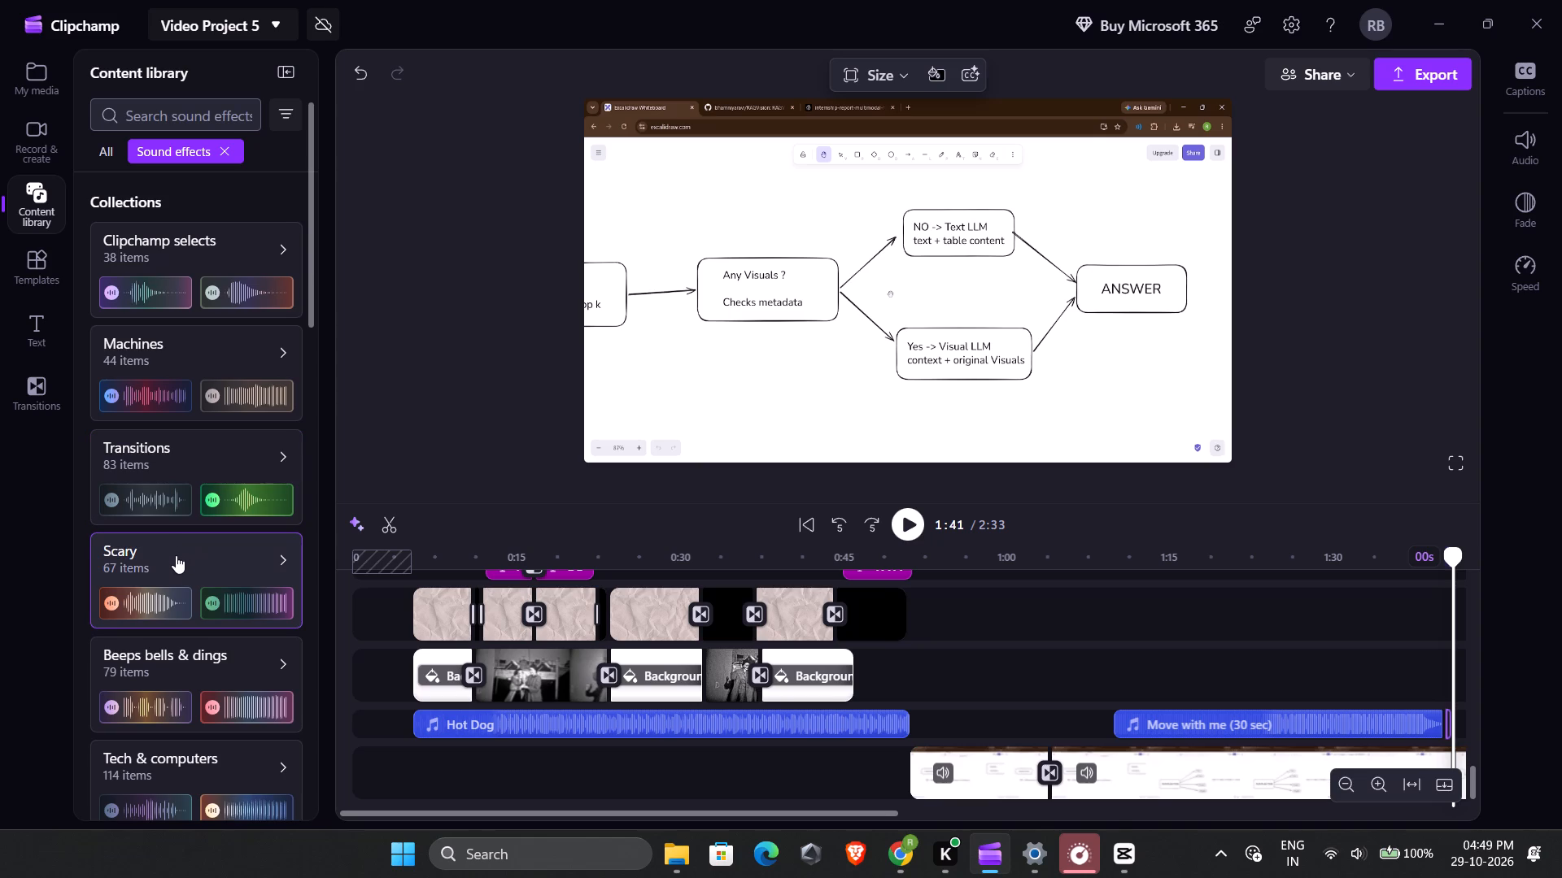
Try out effects in the Scary collection and add "Heavy wind sound" to the timeline at 1:41, after the cat meow.
click(176, 556)
click(114, 303)
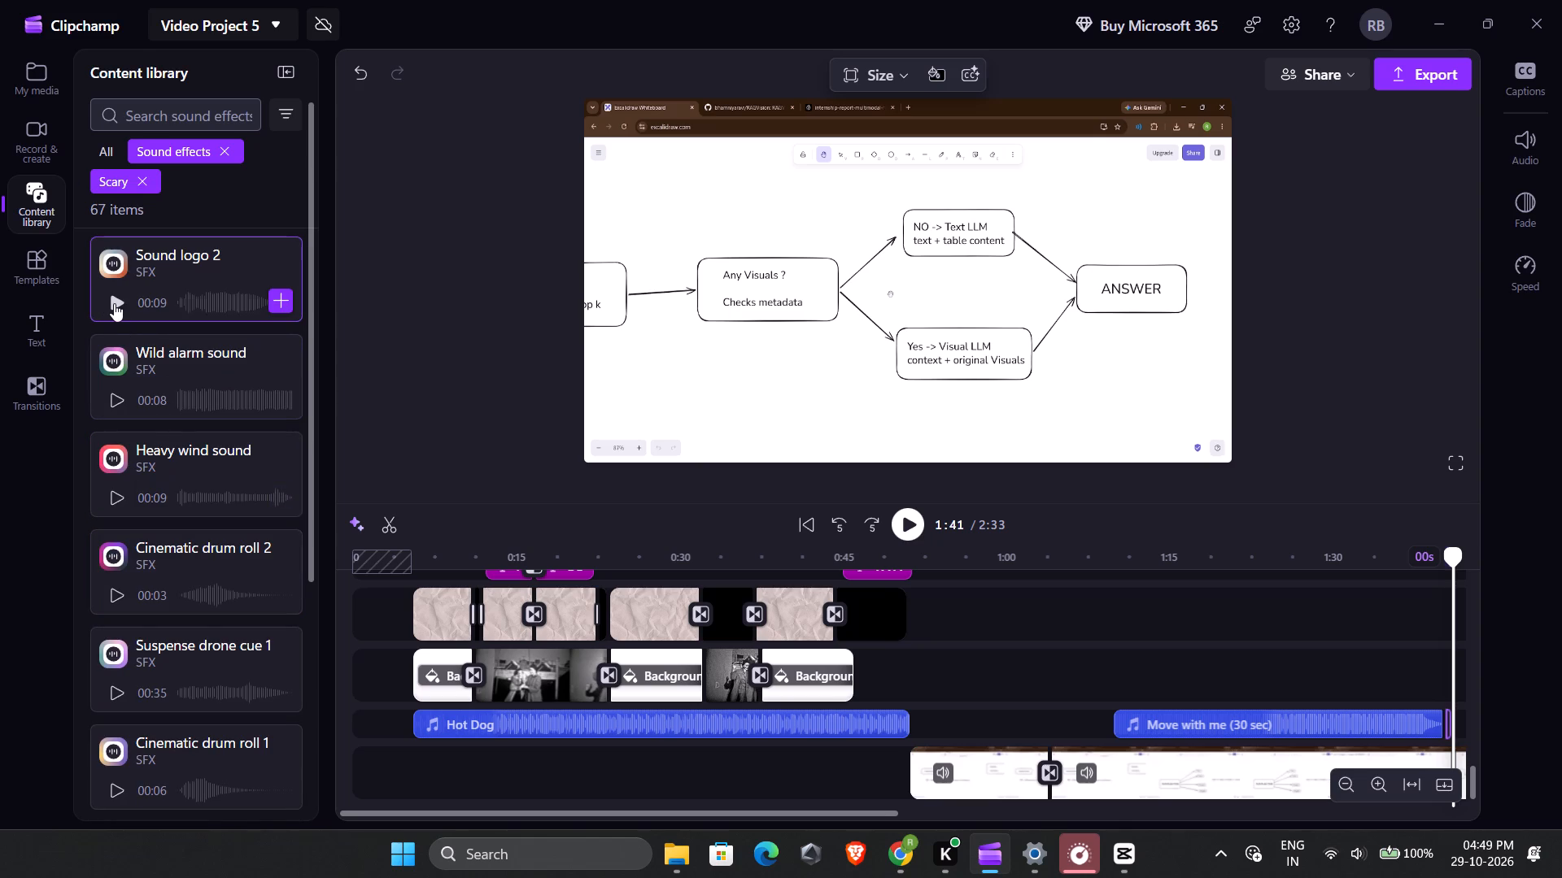
click(122, 401)
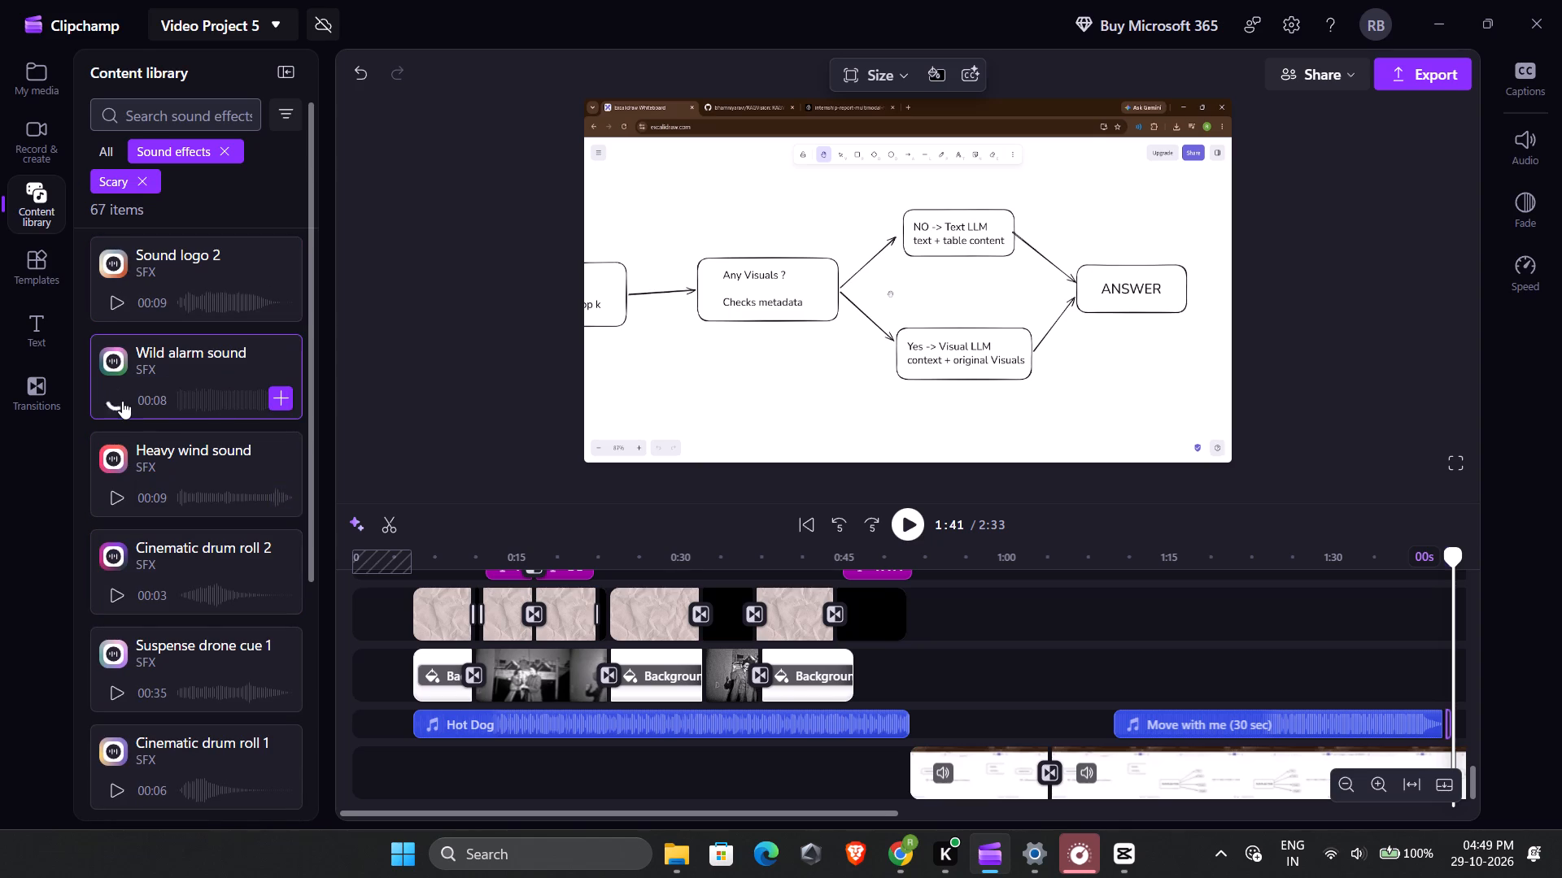
click(112, 502)
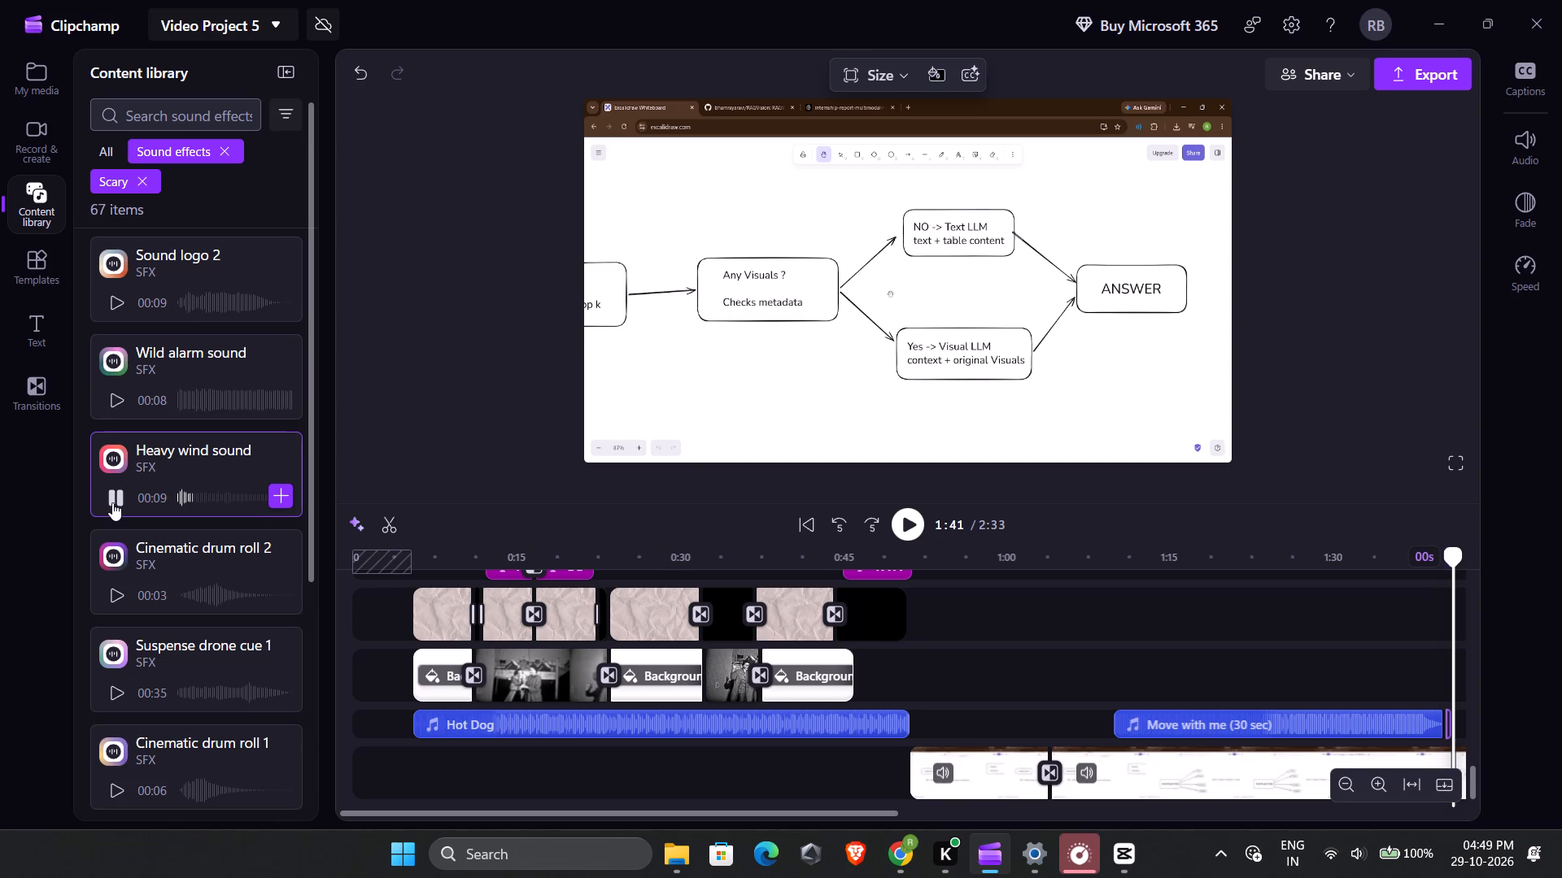
click(272, 496)
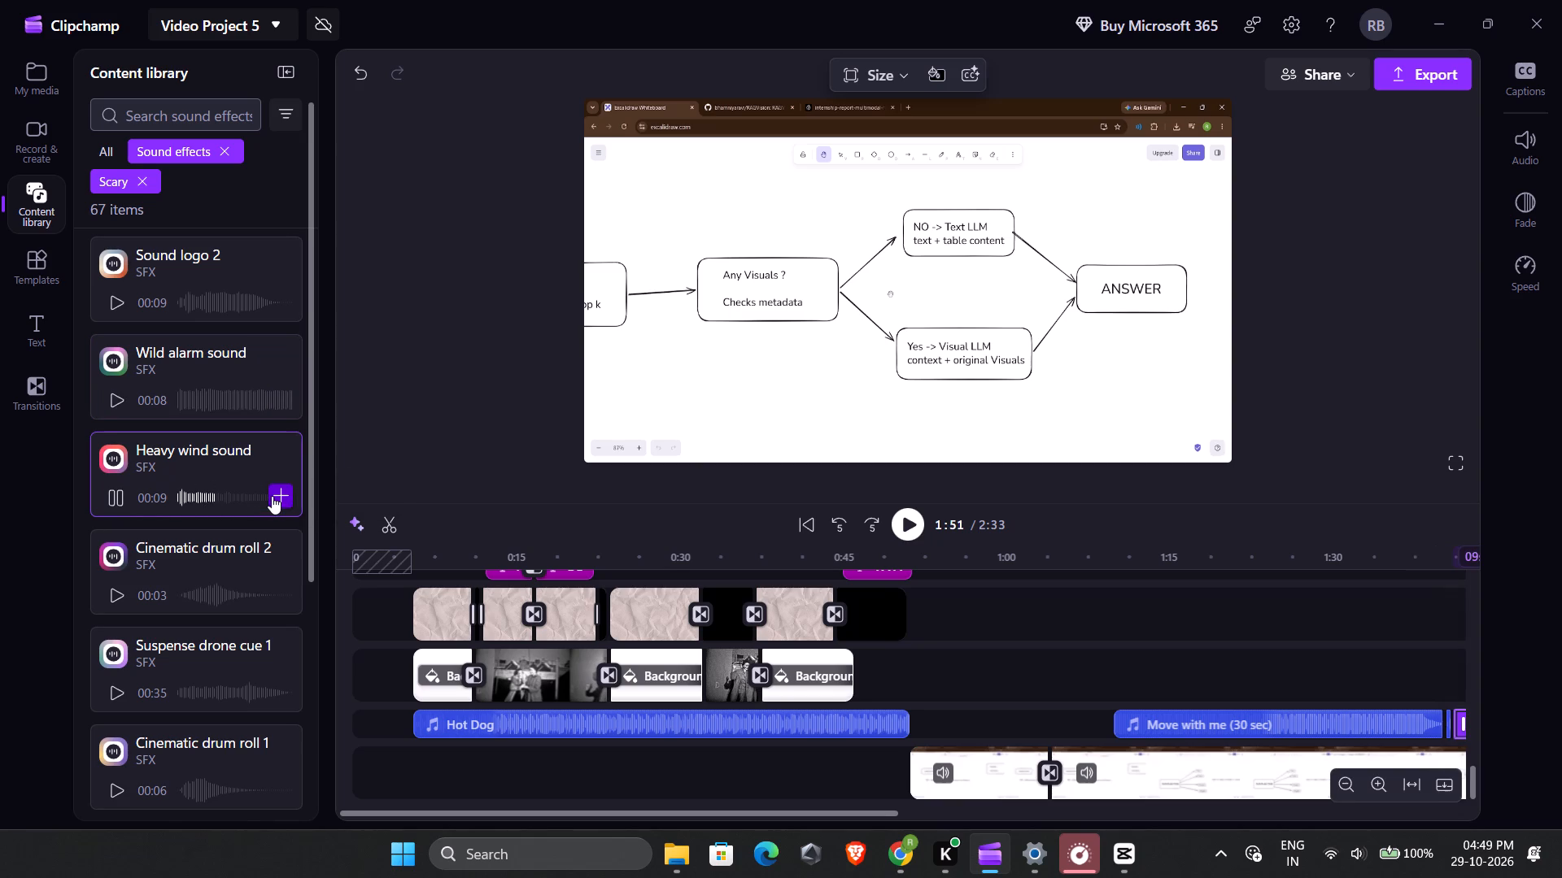
Listen to more effects in the Scary collection, including Cinematic drum roll 1 and 2, Male scream 2 and 3, and Suspense drone cue 1.
click(108, 597)
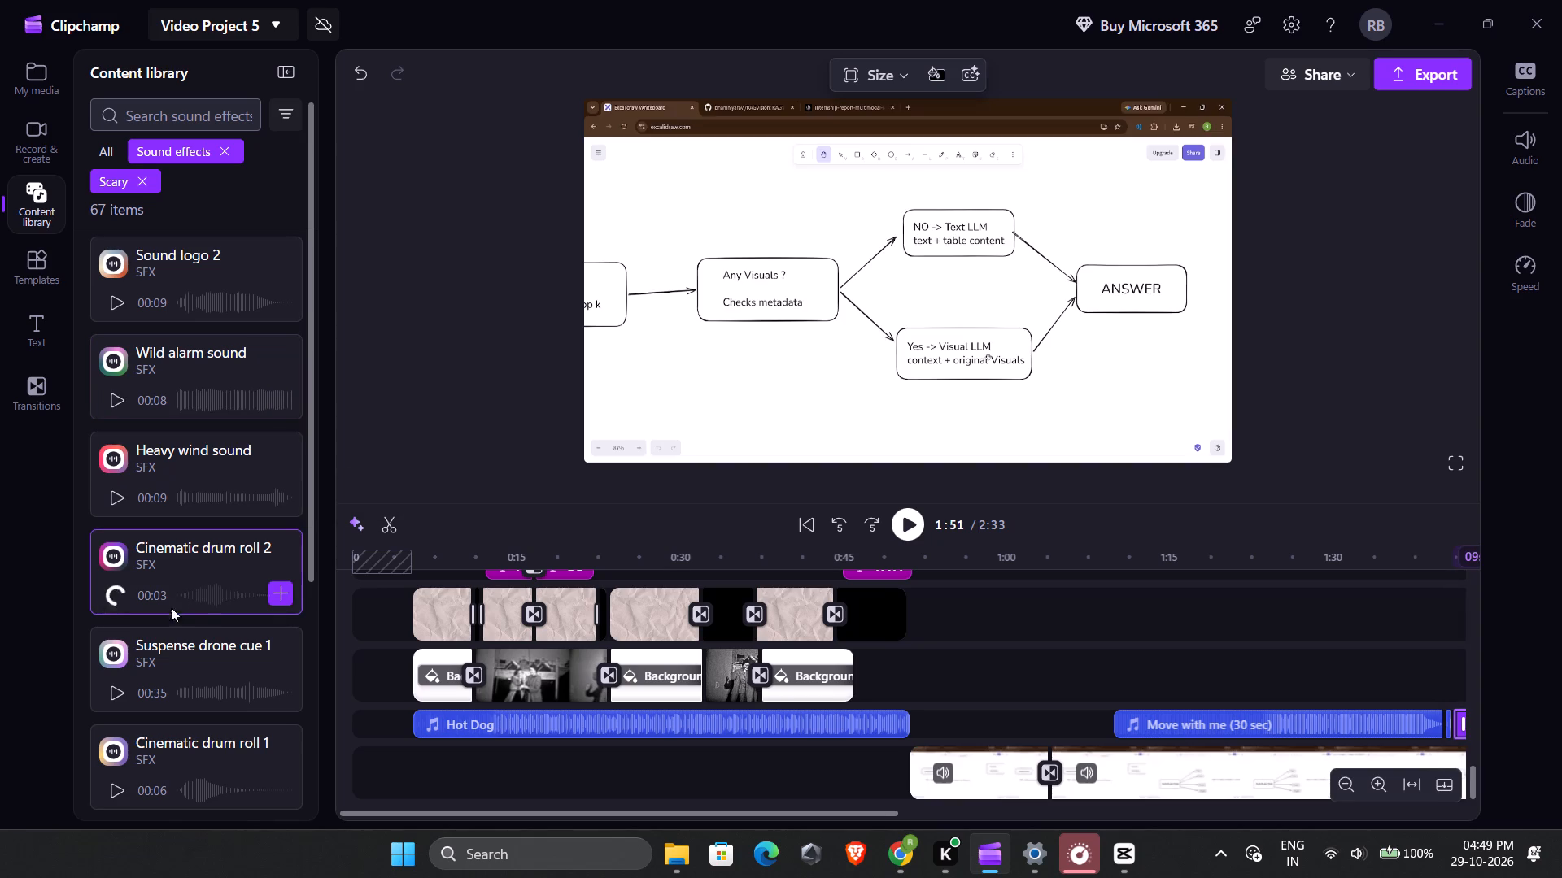
scroll(990, 721, left, 4)
scroll(990, 721, right, 3)
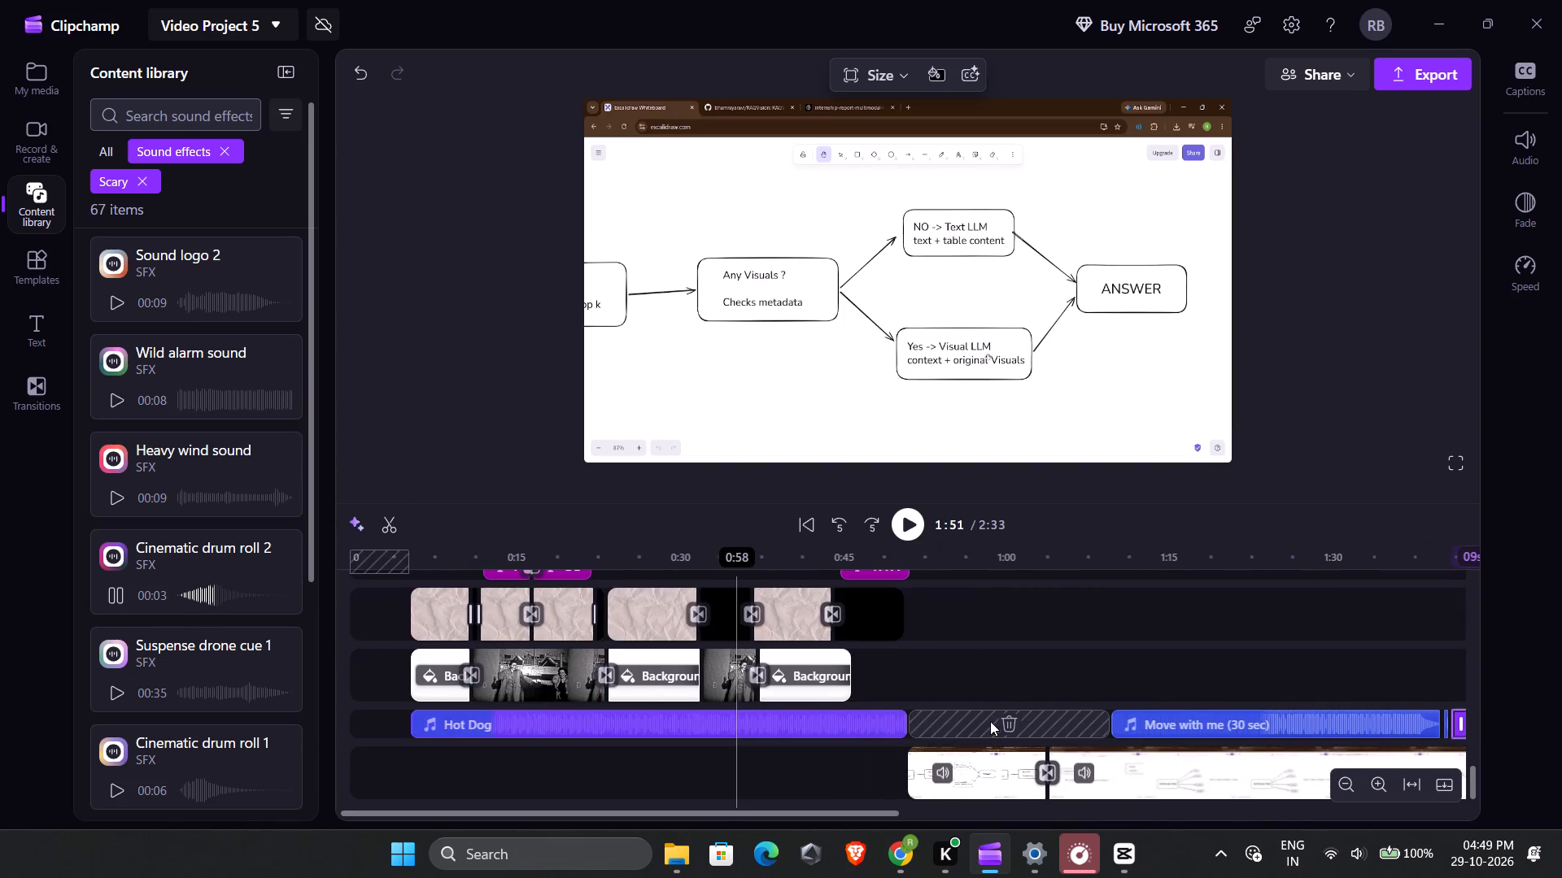
scroll(910, 711, up, 1)
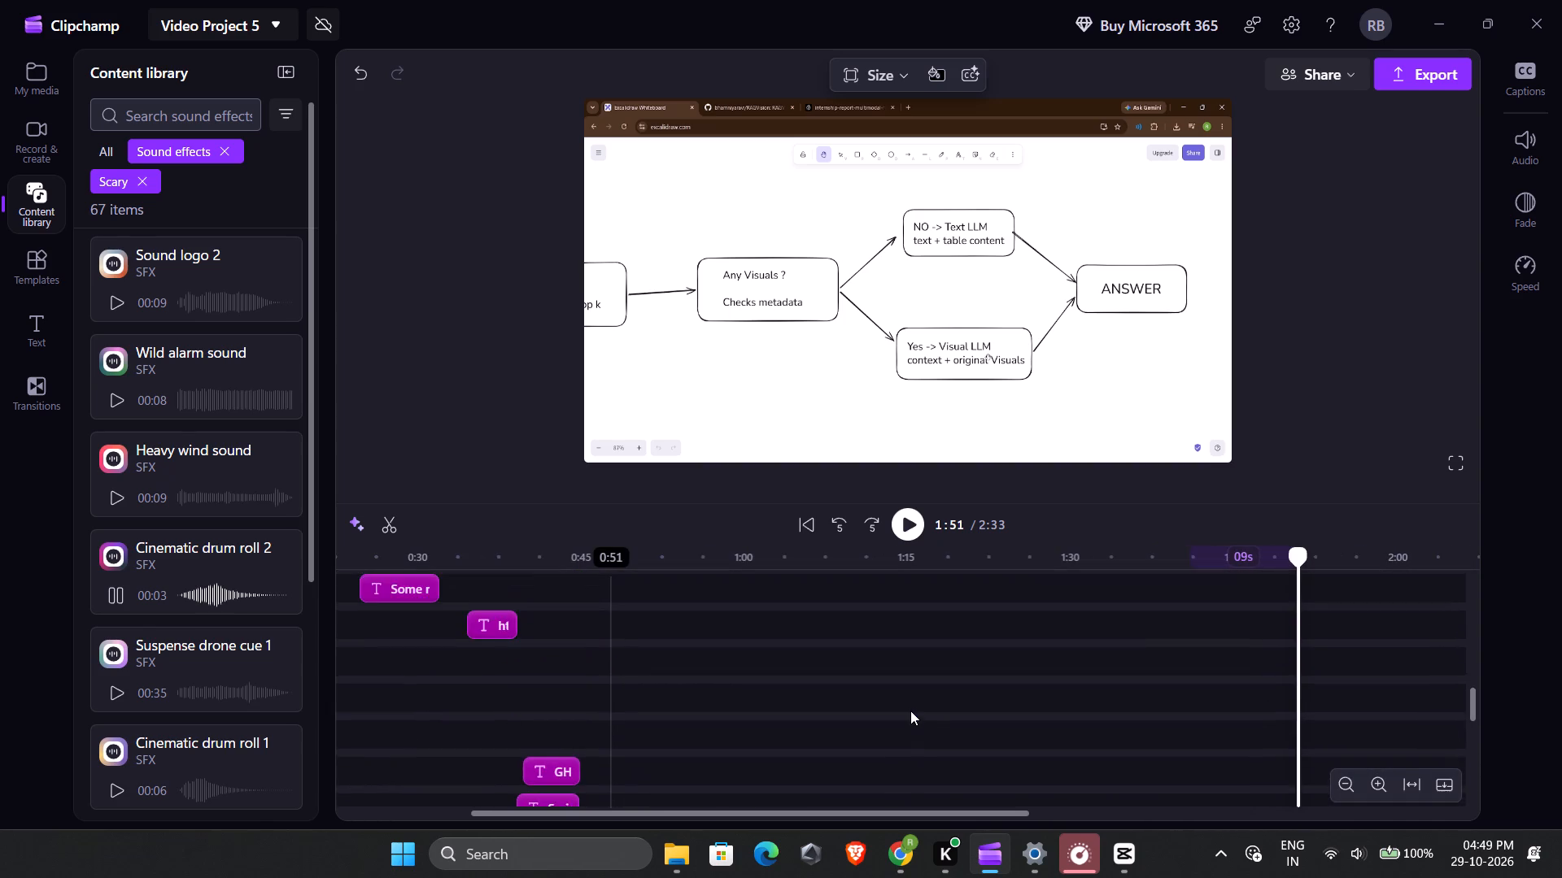
scroll(910, 711, down, 3)
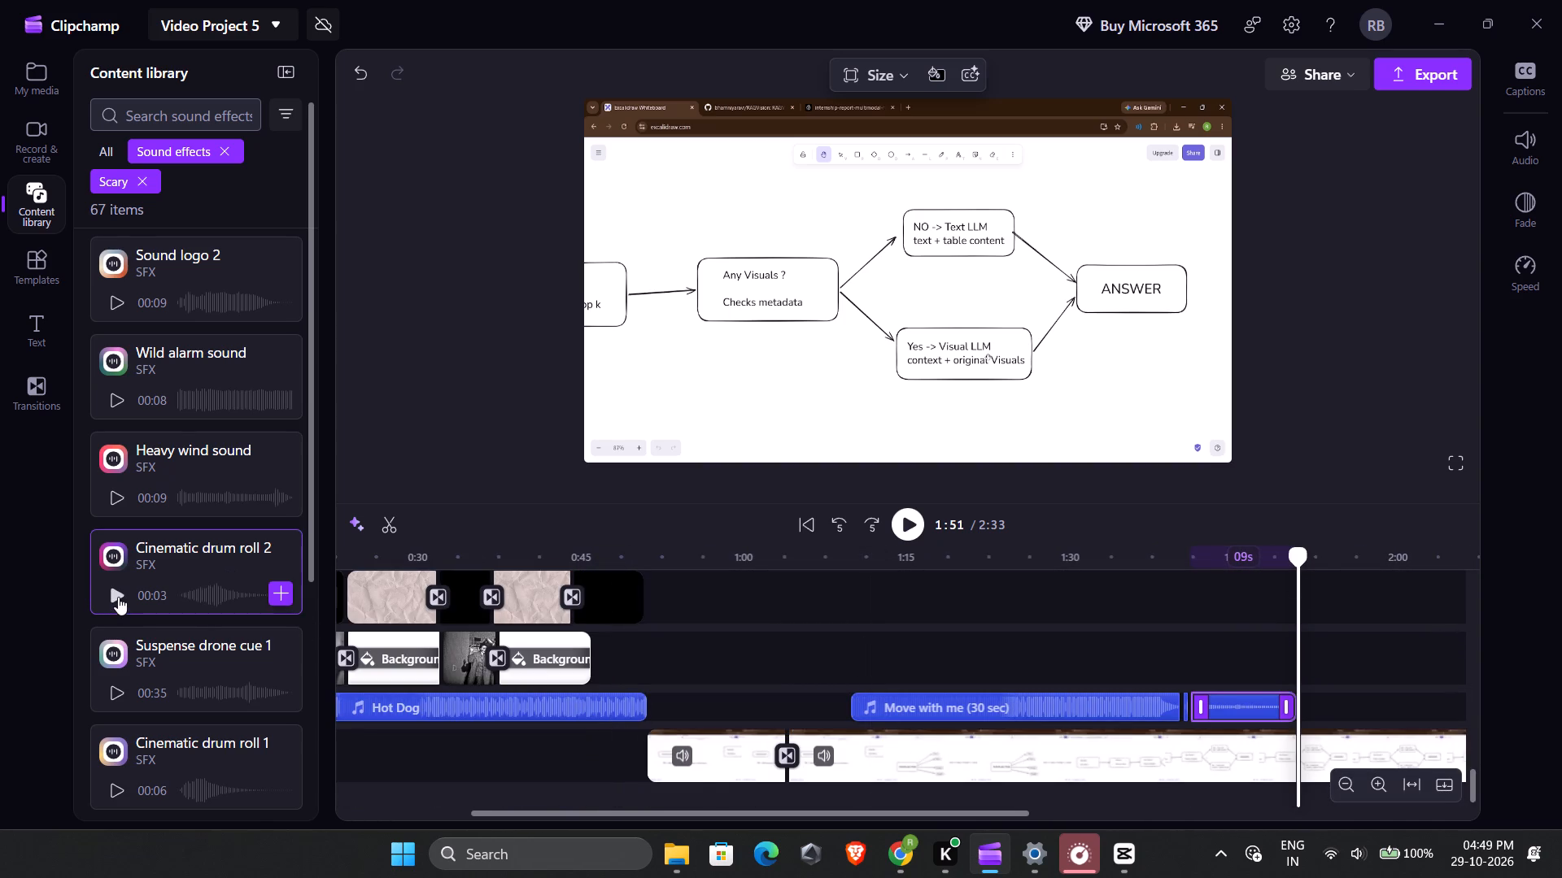
click(118, 597)
scroll(118, 597, down, 1)
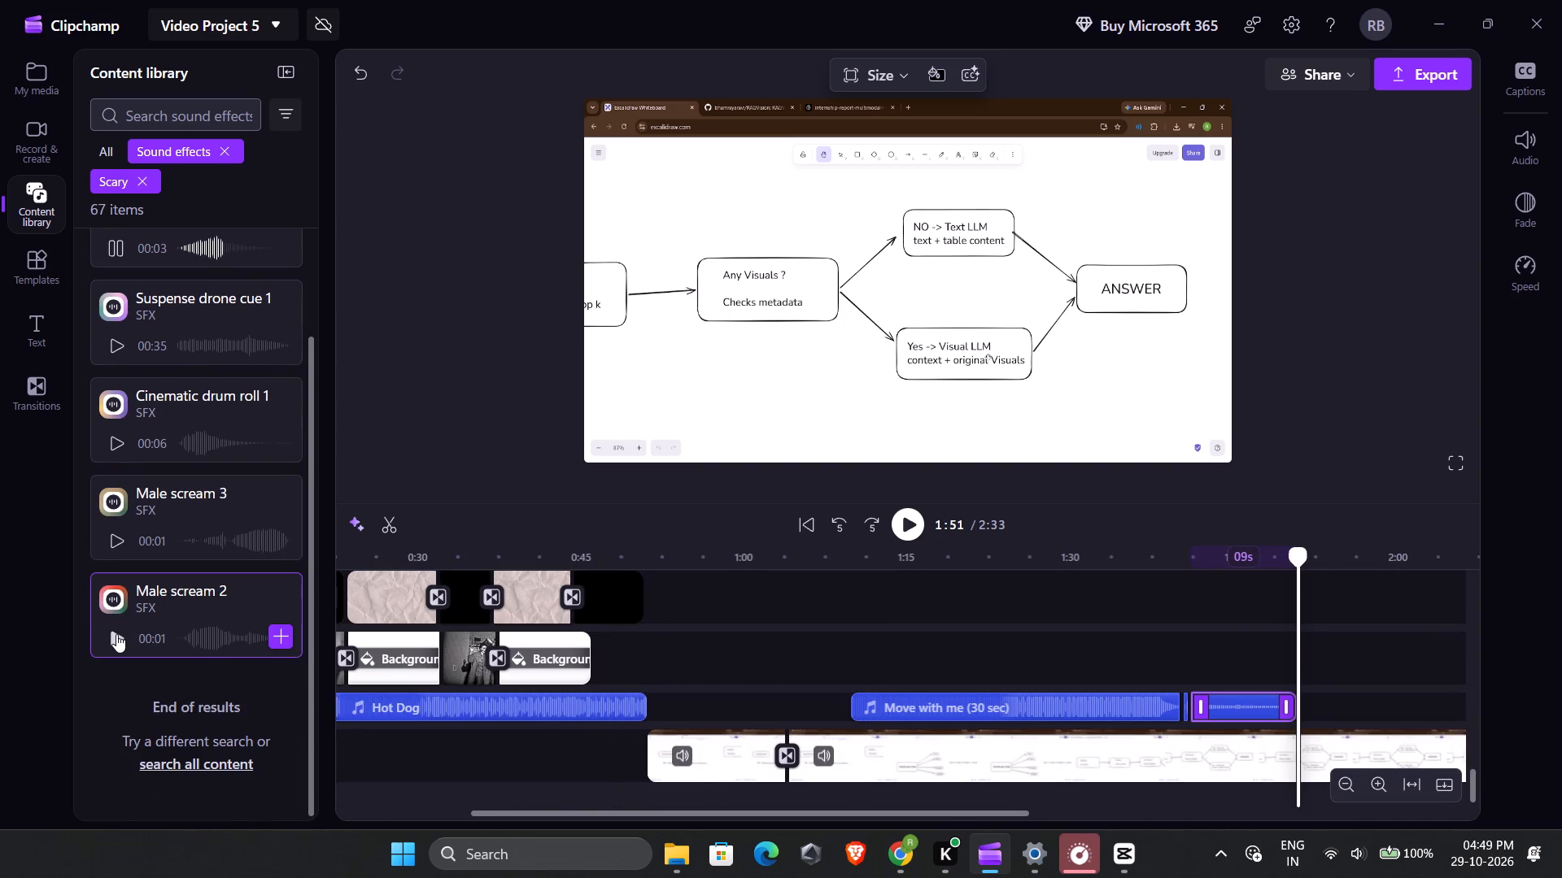
click(116, 634)
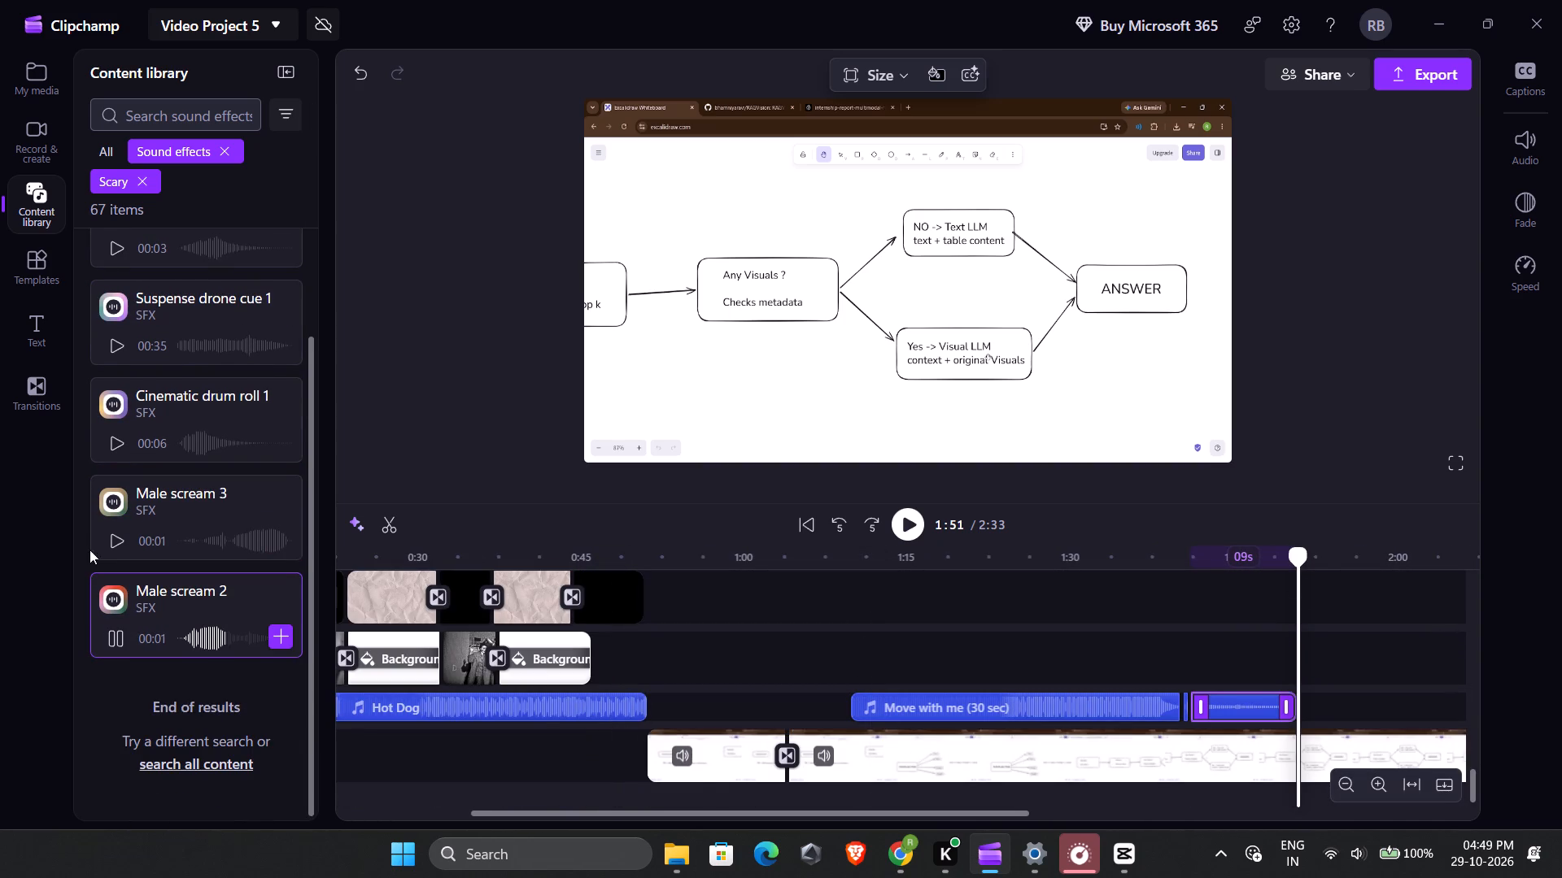
click(106, 545)
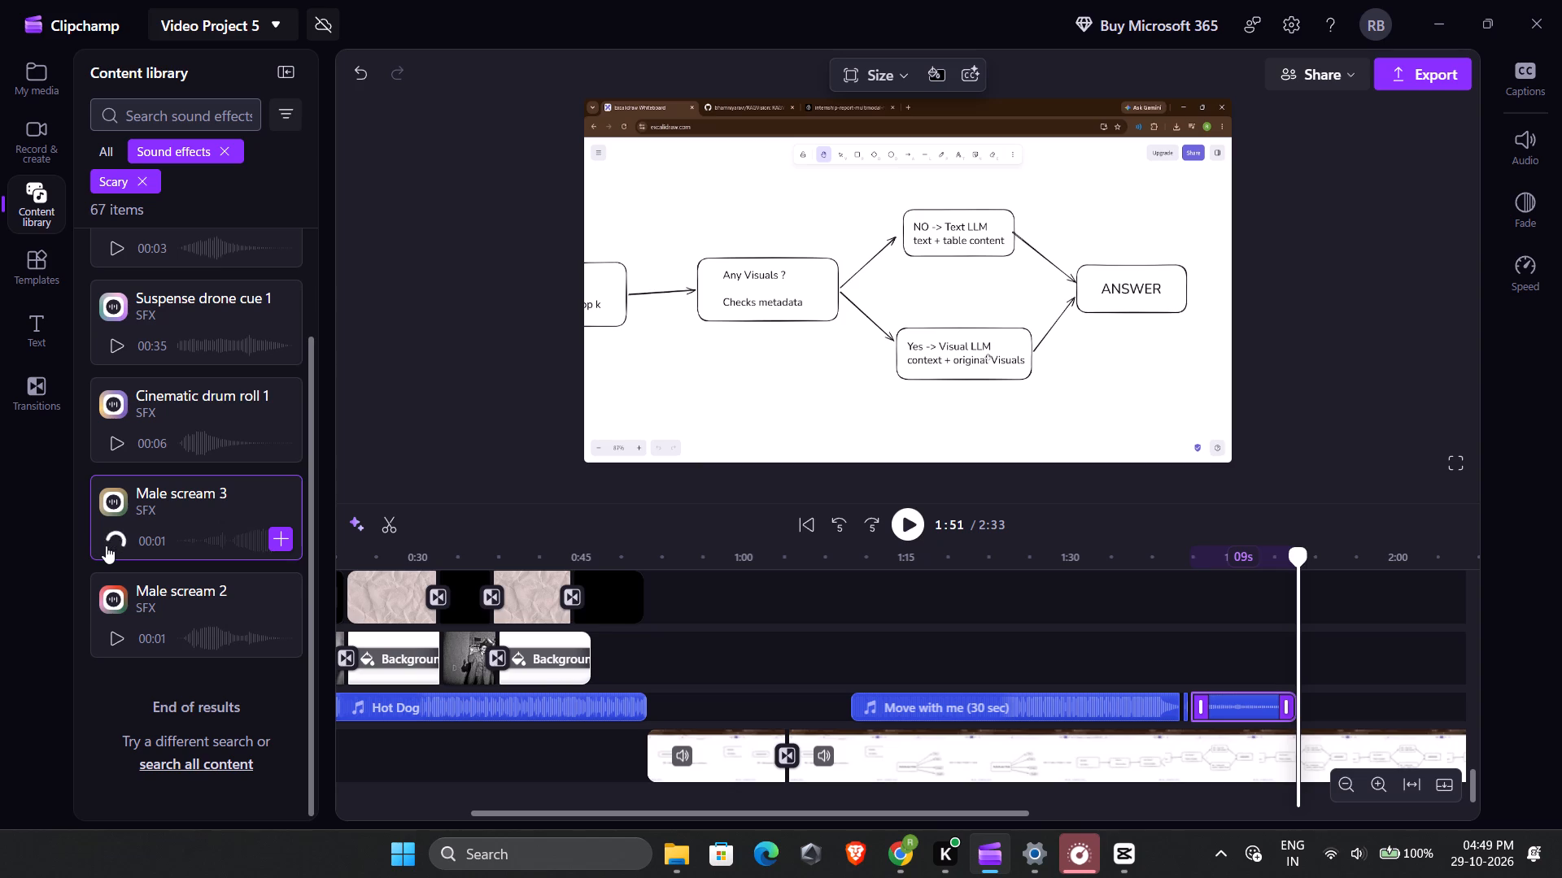
click(116, 436)
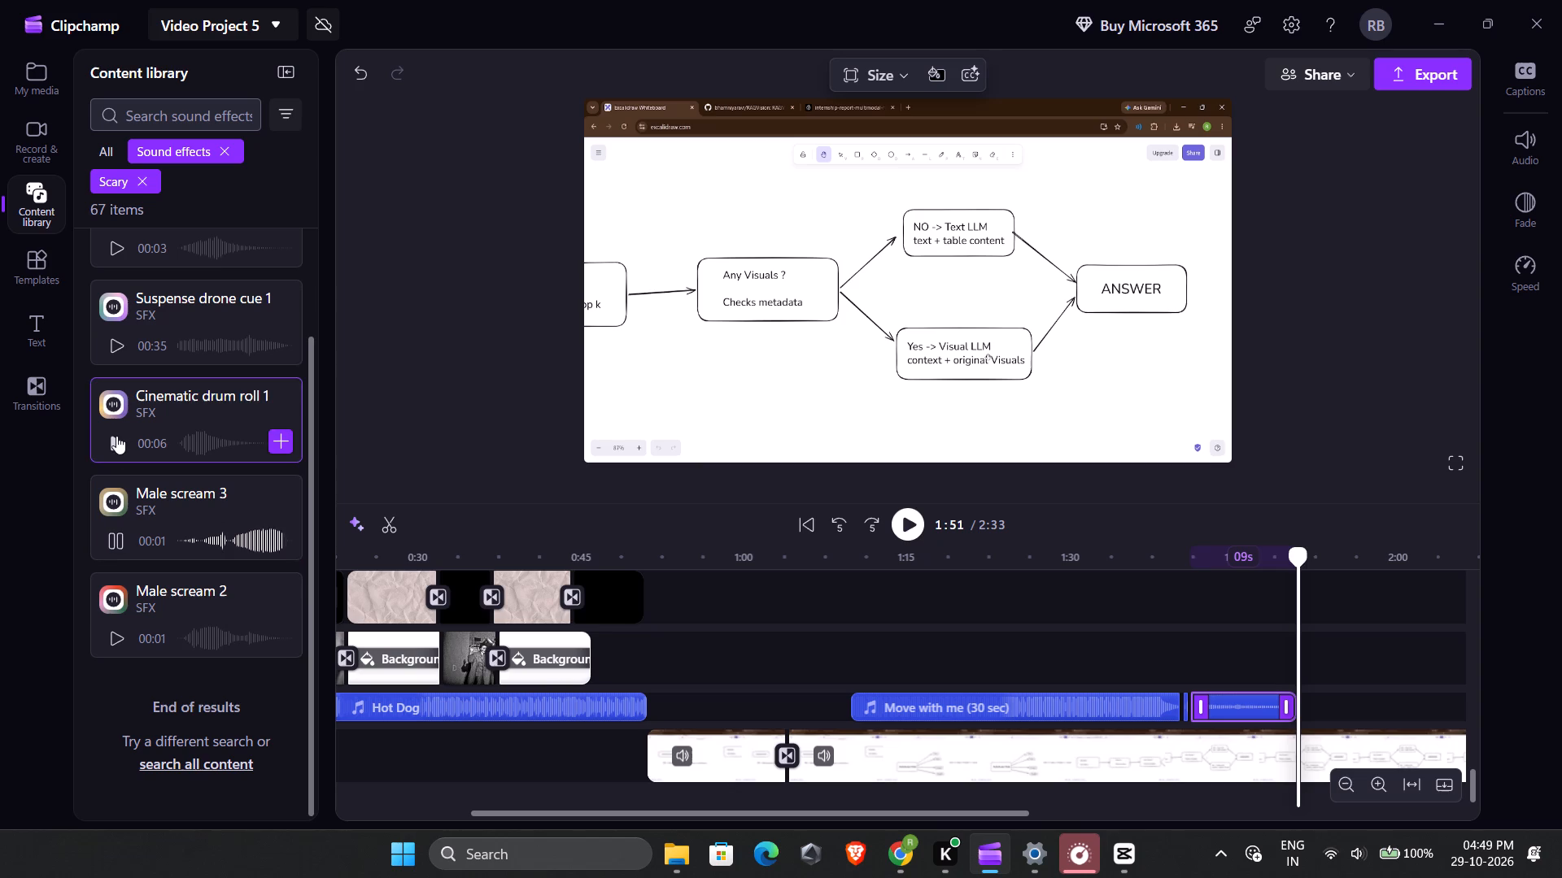
click(115, 340)
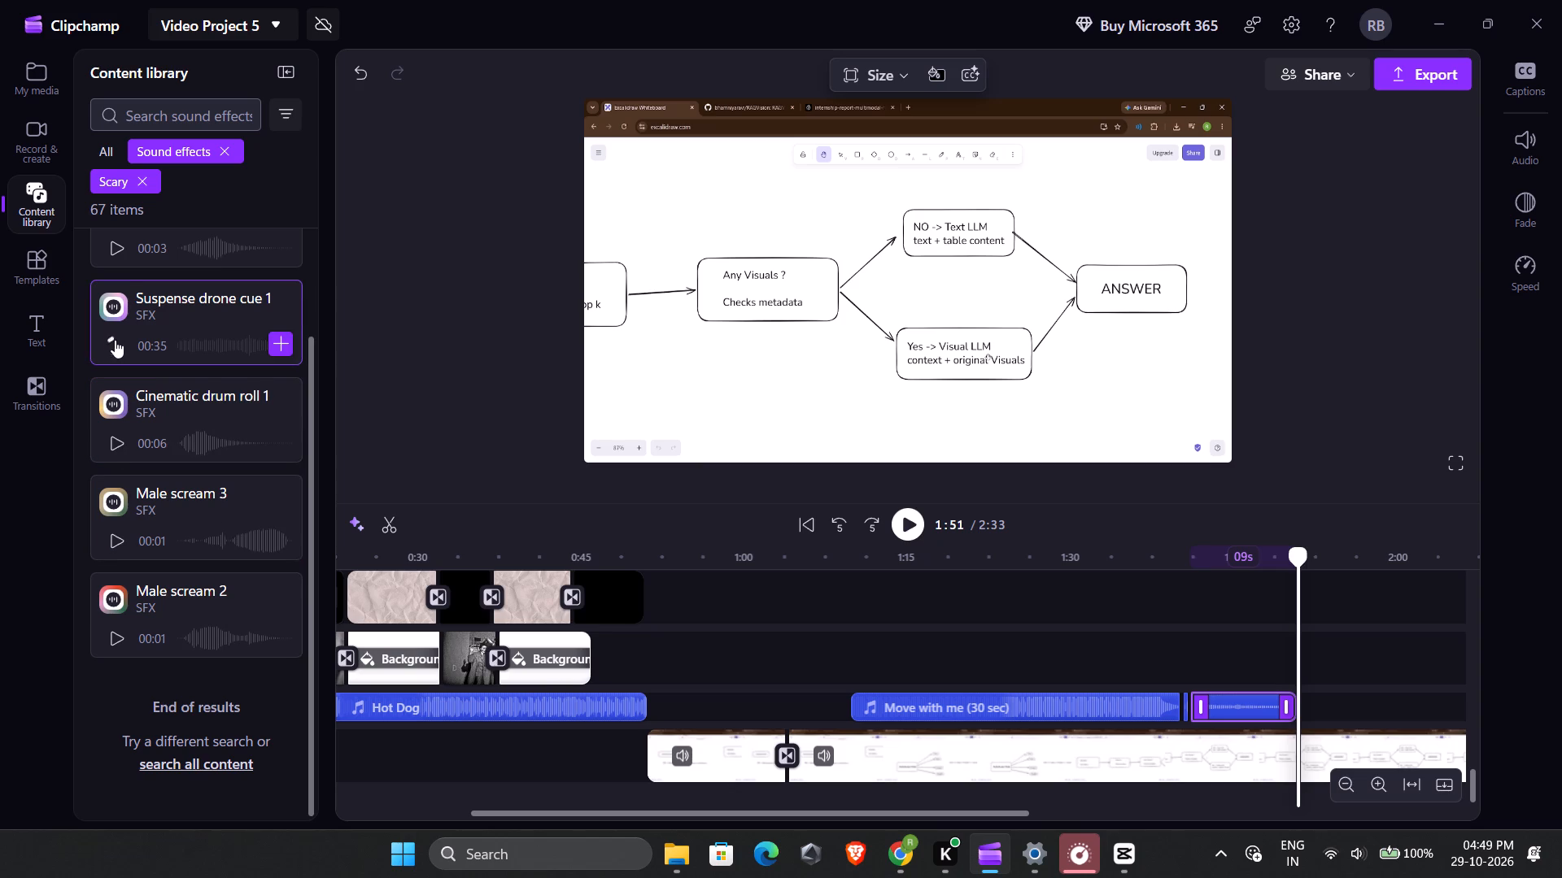
click(124, 250)
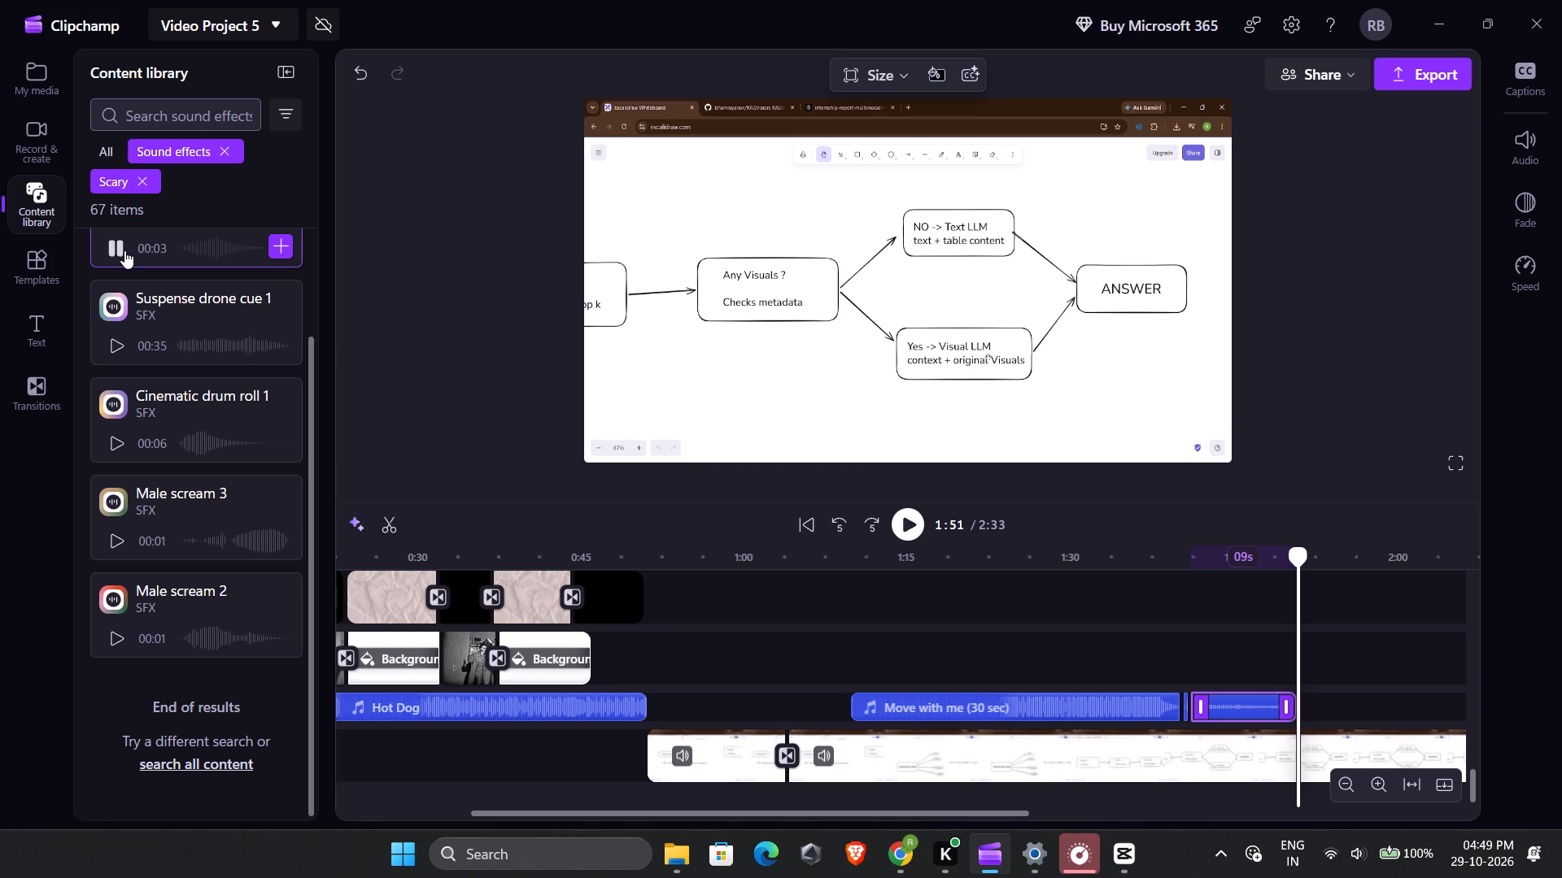
Add the "Suspense drone cue 1" sound effect to the timeline at 1:51, after "Heavy wind sound".
click(153, 313)
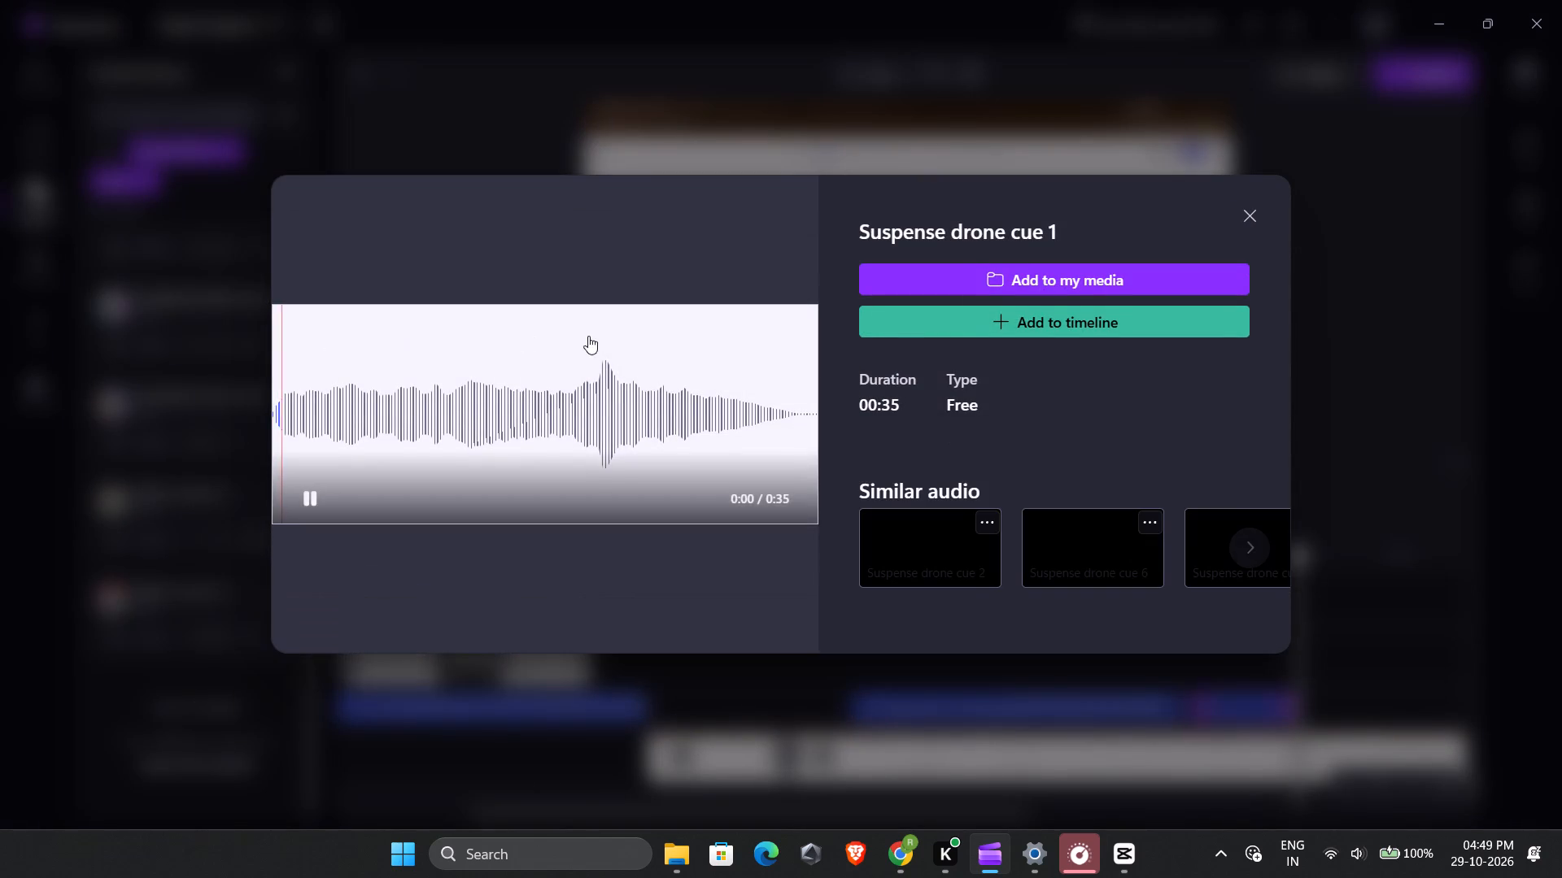
click(992, 324)
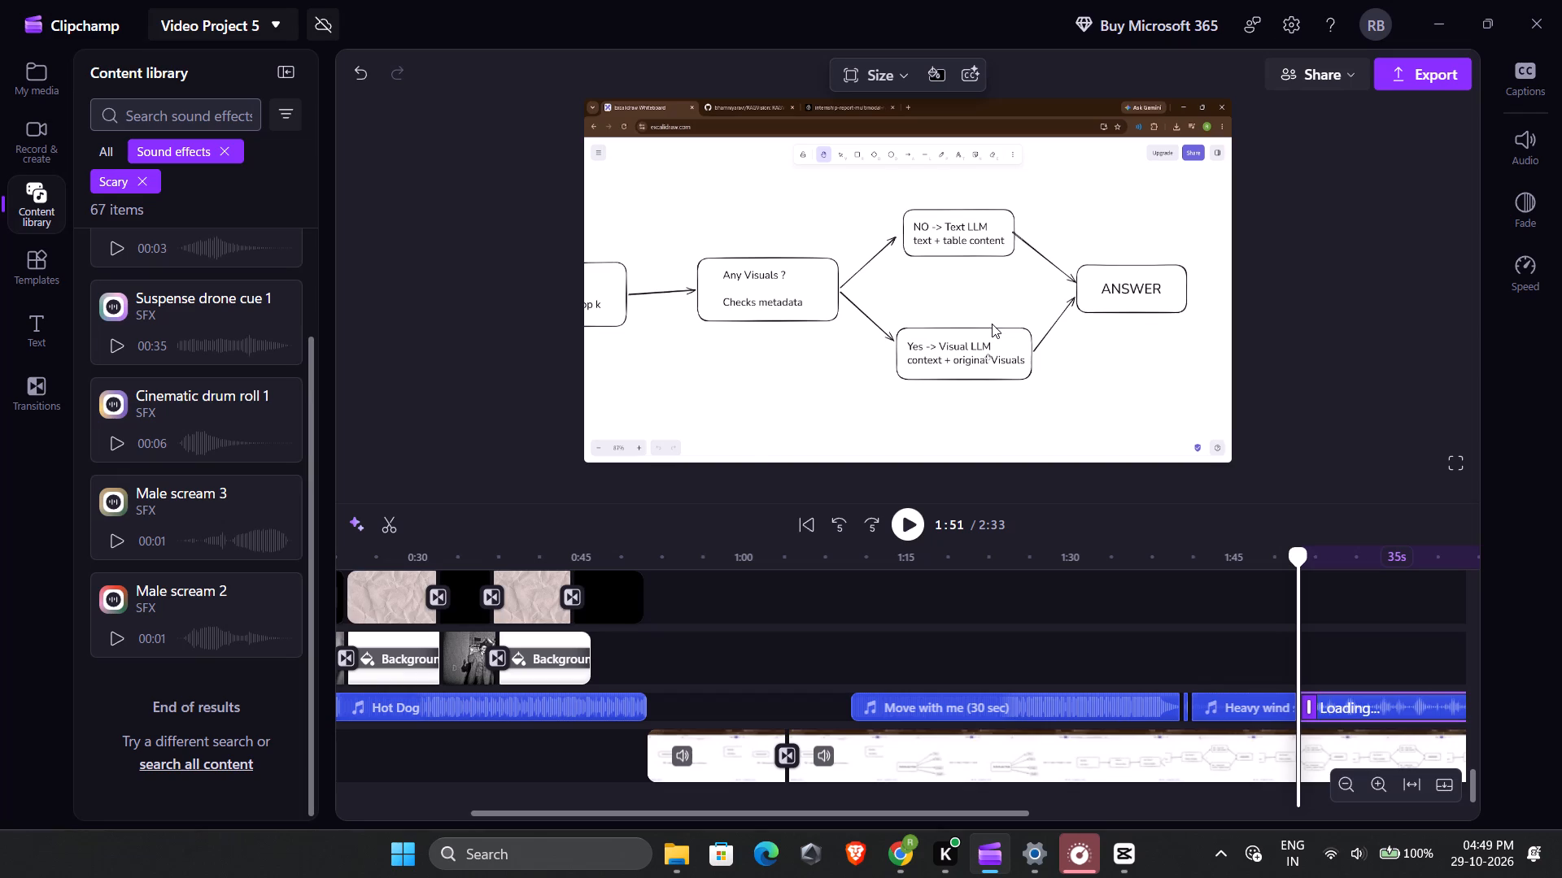
Browse the Back to school sound effects collection and listen to the school bell, book pages, pencil writing and school room pen effects.
scroll(185, 537, up, 5)
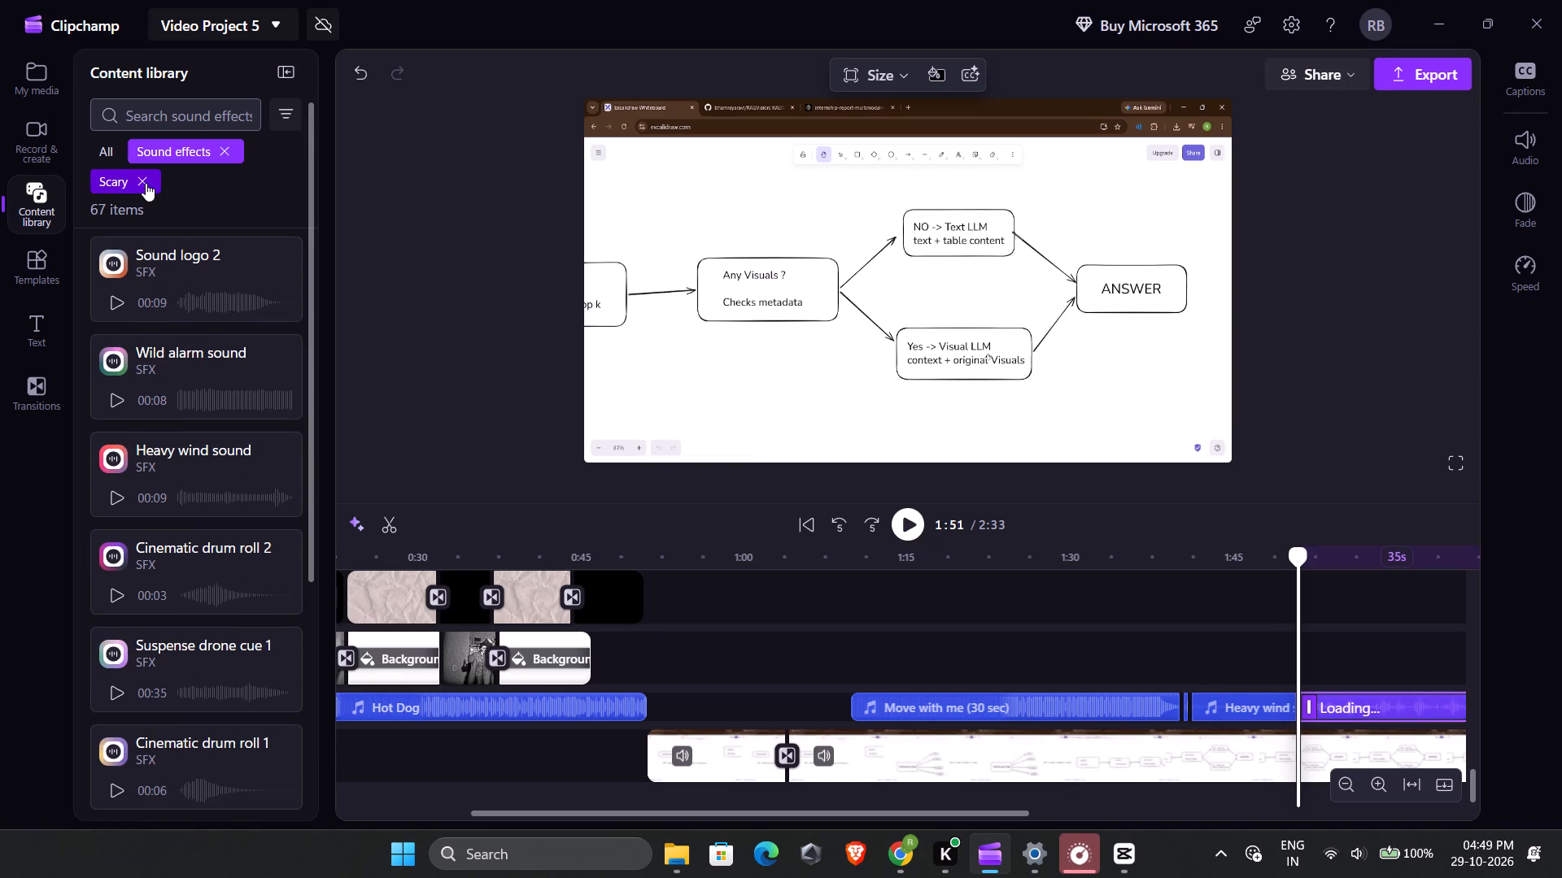
click(146, 183)
scroll(245, 554, down, 4)
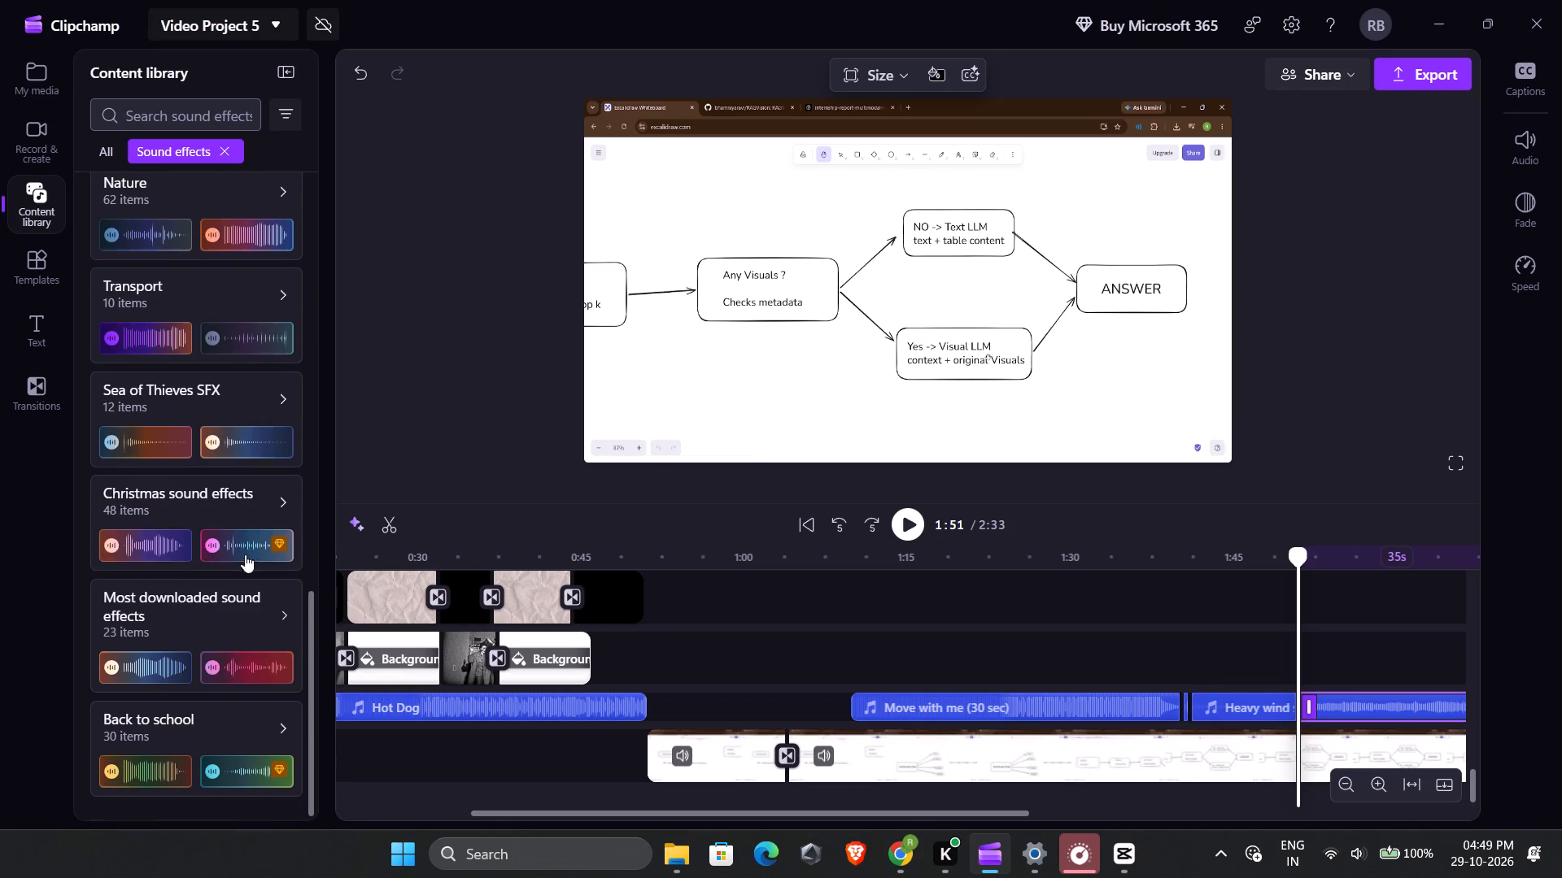
click(196, 737)
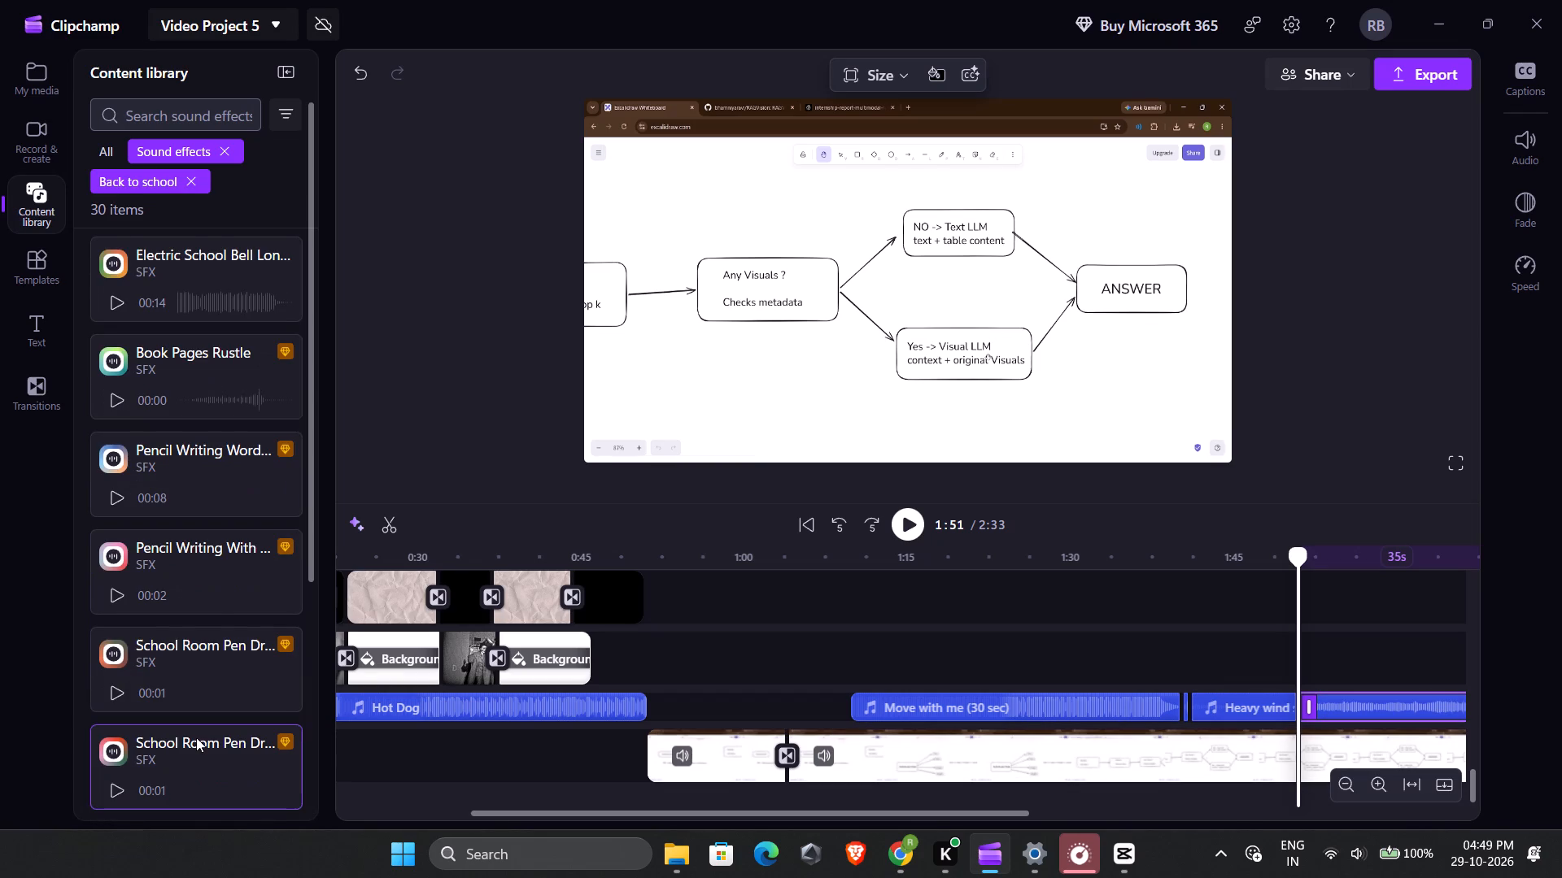
click(116, 306)
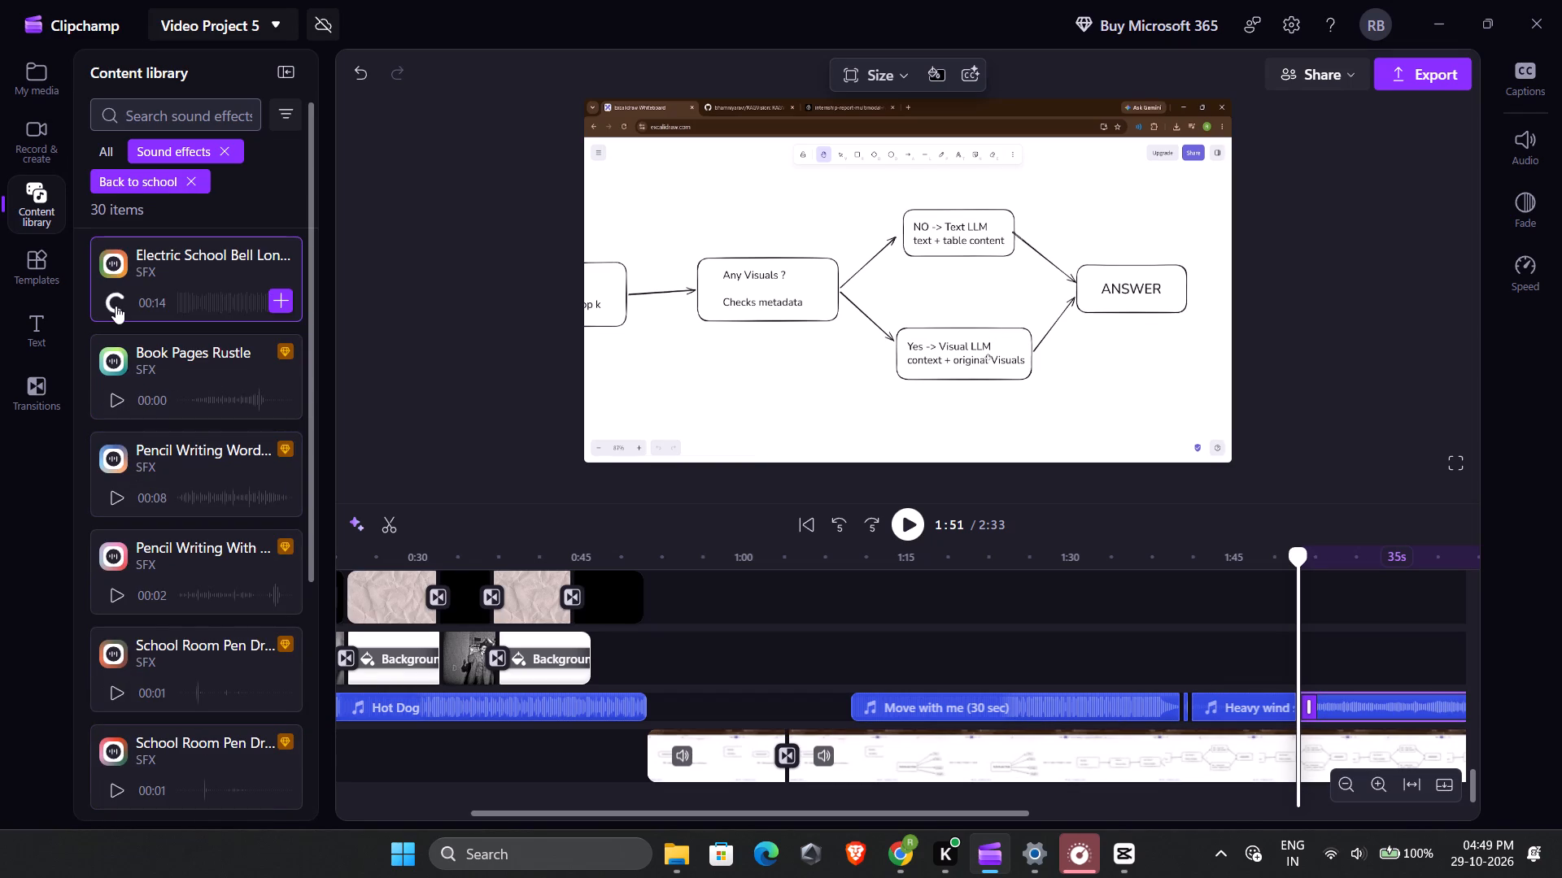
click(116, 389)
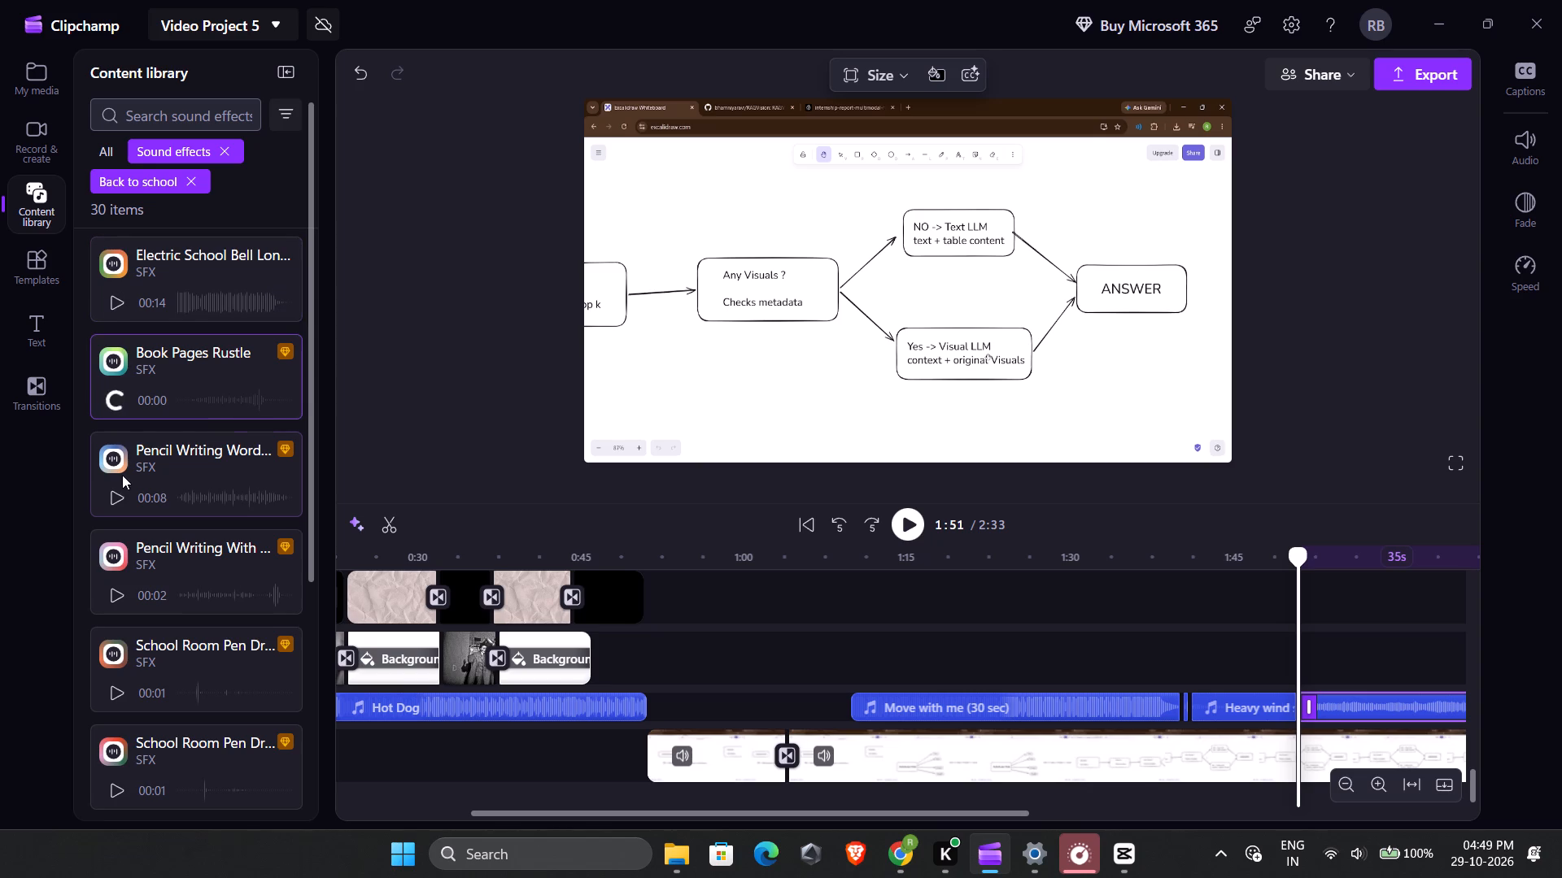
click(120, 489)
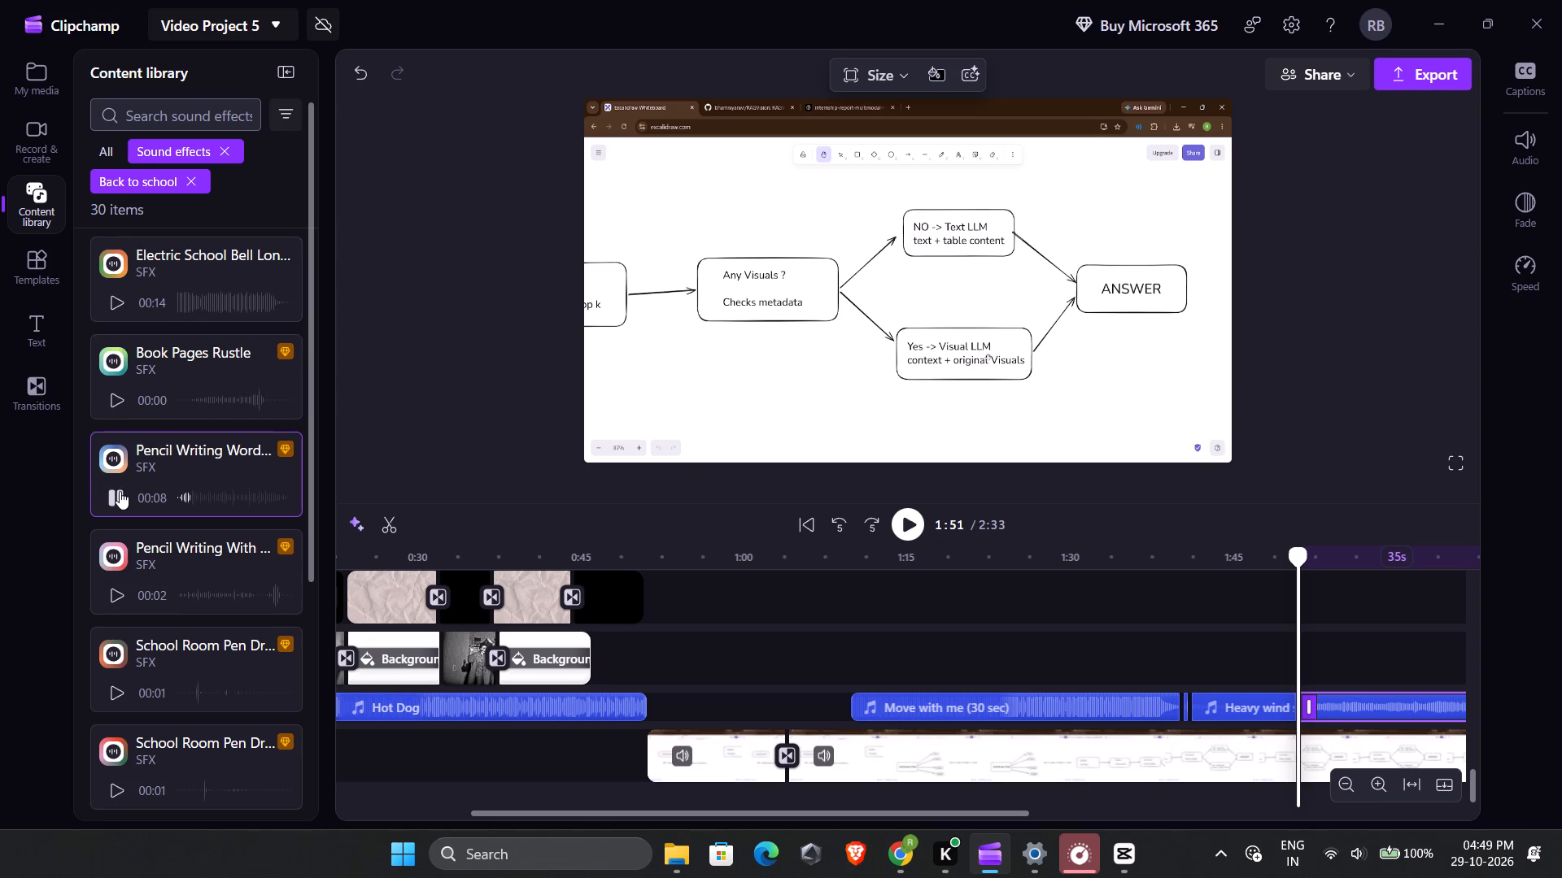
click(111, 593)
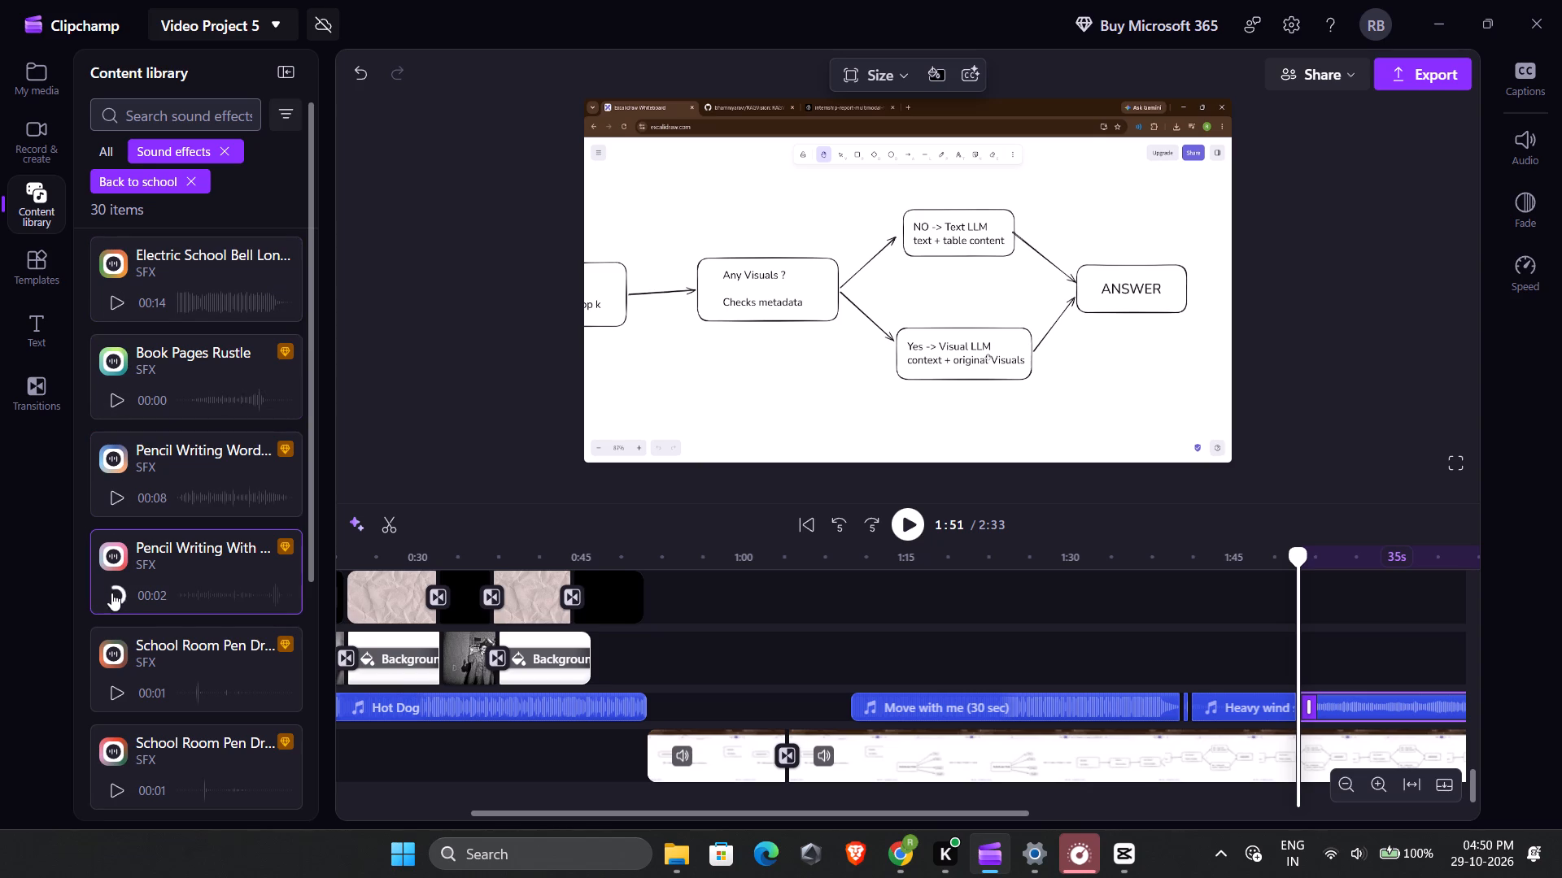
click(119, 694)
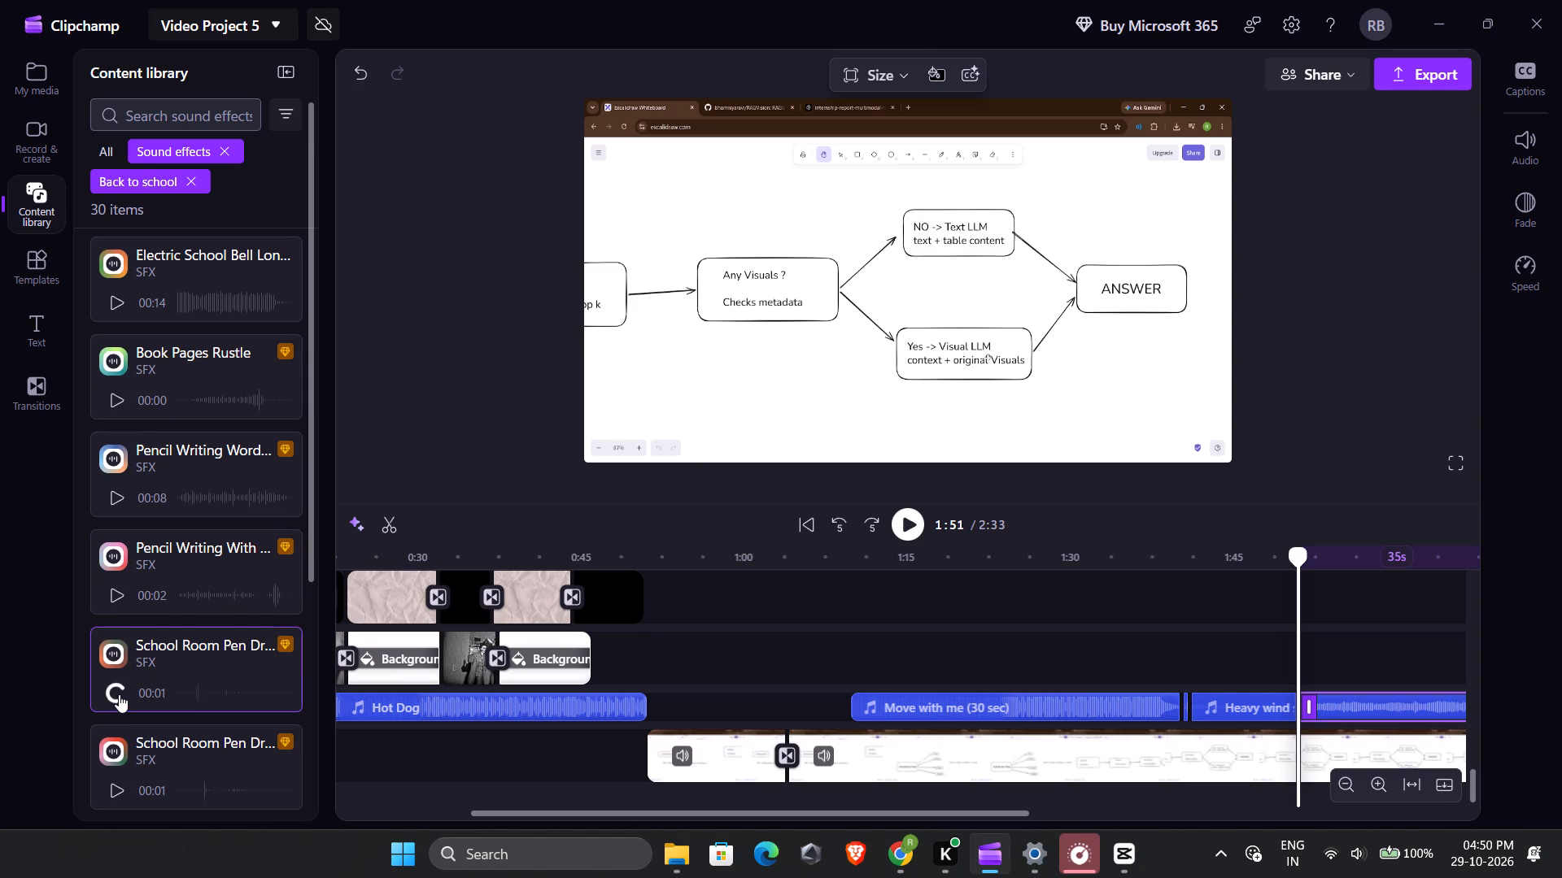
click(120, 790)
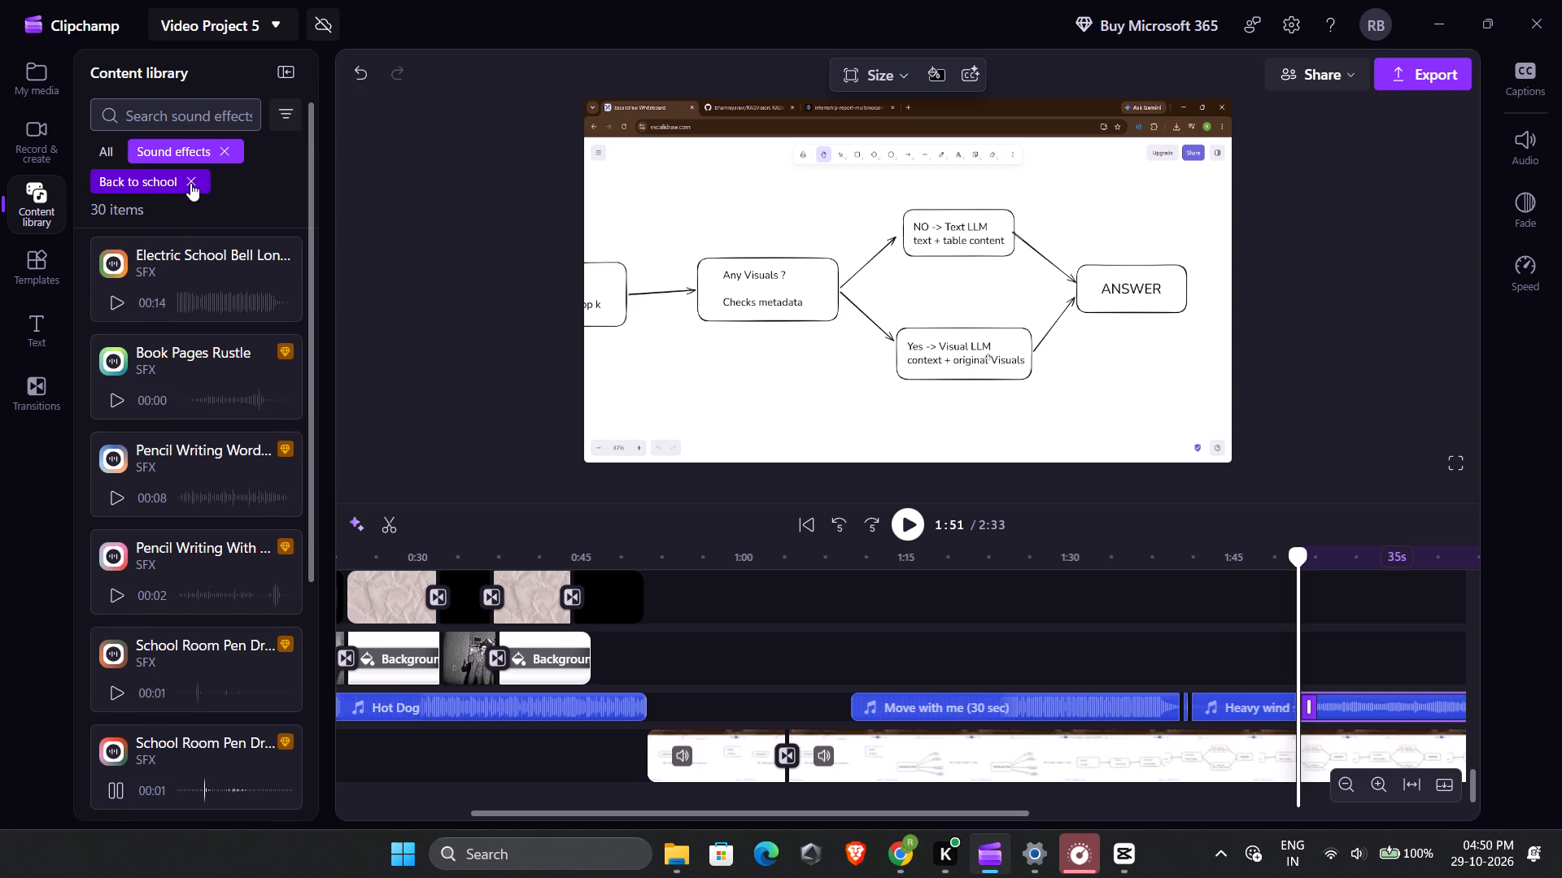
Add "Large surf and wind" from the Most downloaded sound effects collection to the timeline at 1:51, alongside "Suspense drone cue 1".
click(190, 183)
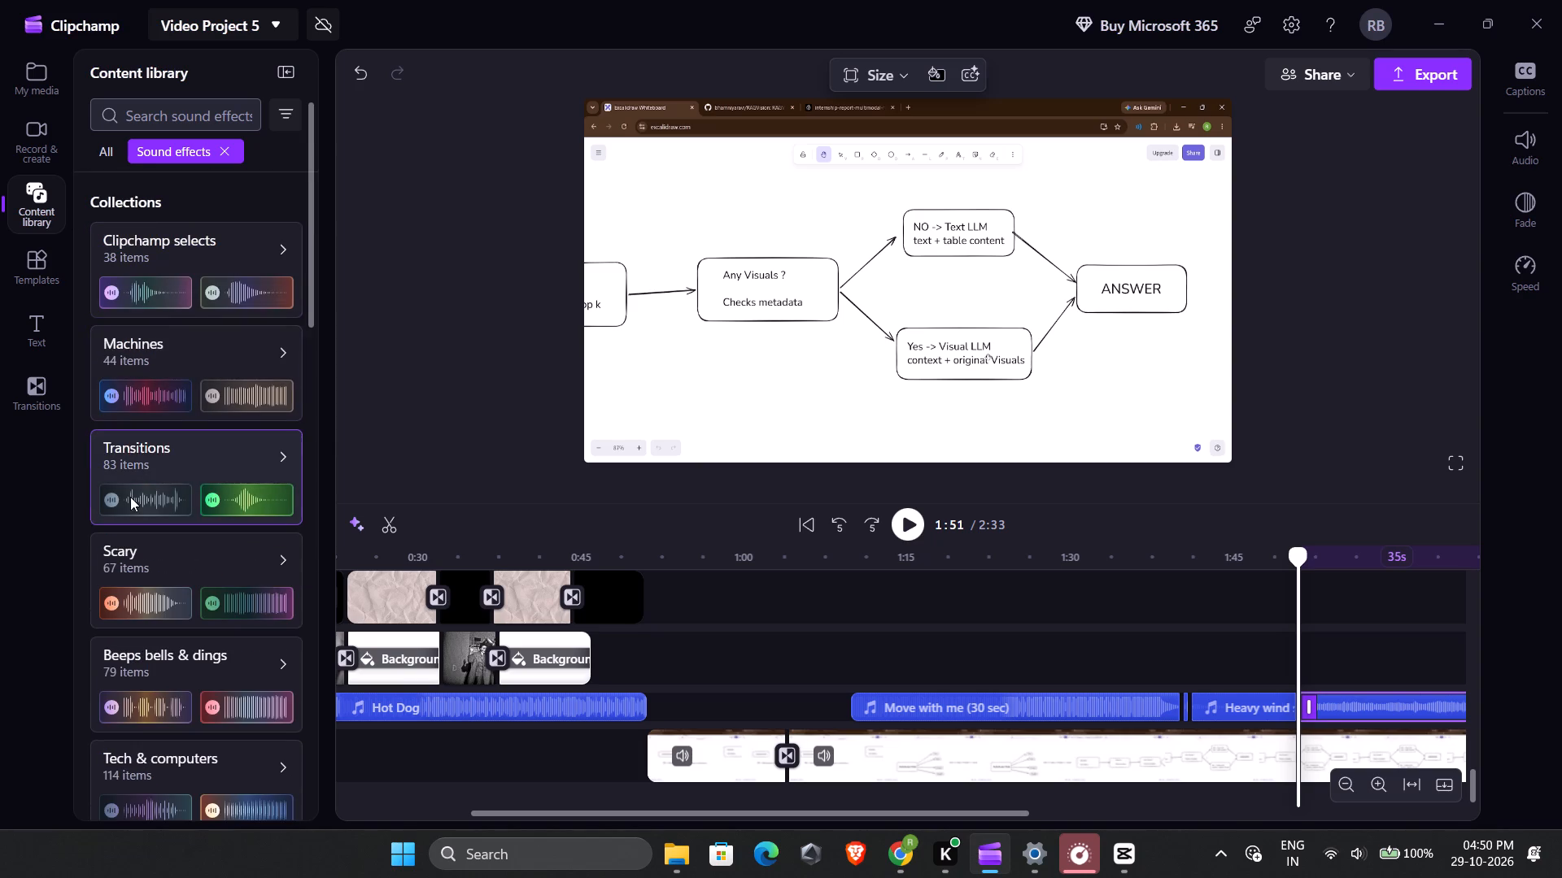
scroll(130, 497, down, 7)
click(202, 616)
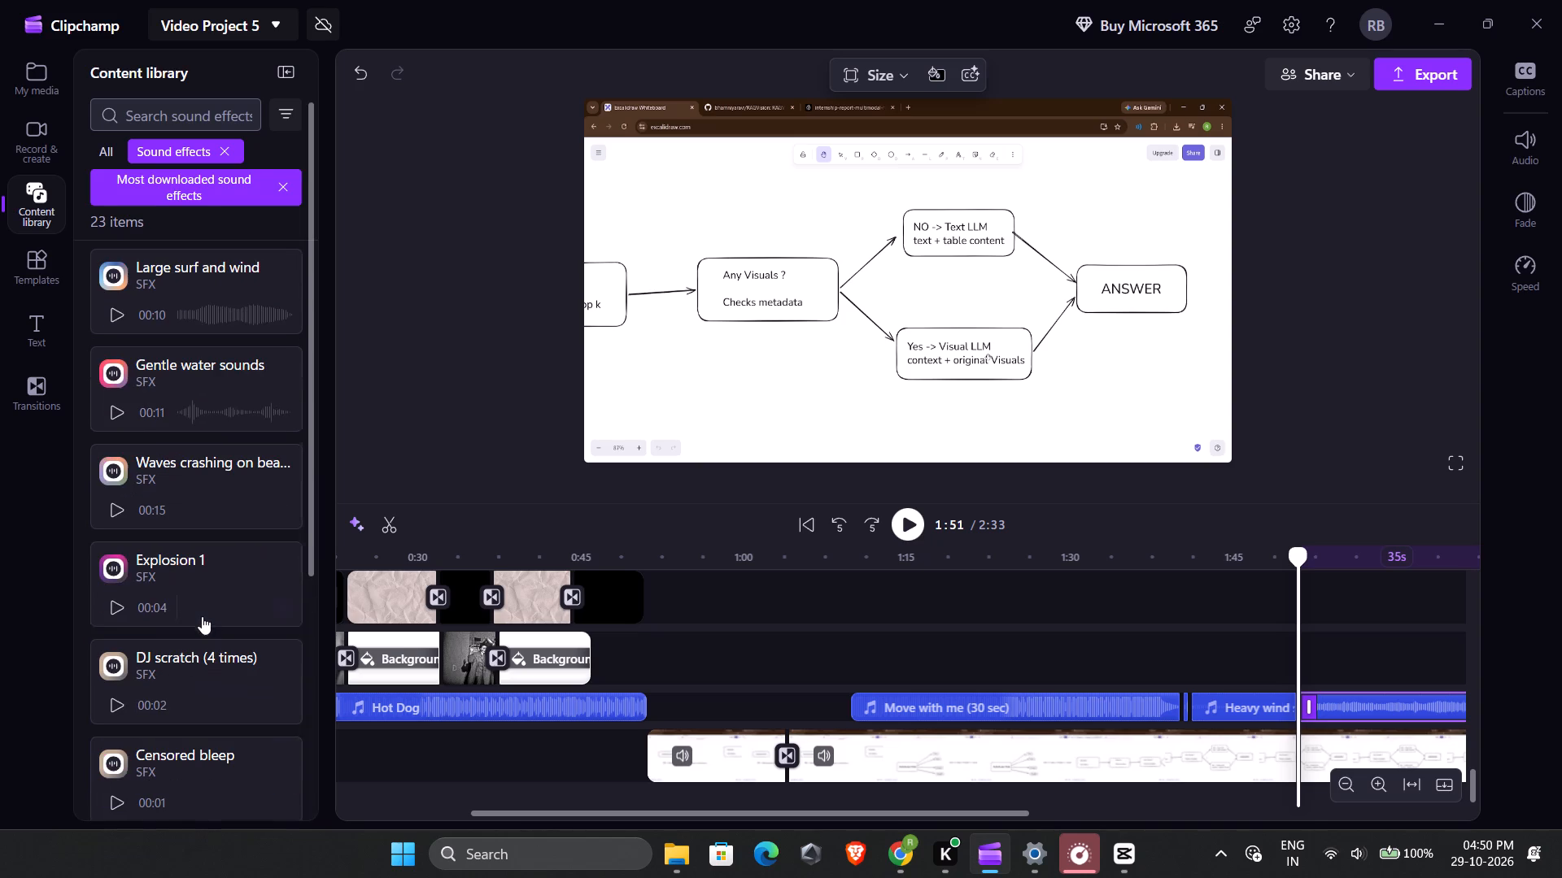
click(122, 314)
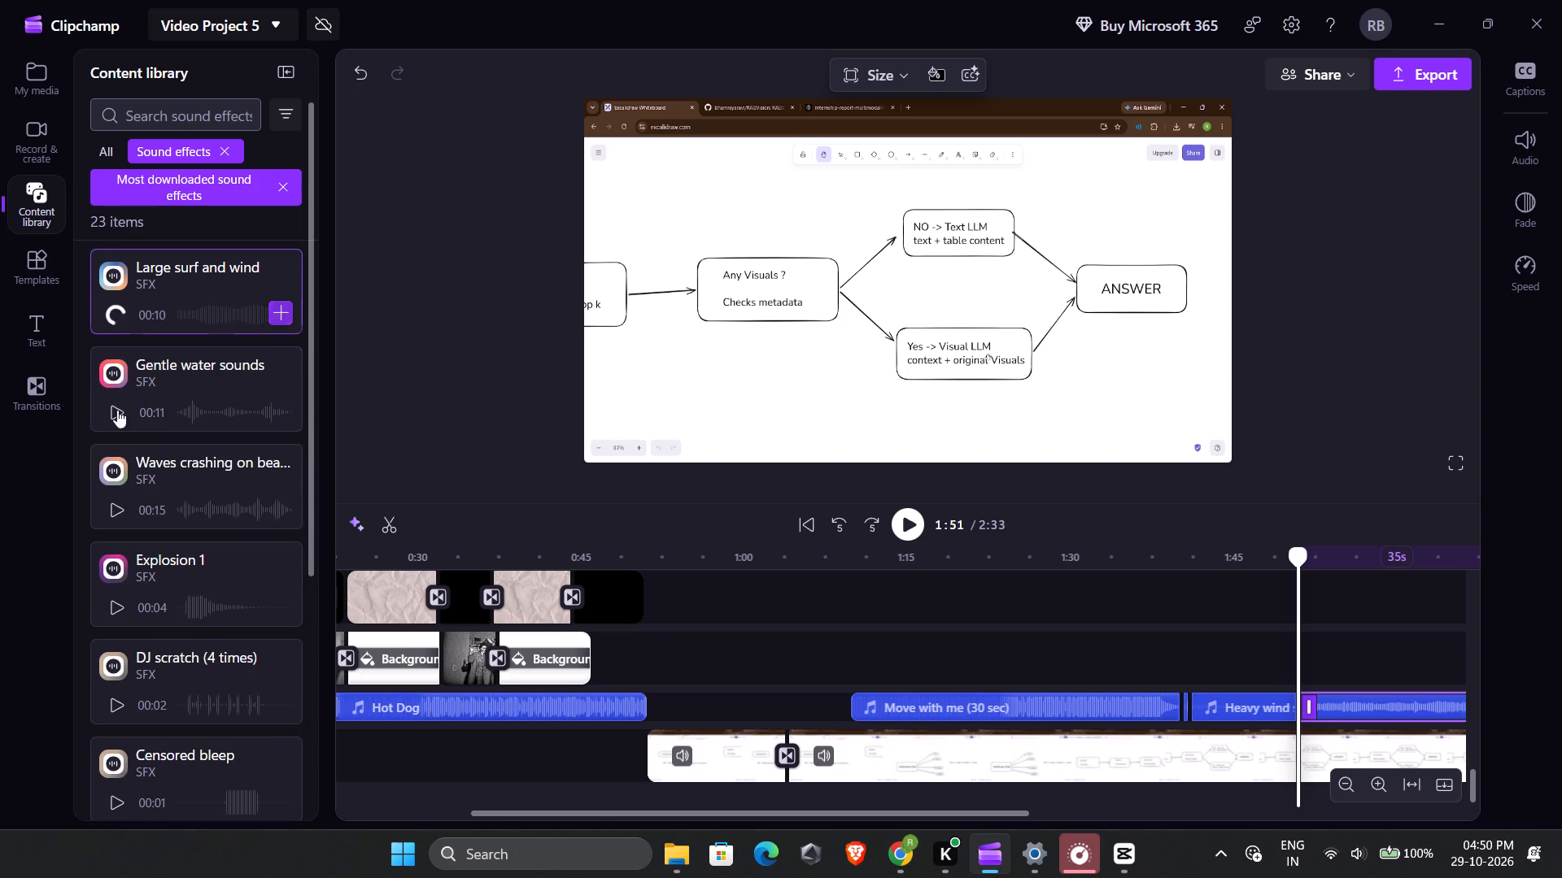
click(278, 312)
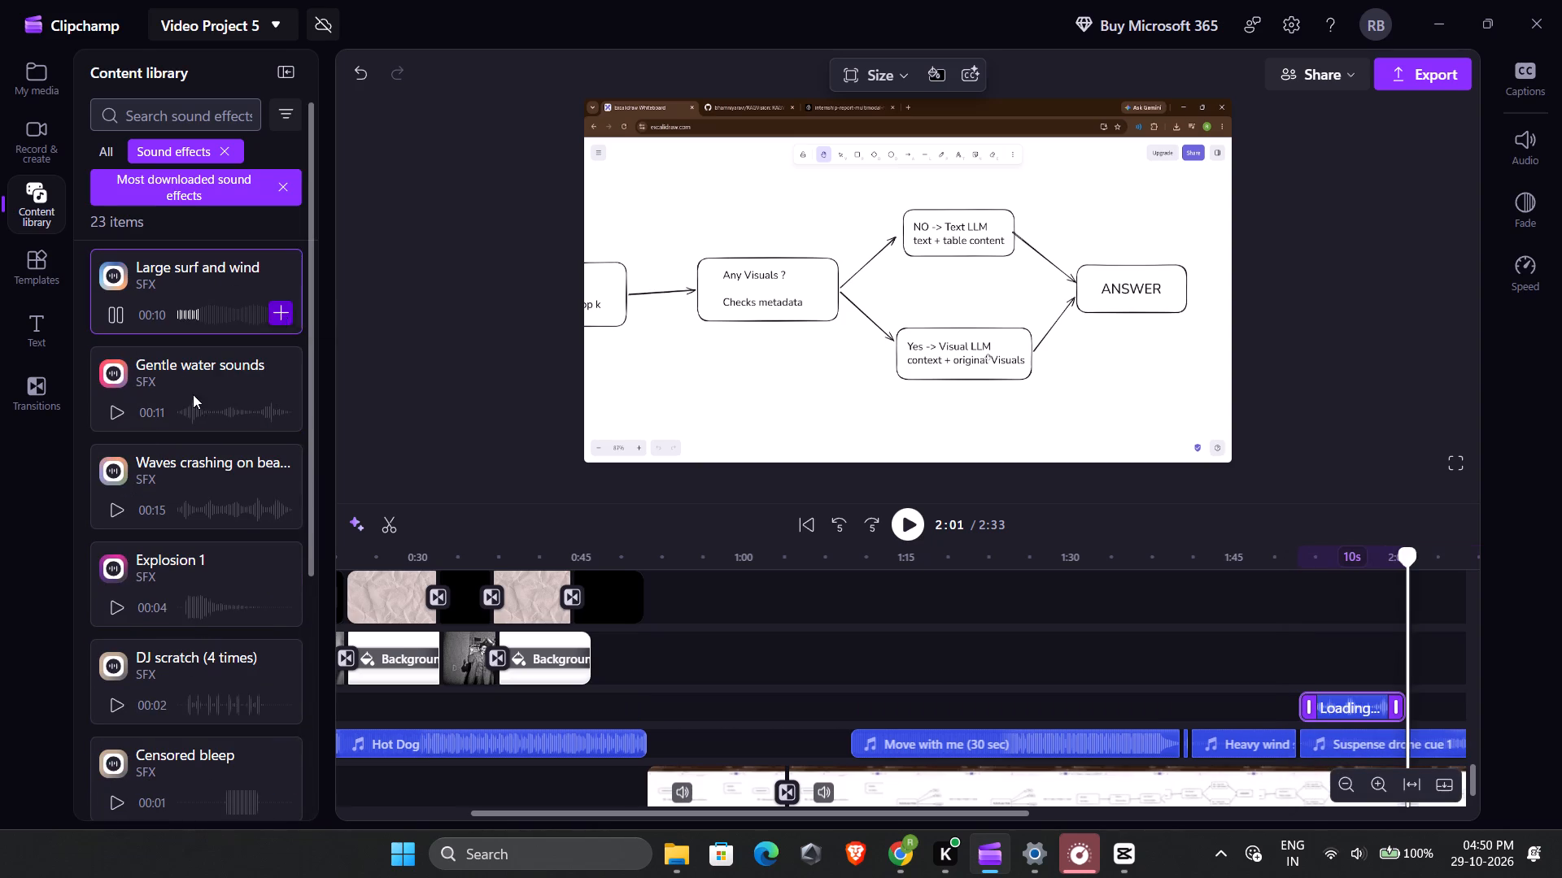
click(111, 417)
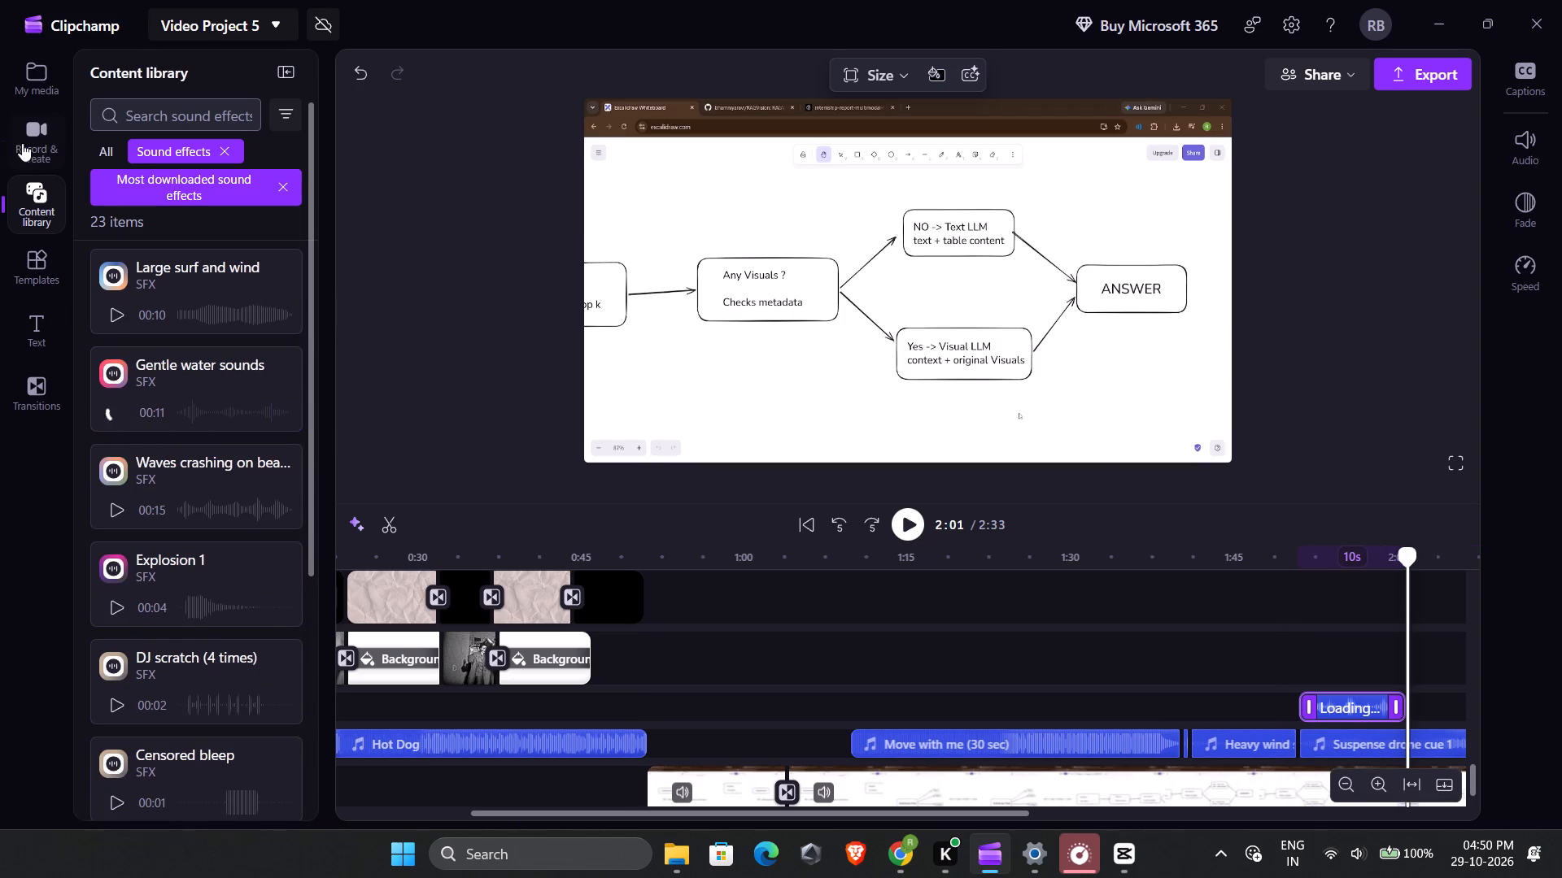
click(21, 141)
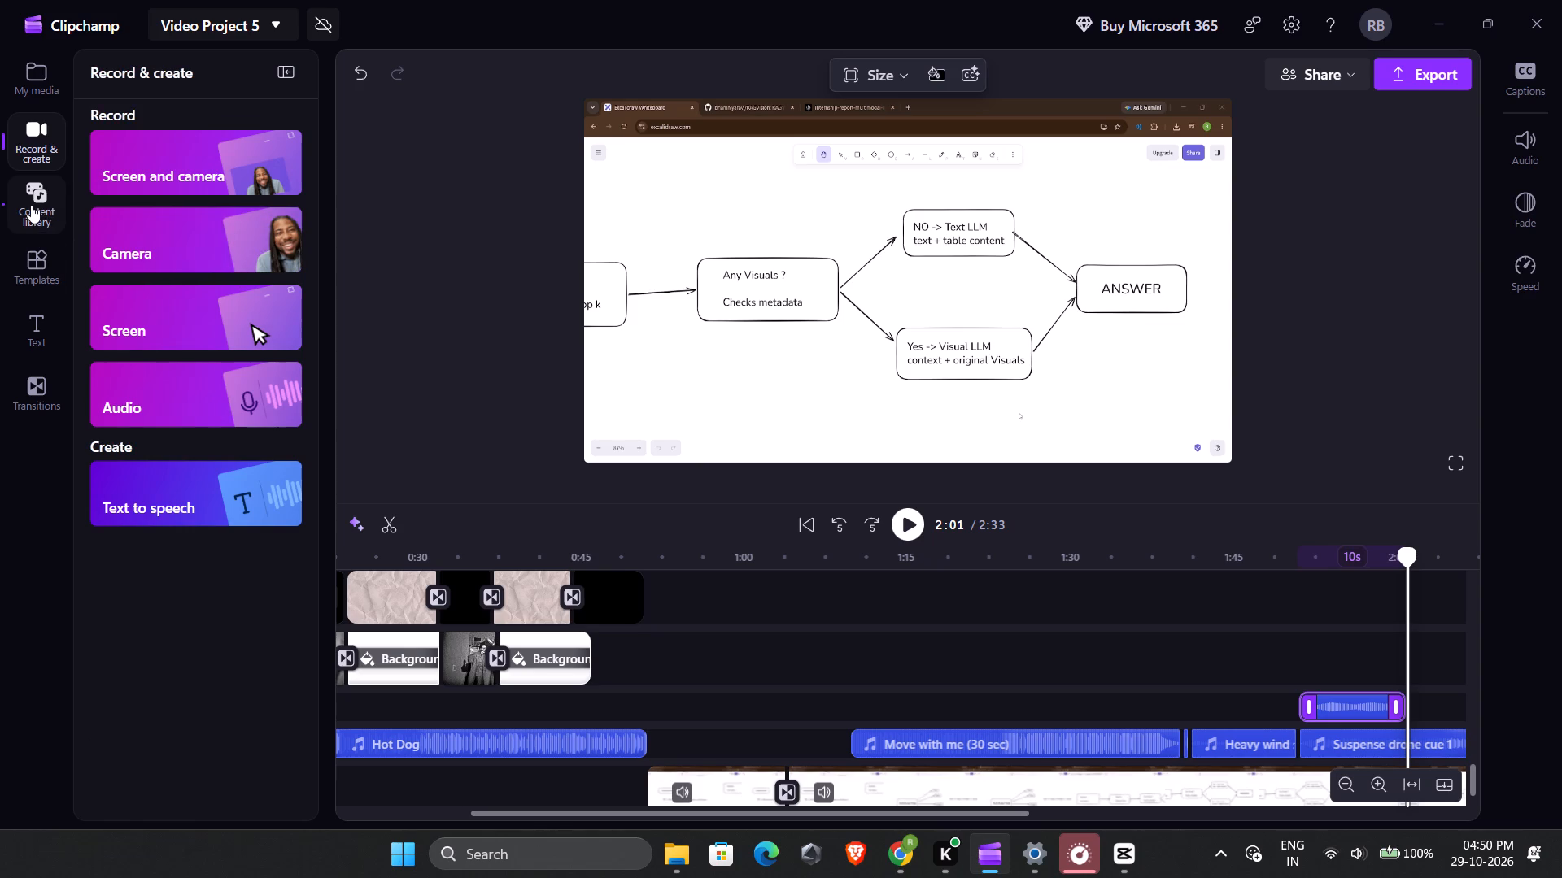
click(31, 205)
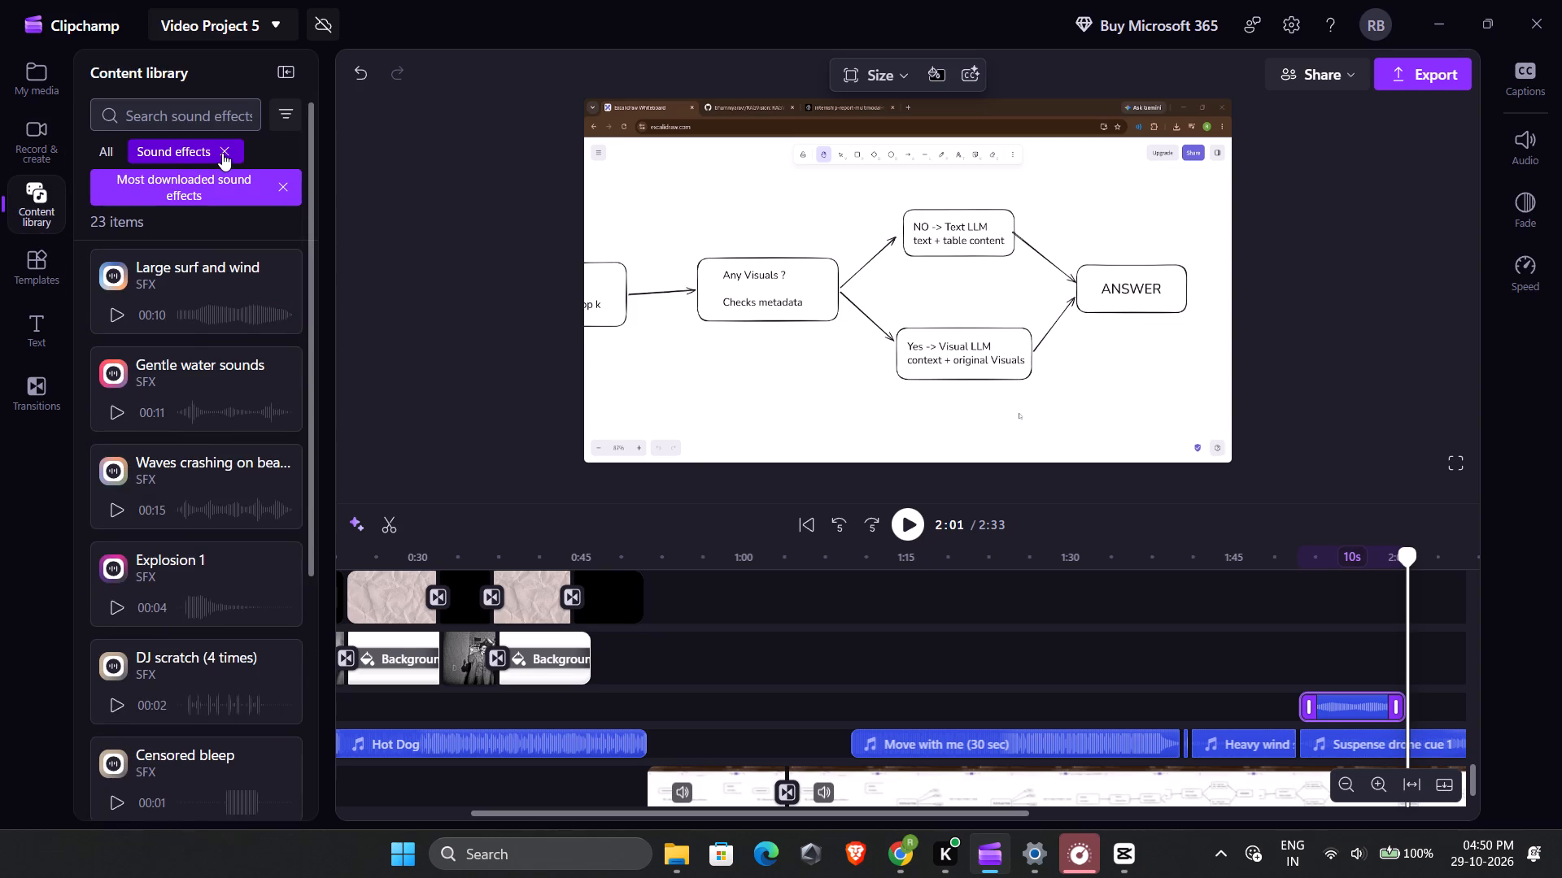
Add the blue lightning overlay from the Clipchamp selects overlays collection to the timeline, spanning the full 2:33 of the video.
click(222, 153)
click(294, 181)
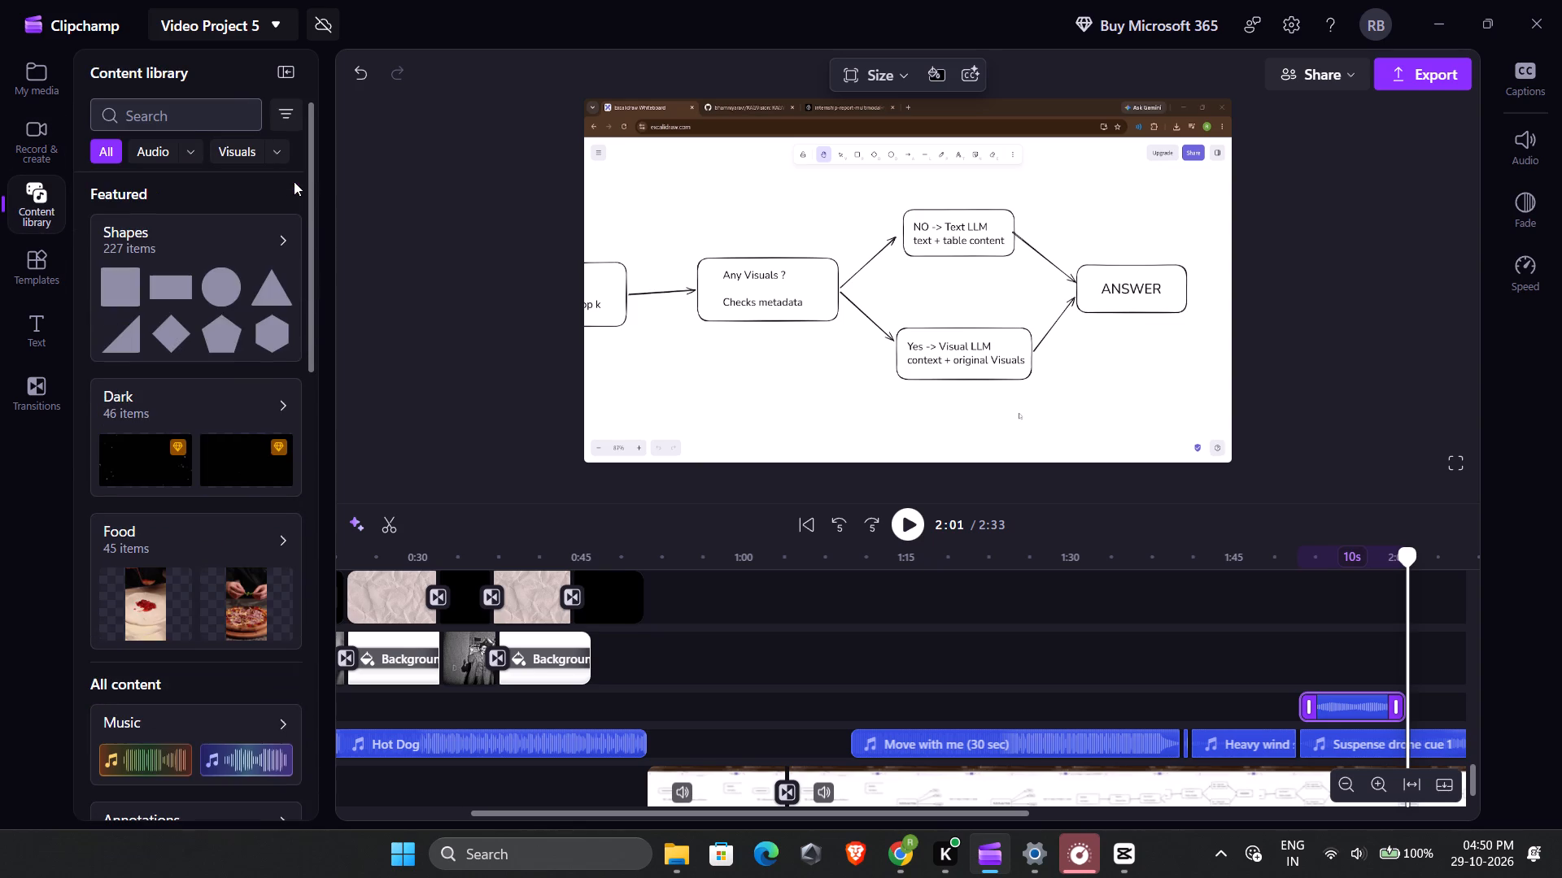
scroll(154, 383, down, 2)
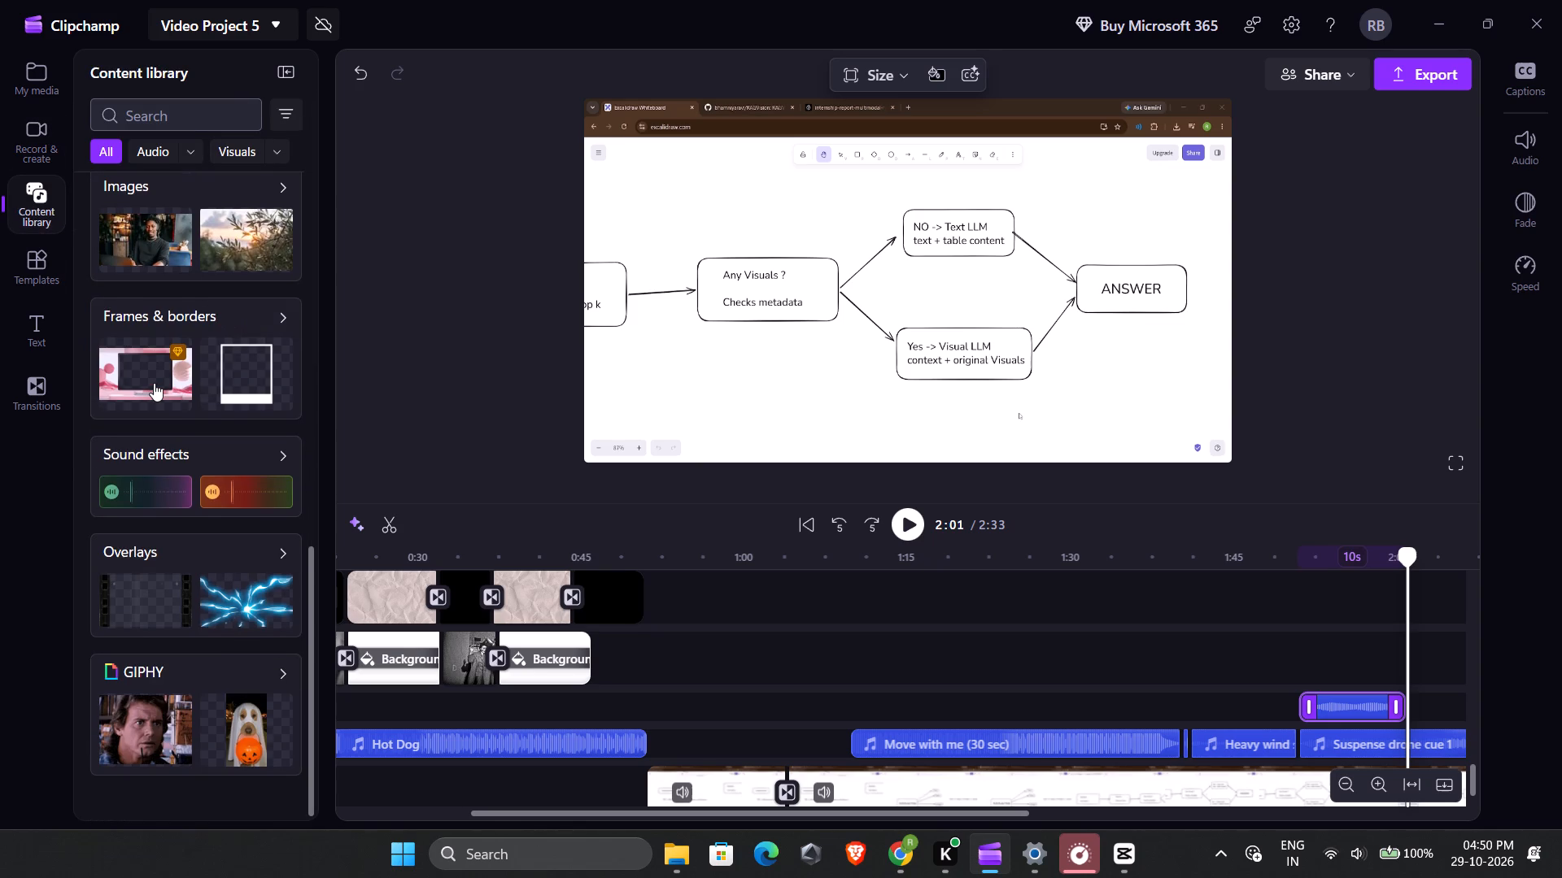
scroll(154, 383, down, 1)
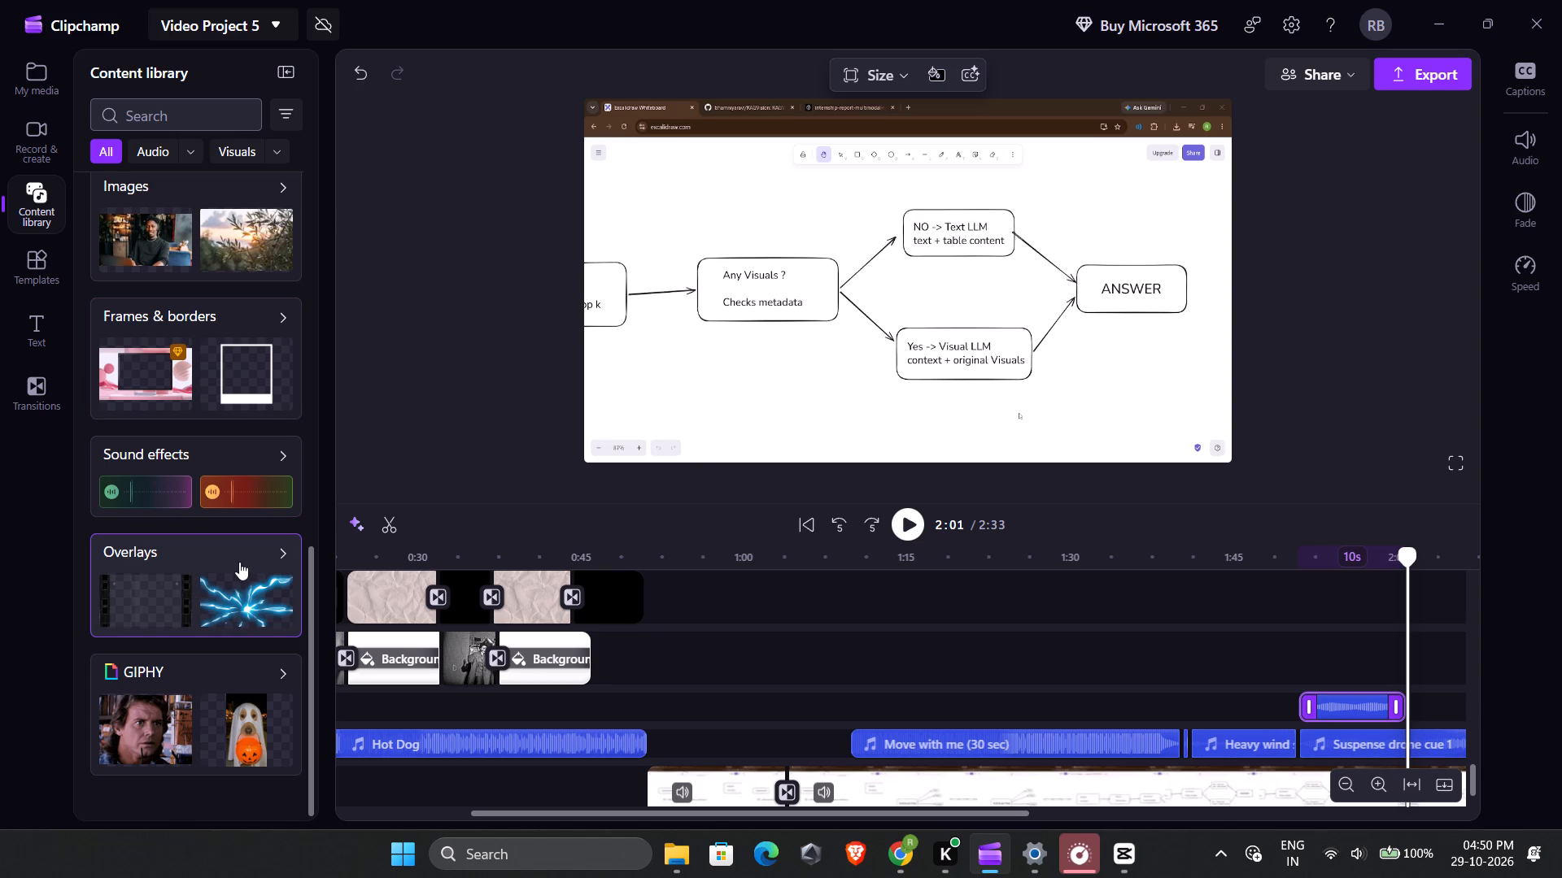
click(239, 562)
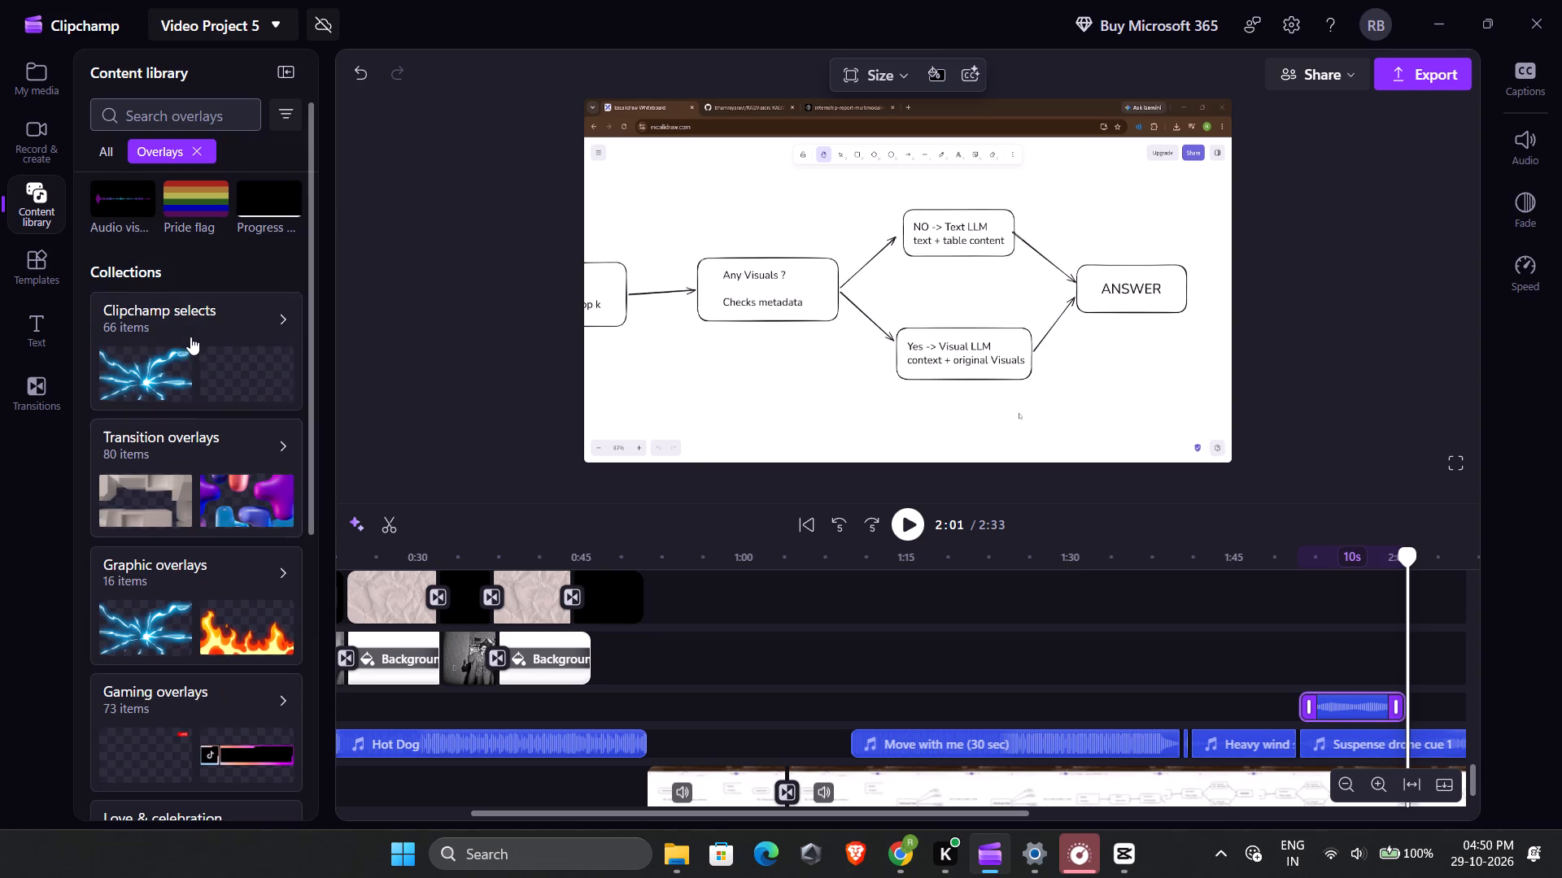
click(183, 359)
click(178, 299)
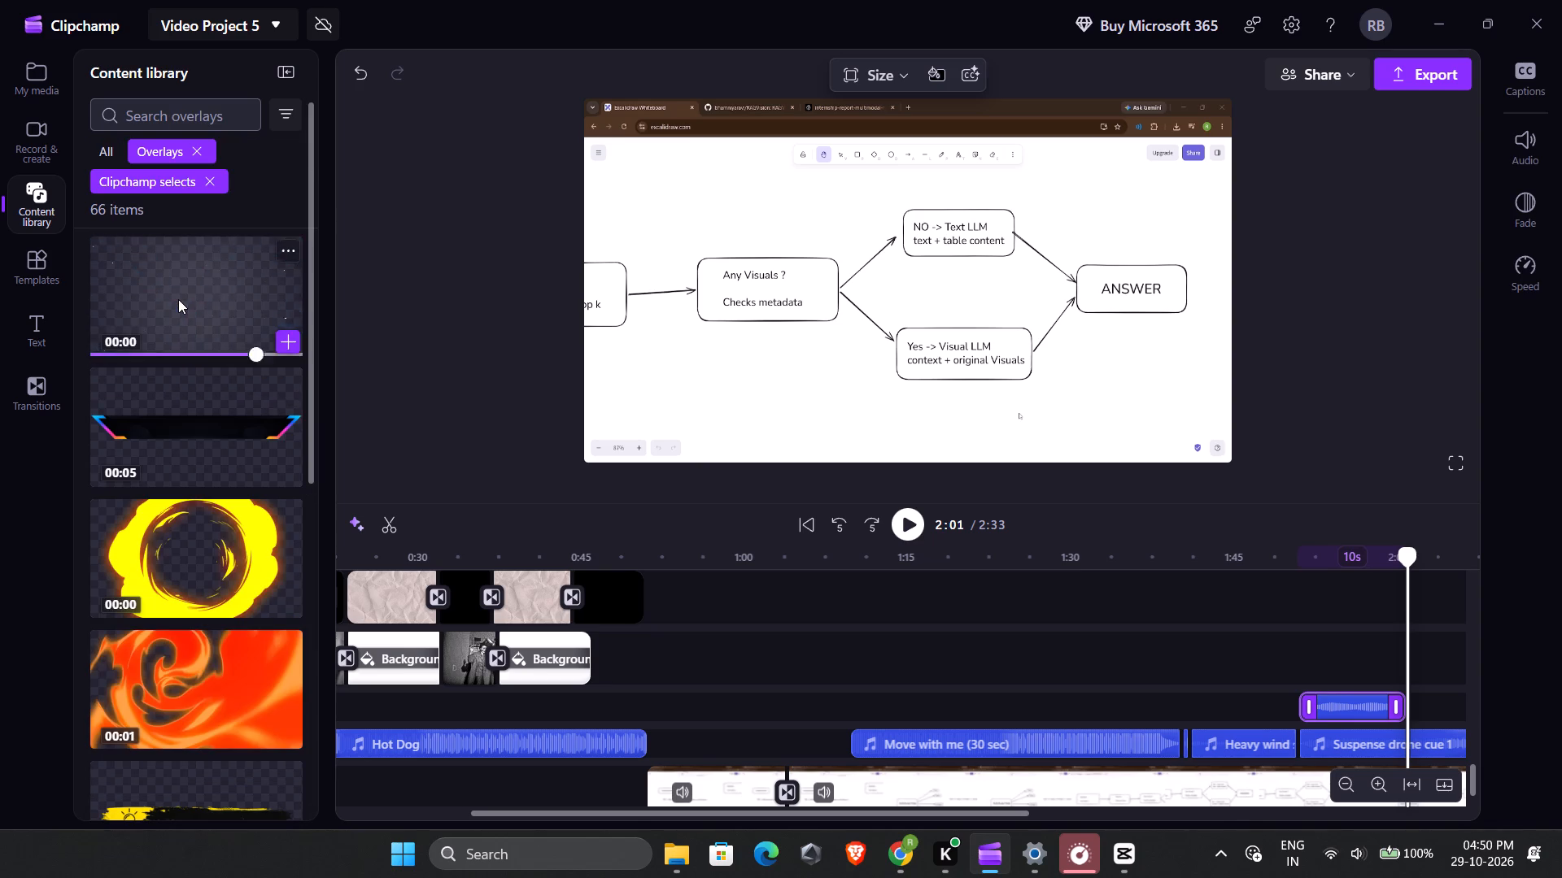
click(875, 337)
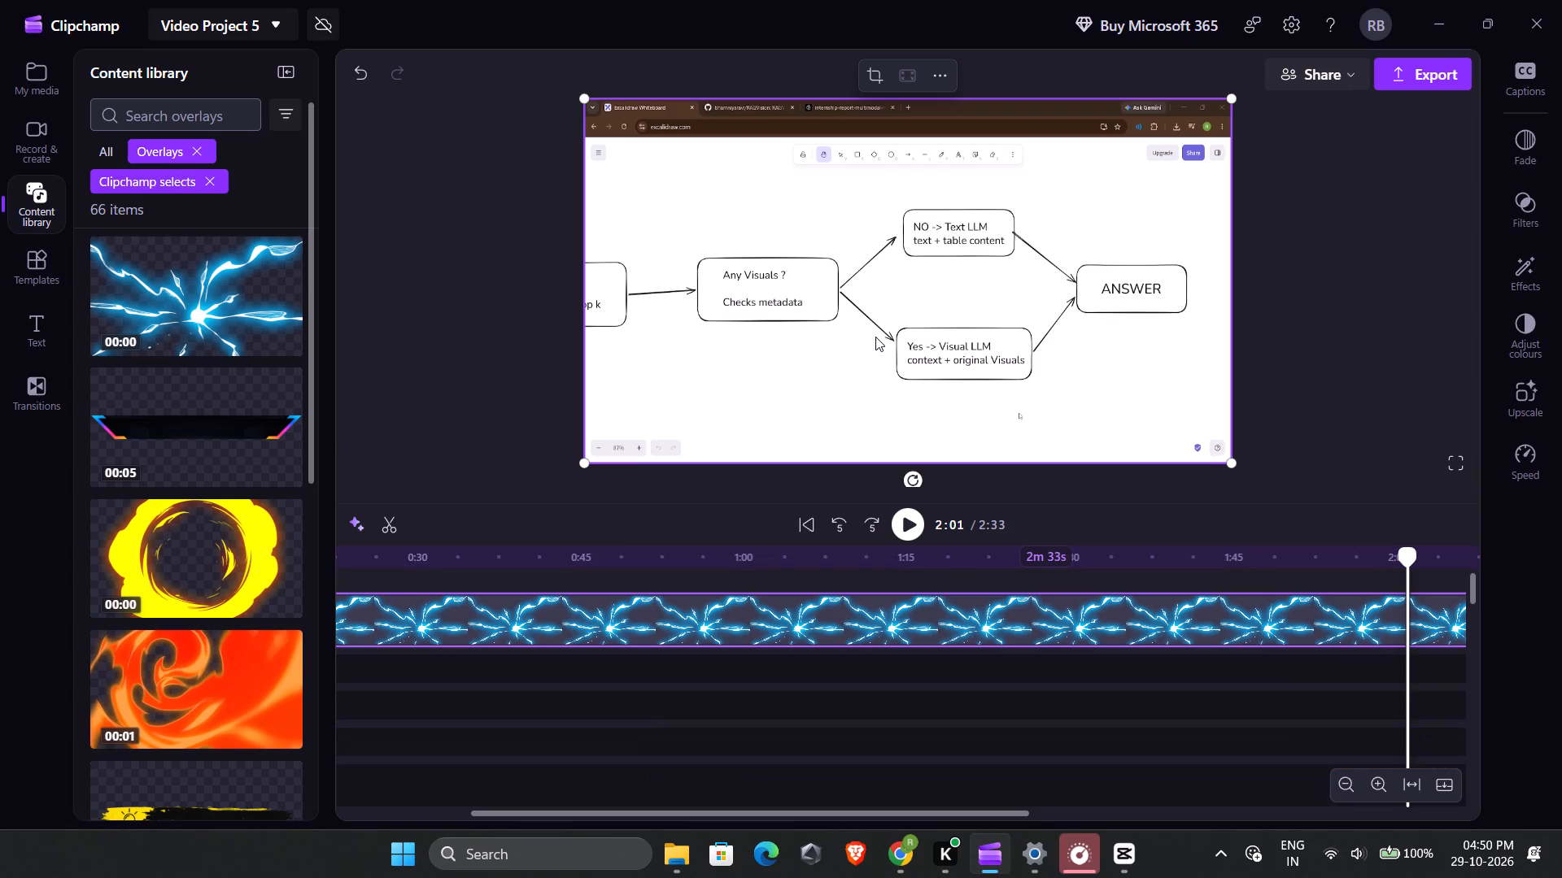
Play the video from 2:01 to preview the lightning overlay.
click(910, 516)
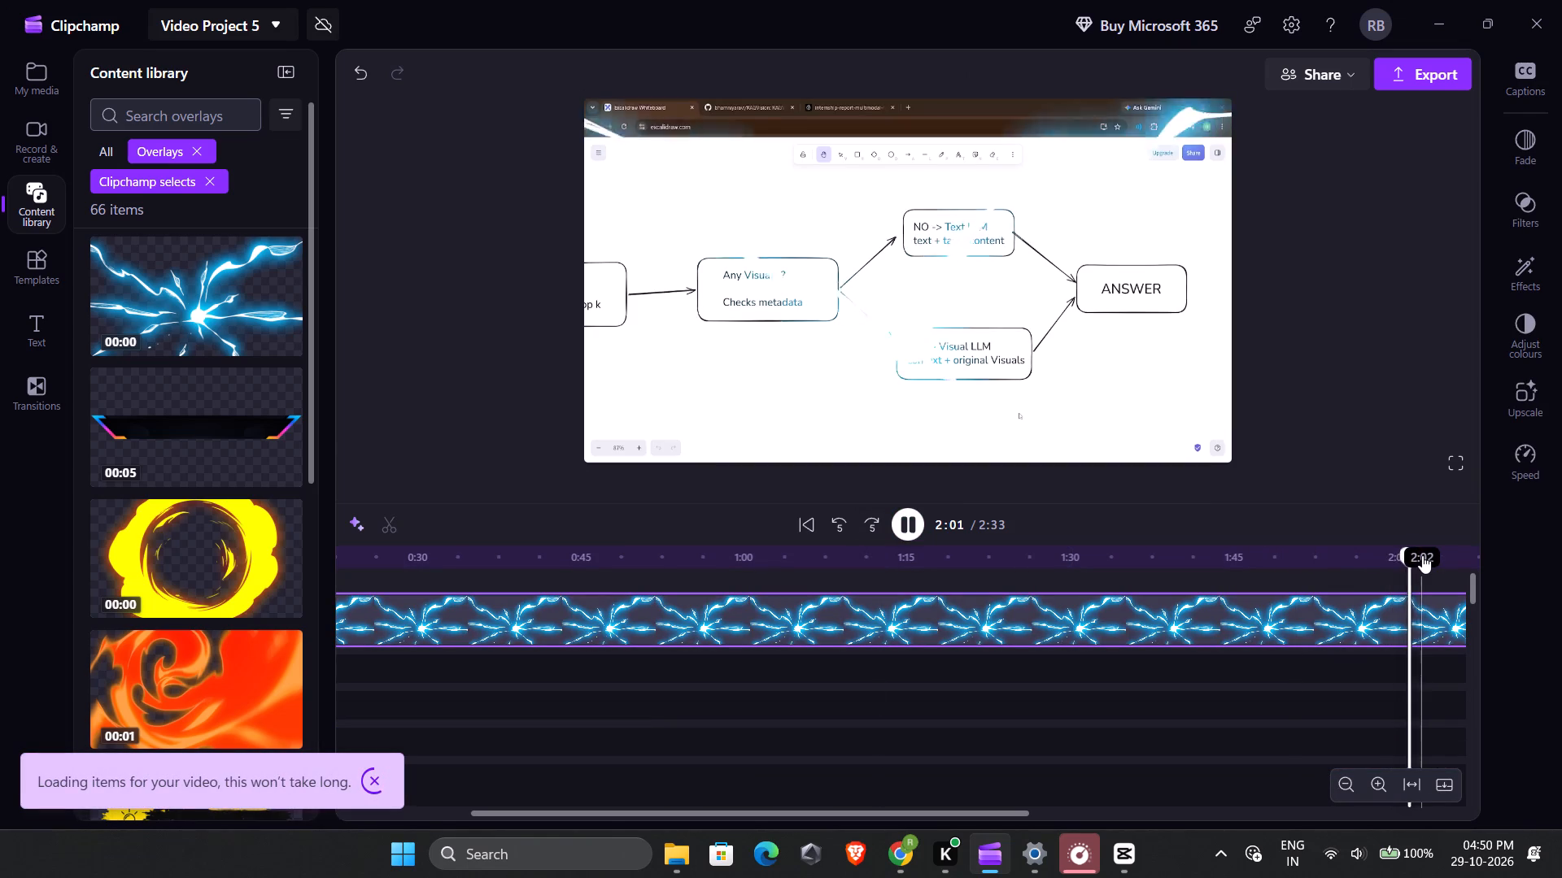
Move the blue lightning overlay along its track so it starts at about 0:58, and play the video from the beginning.
drag(1420, 555, 0, 755)
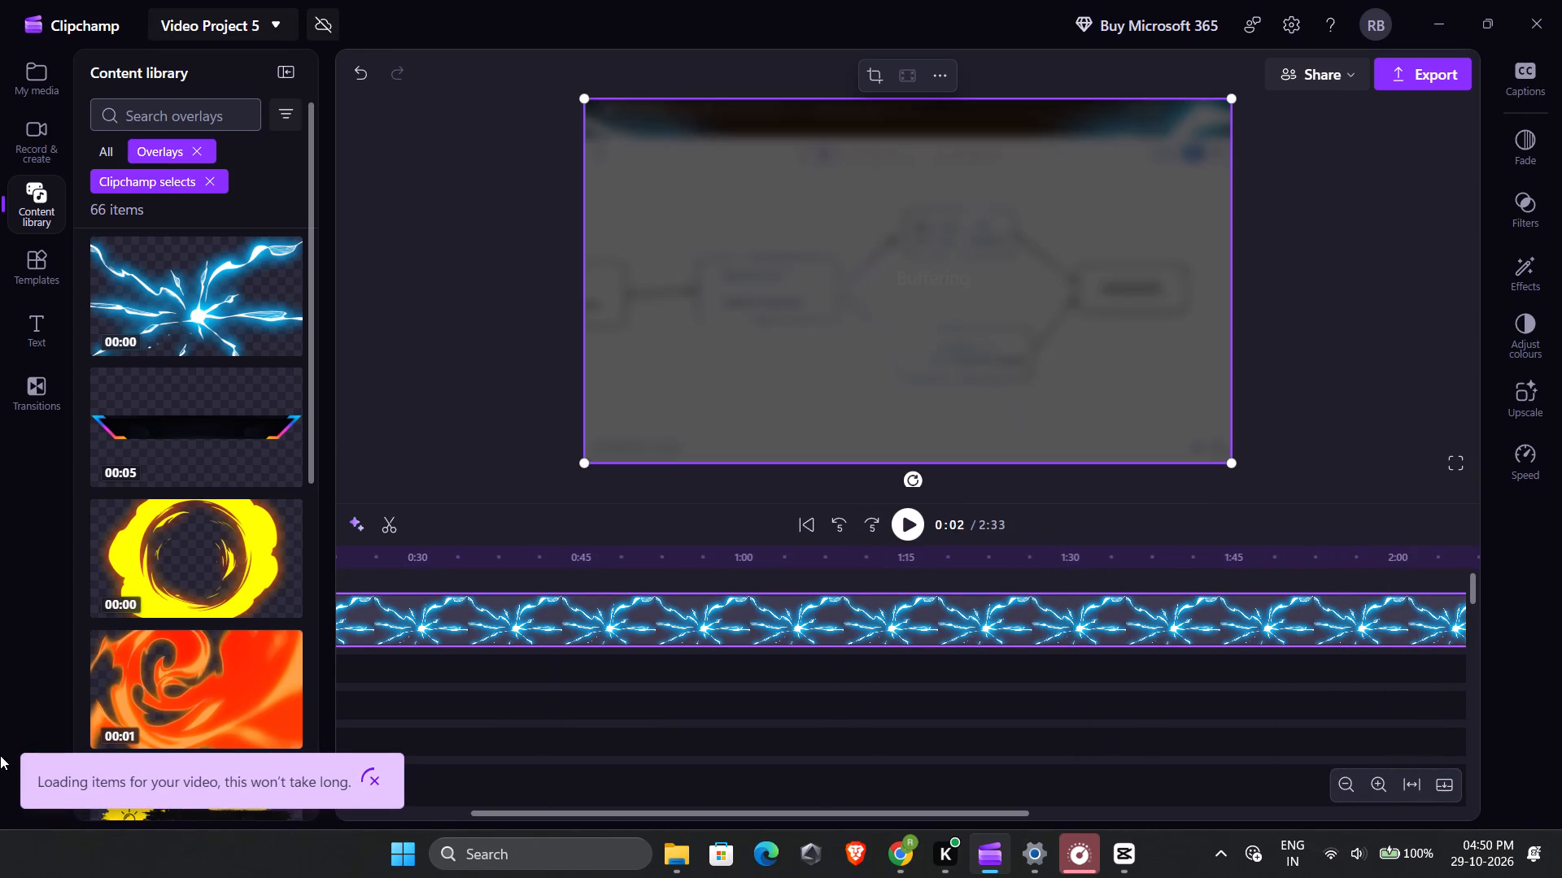
drag(0, 755, 2, 750)
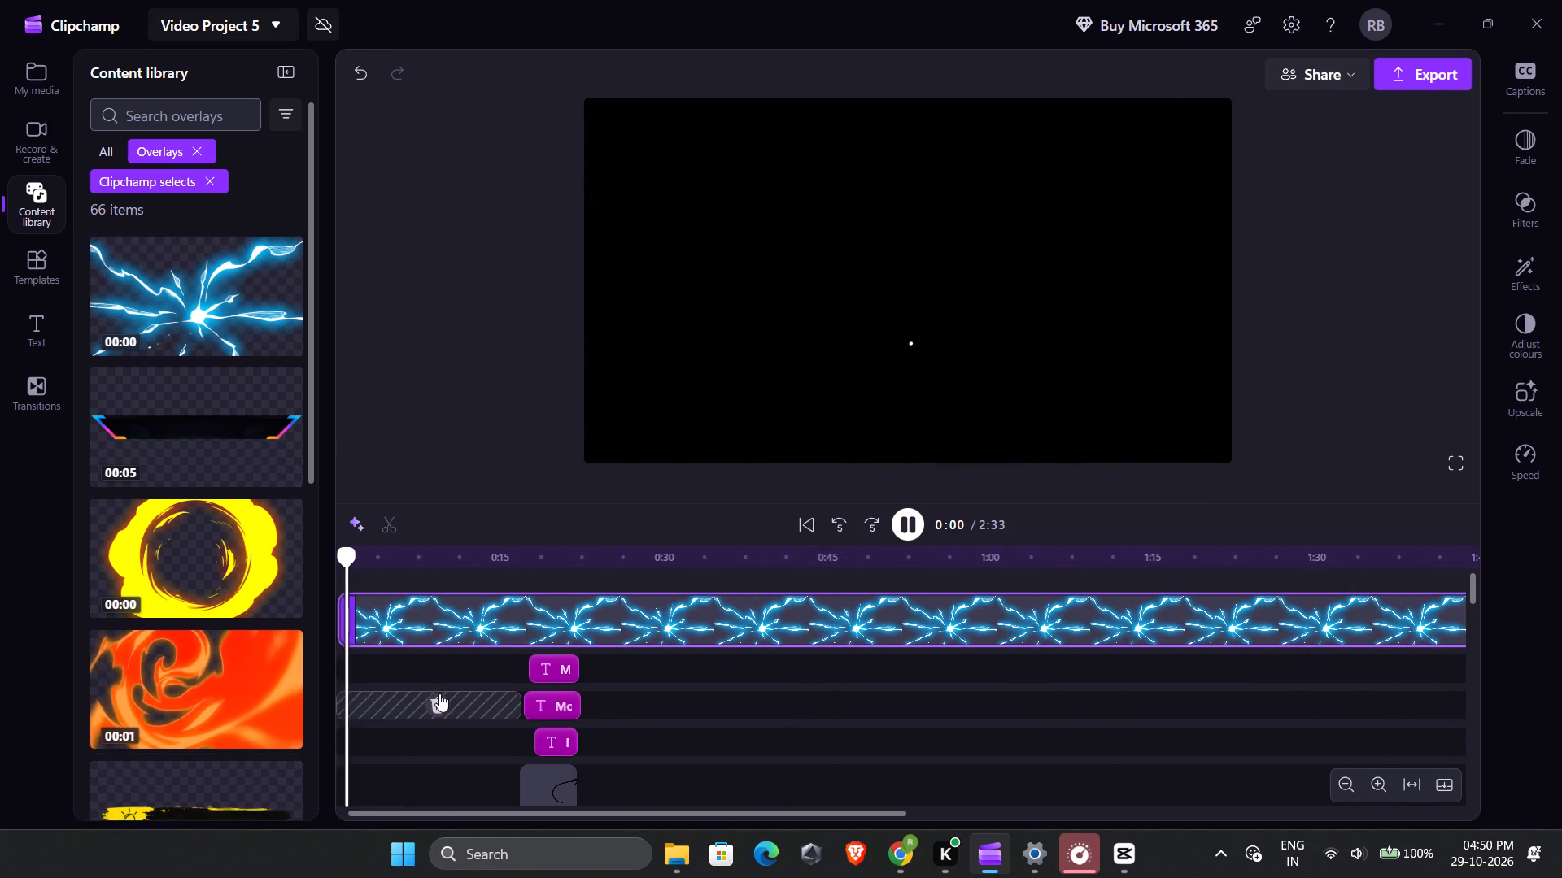
scroll(439, 693, right, 5)
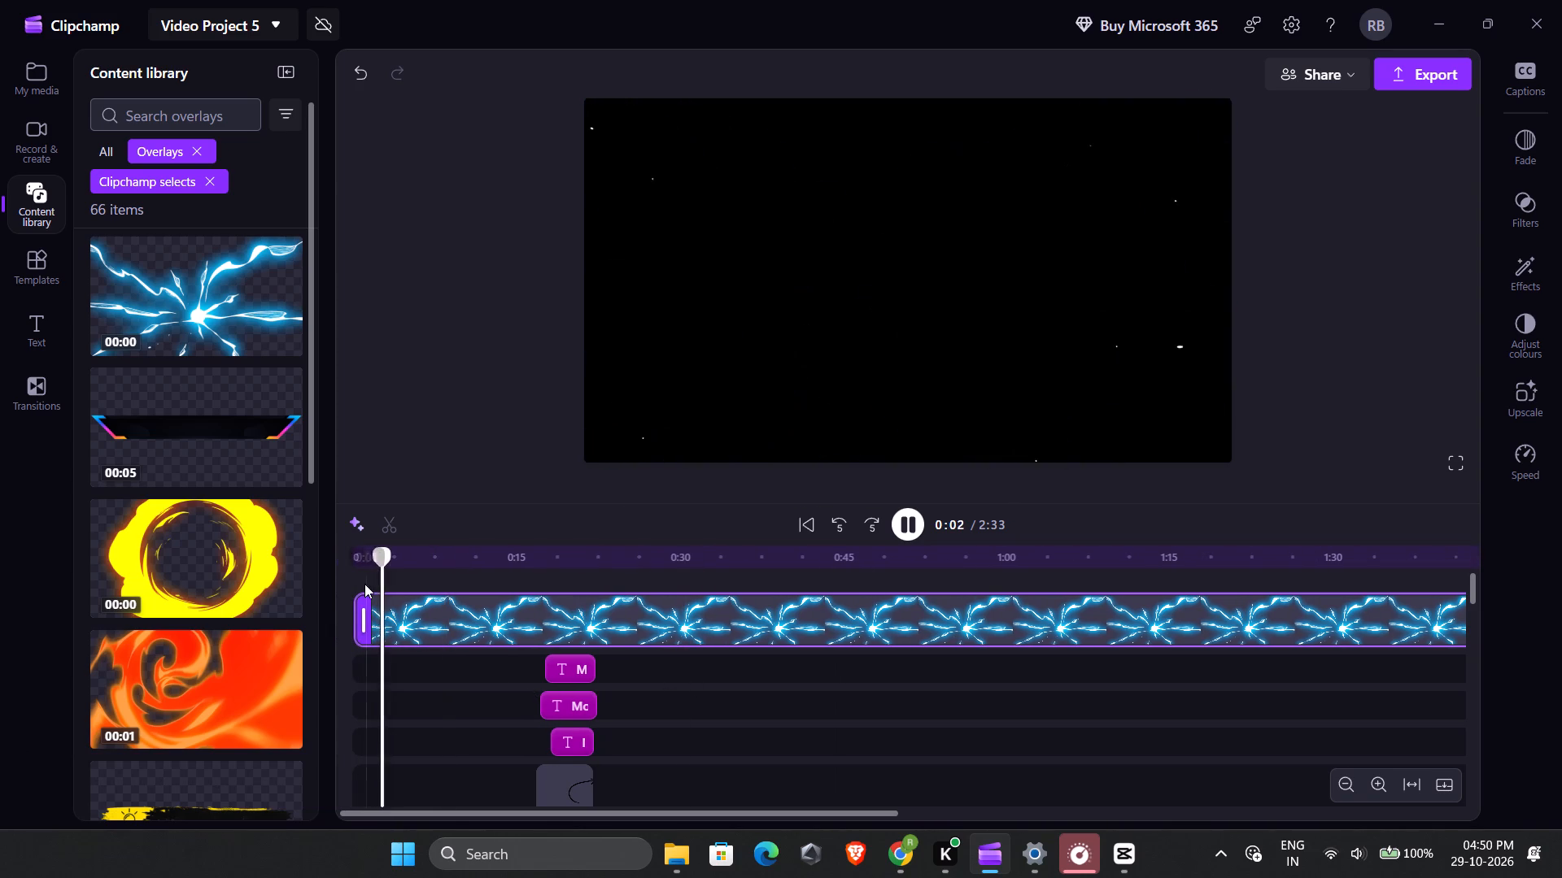
drag(581, 602, 1207, 636)
click(1207, 636)
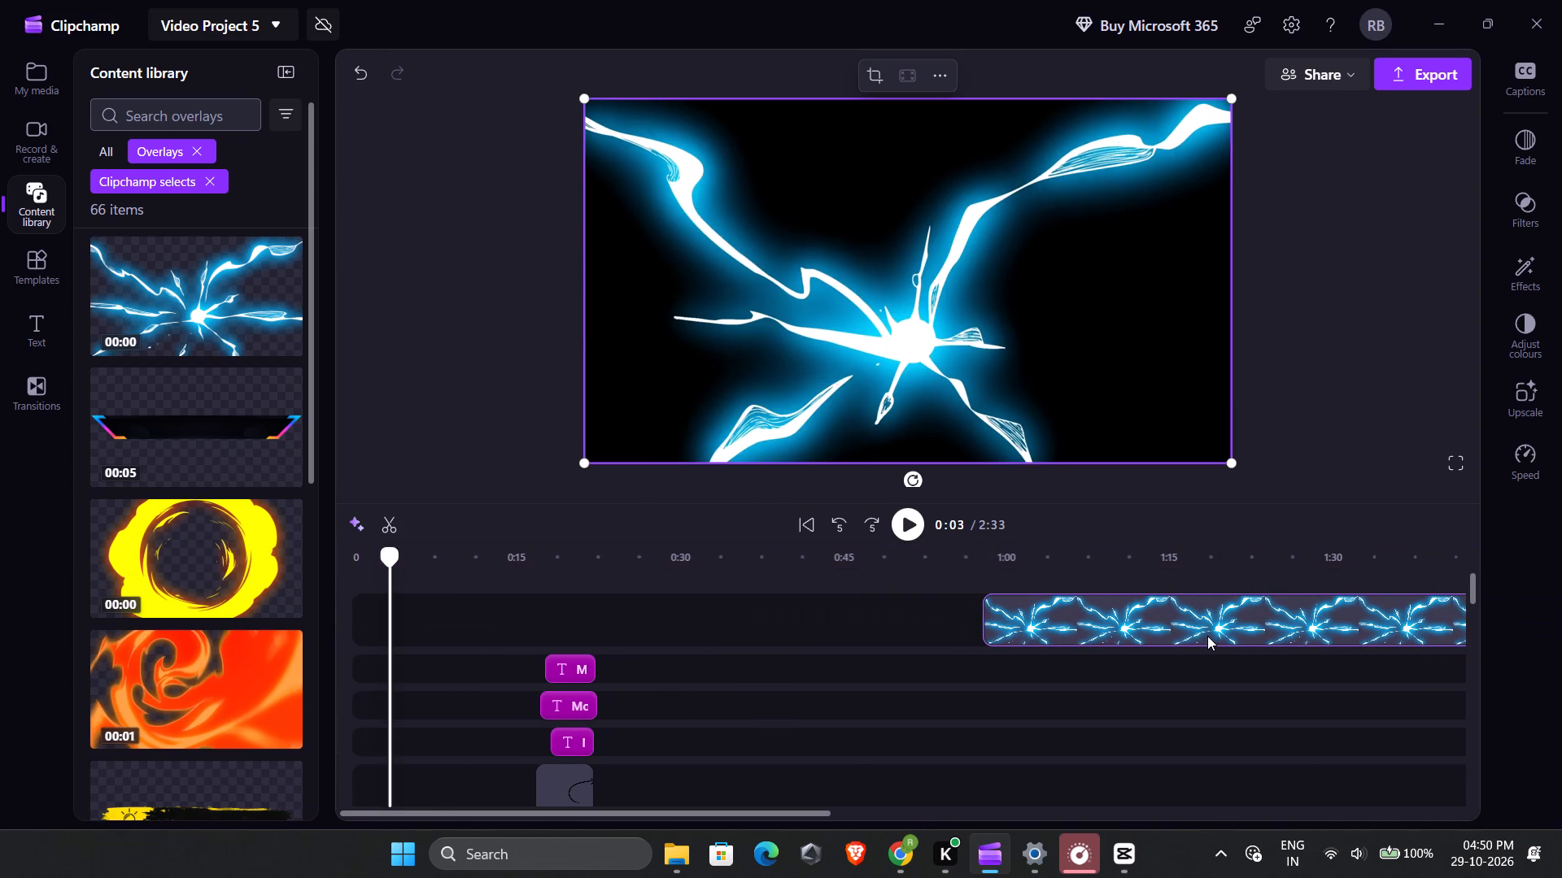
click(914, 524)
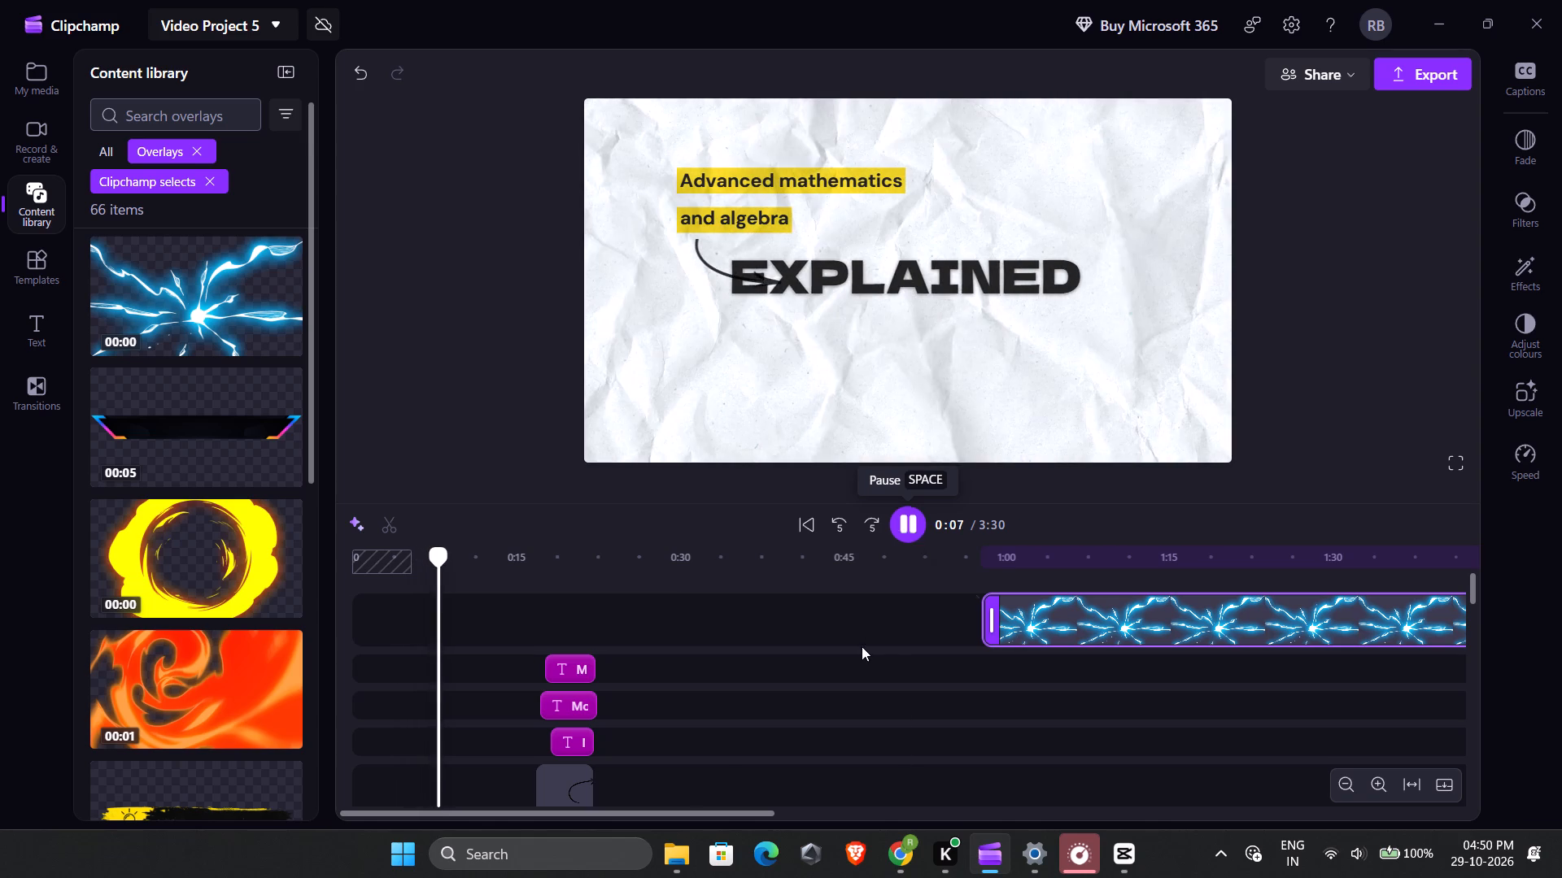
scroll(861, 647, down, 3)
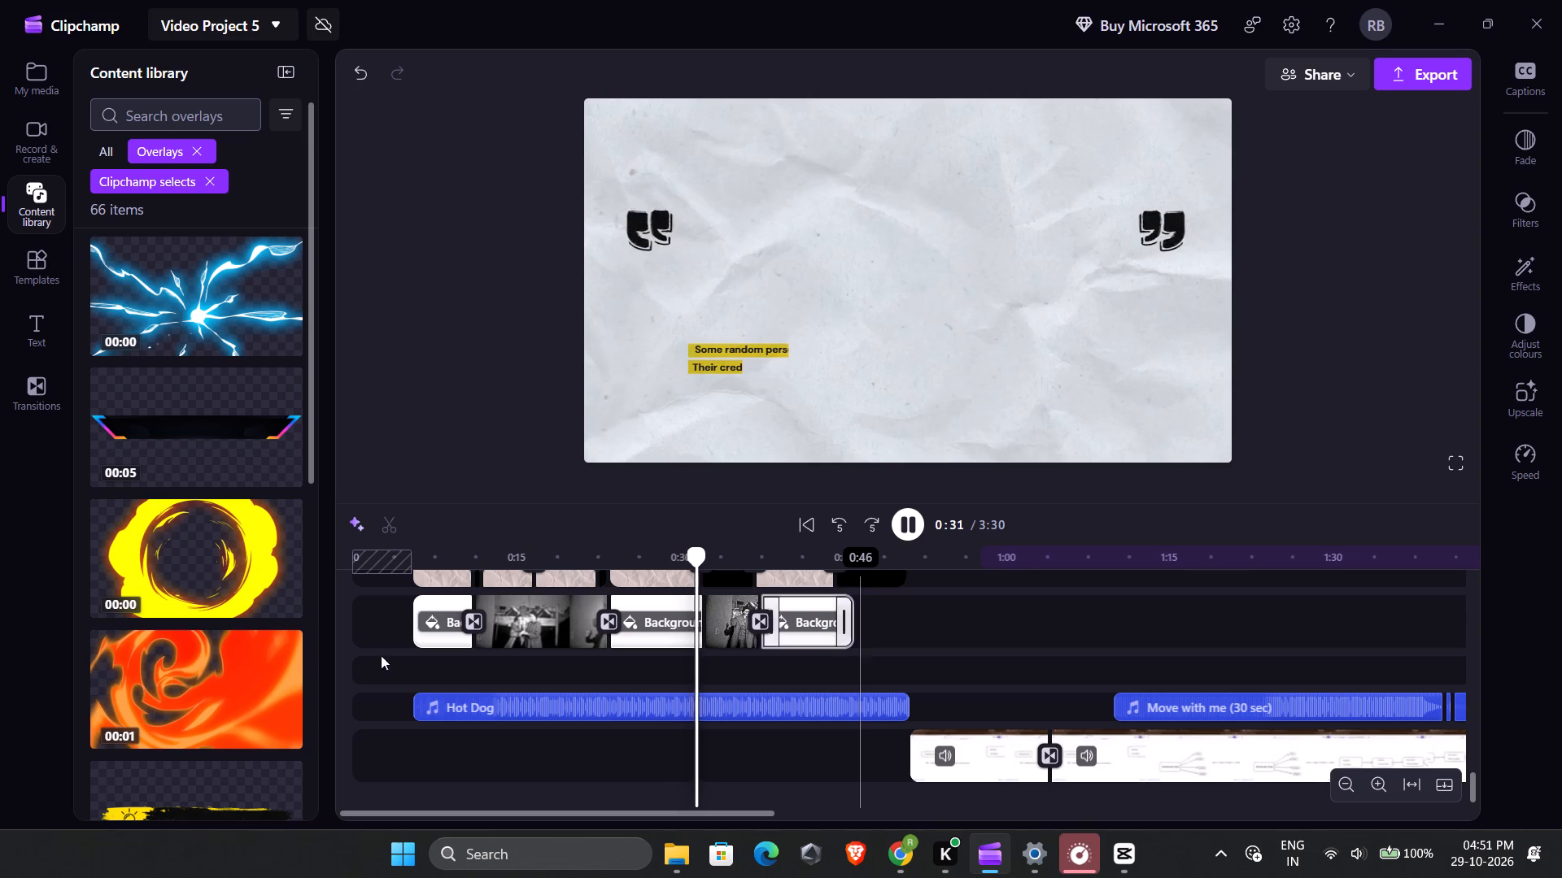
Add the yellow explosion motion overlay from the Clipchamp selects overlays to the timeline and play it from the start.
click(207, 542)
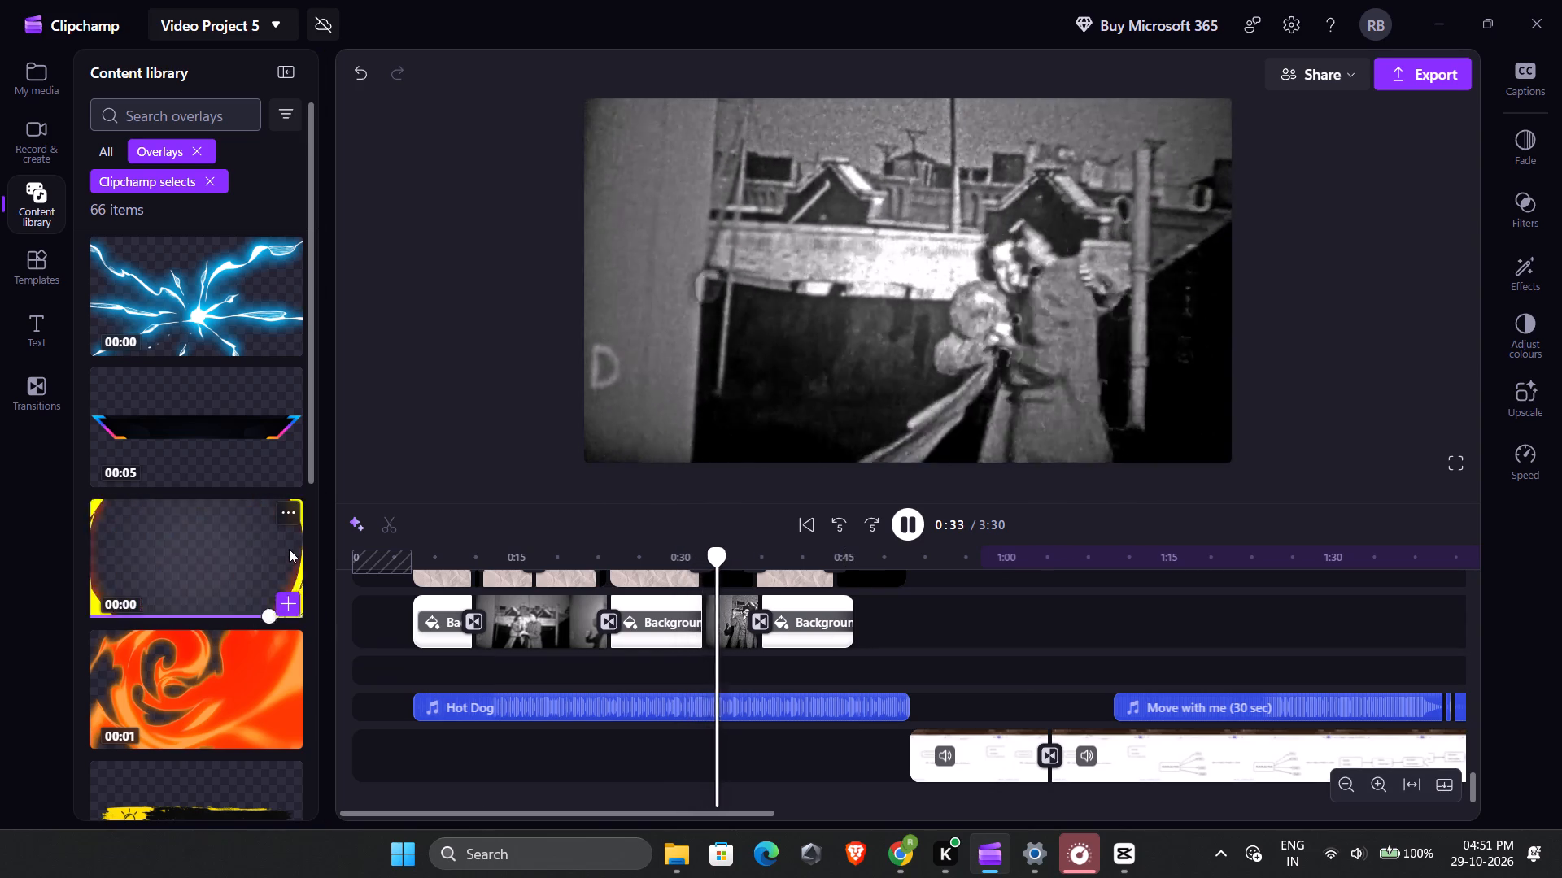
click(286, 605)
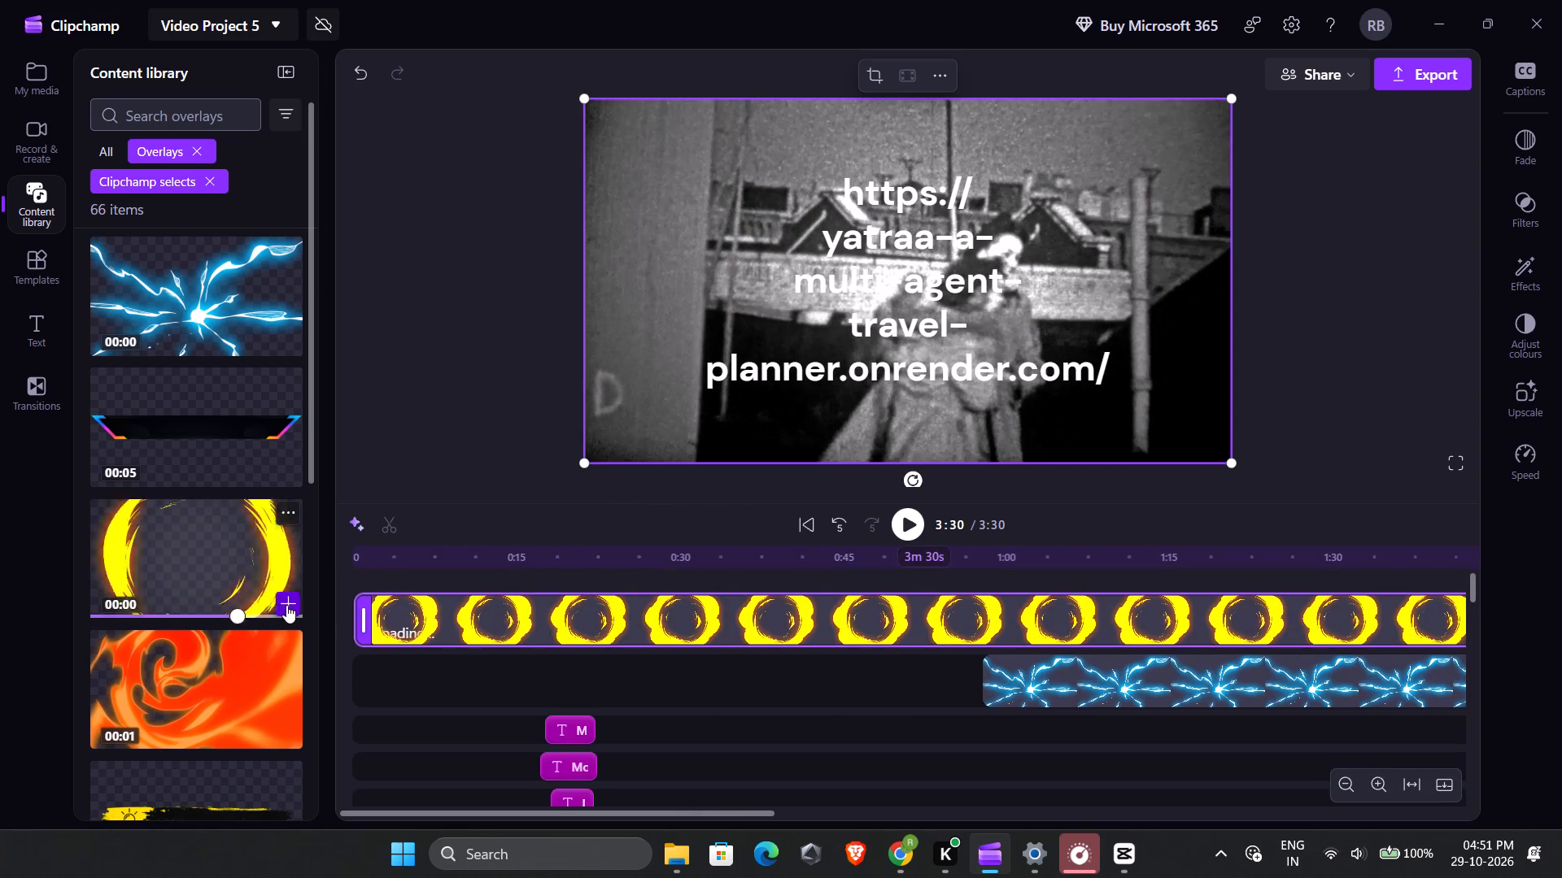
click(901, 521)
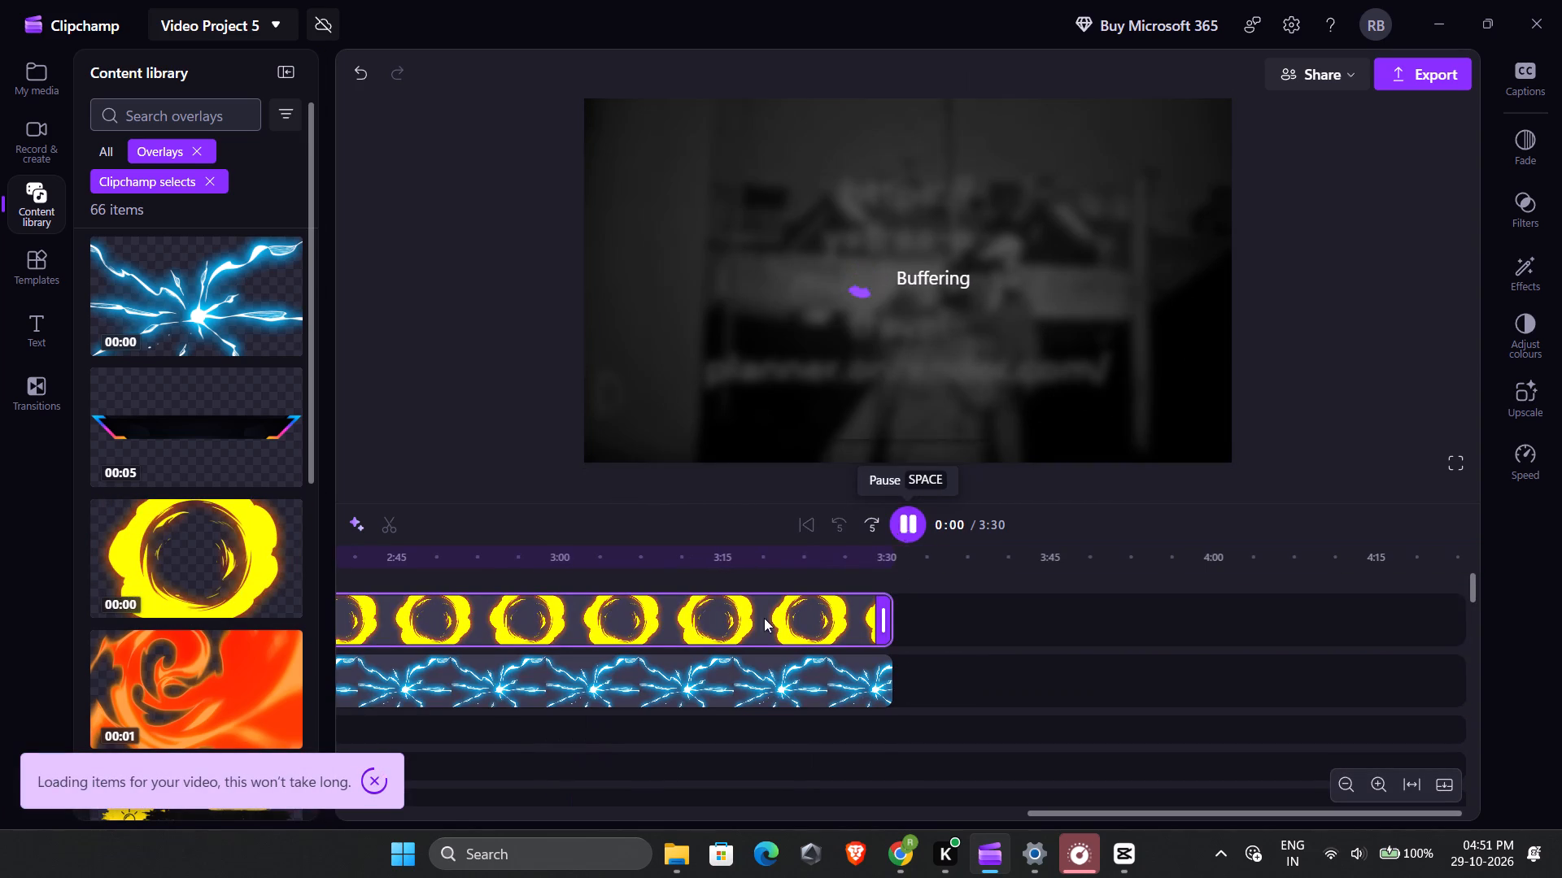
scroll(665, 620, right, 18)
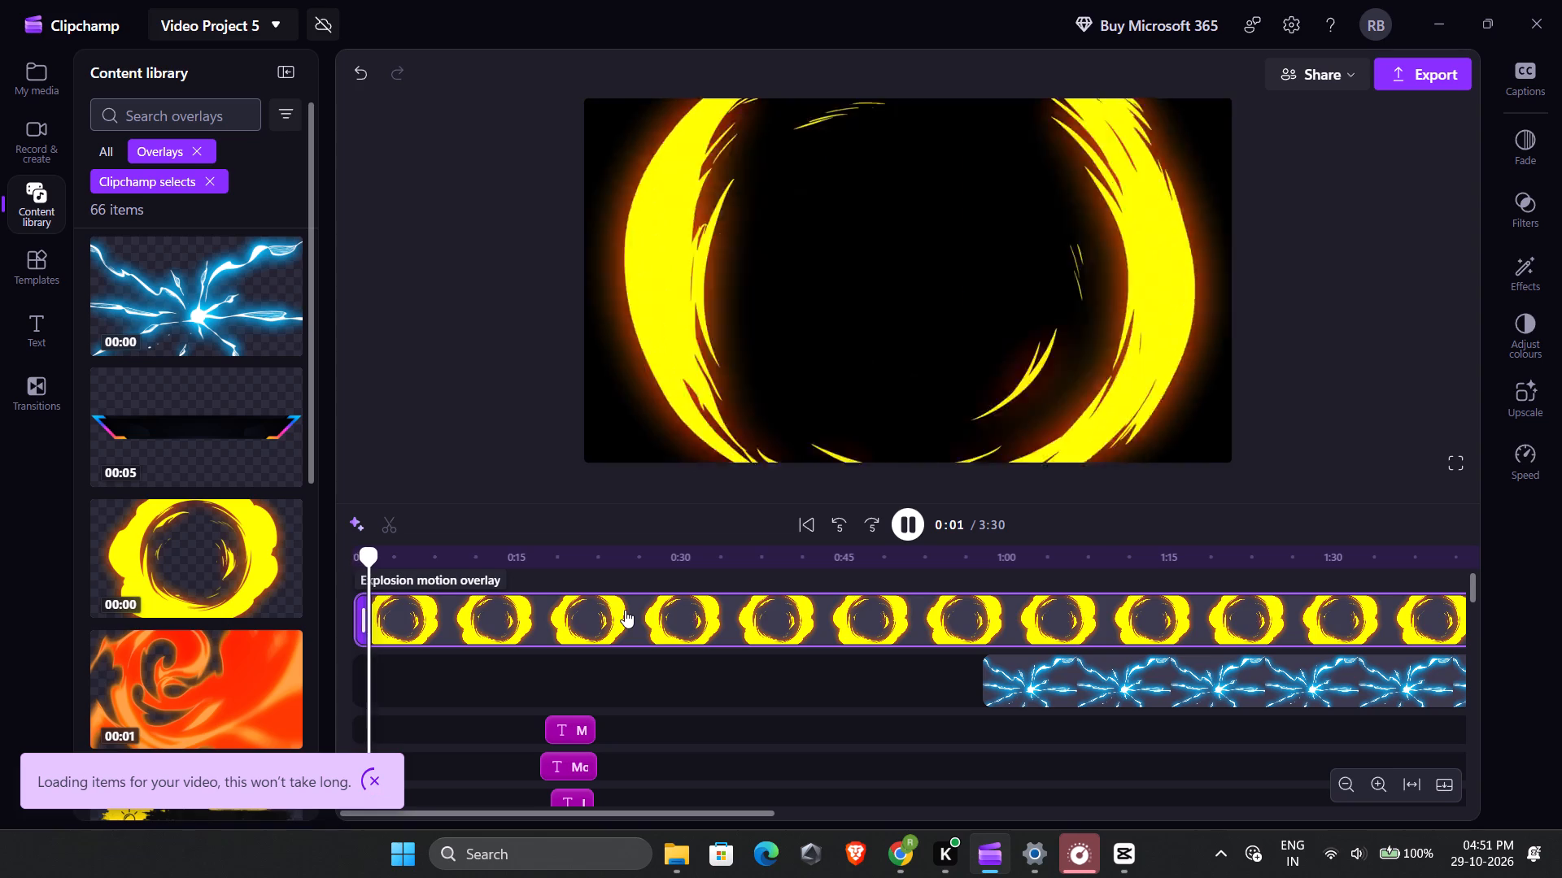
Trim the start of the explosion motion overlay to 0:47 and move it below the lightning overlay, starting at about 0:49.
click(625, 610)
right_click(625, 610)
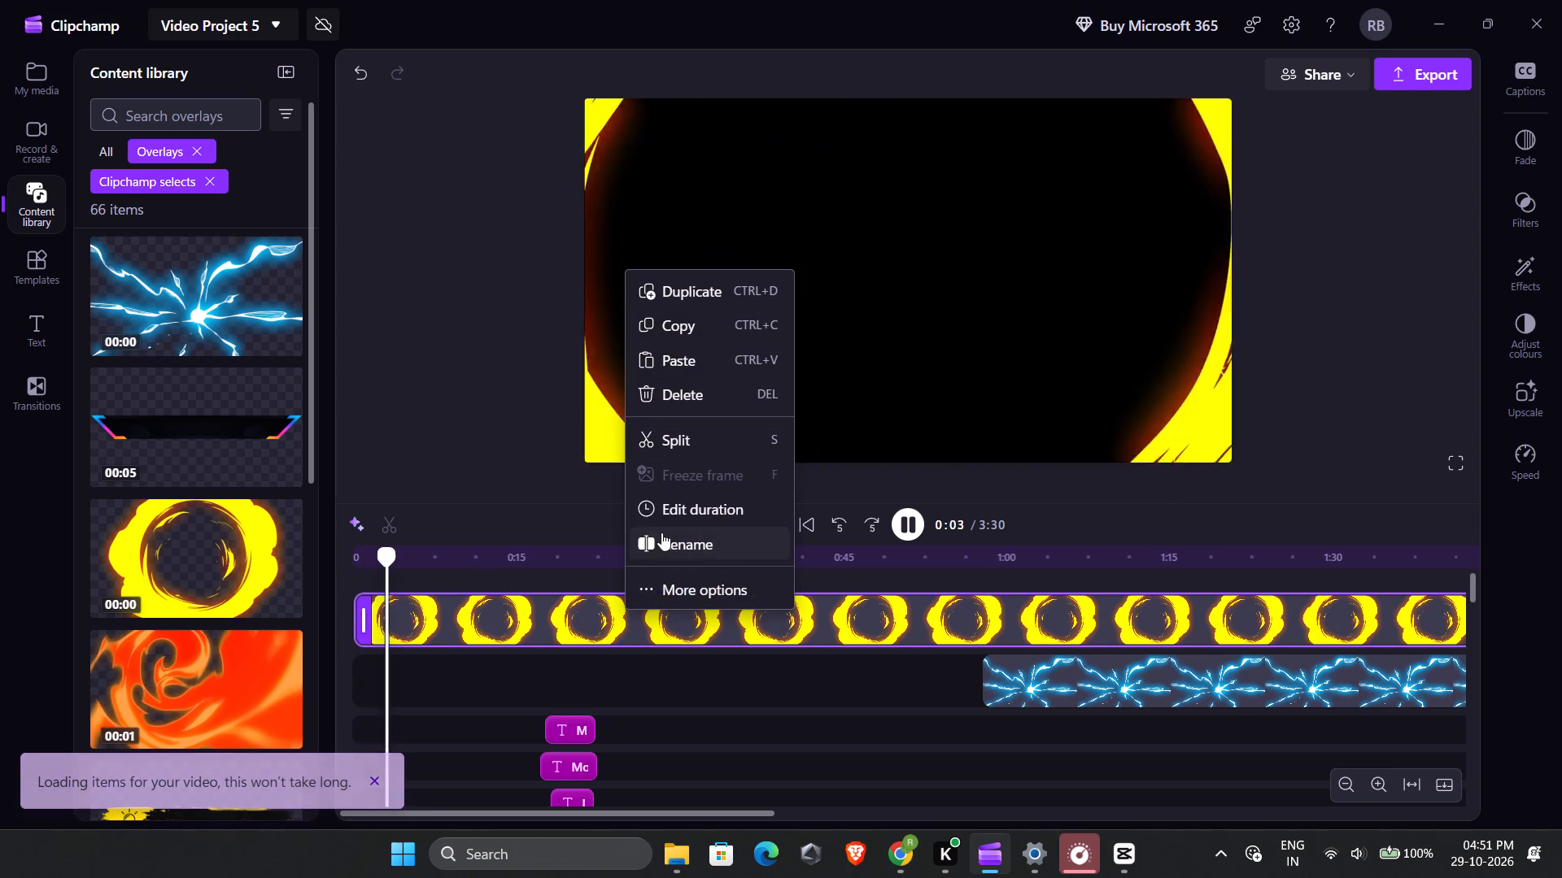
click(516, 604)
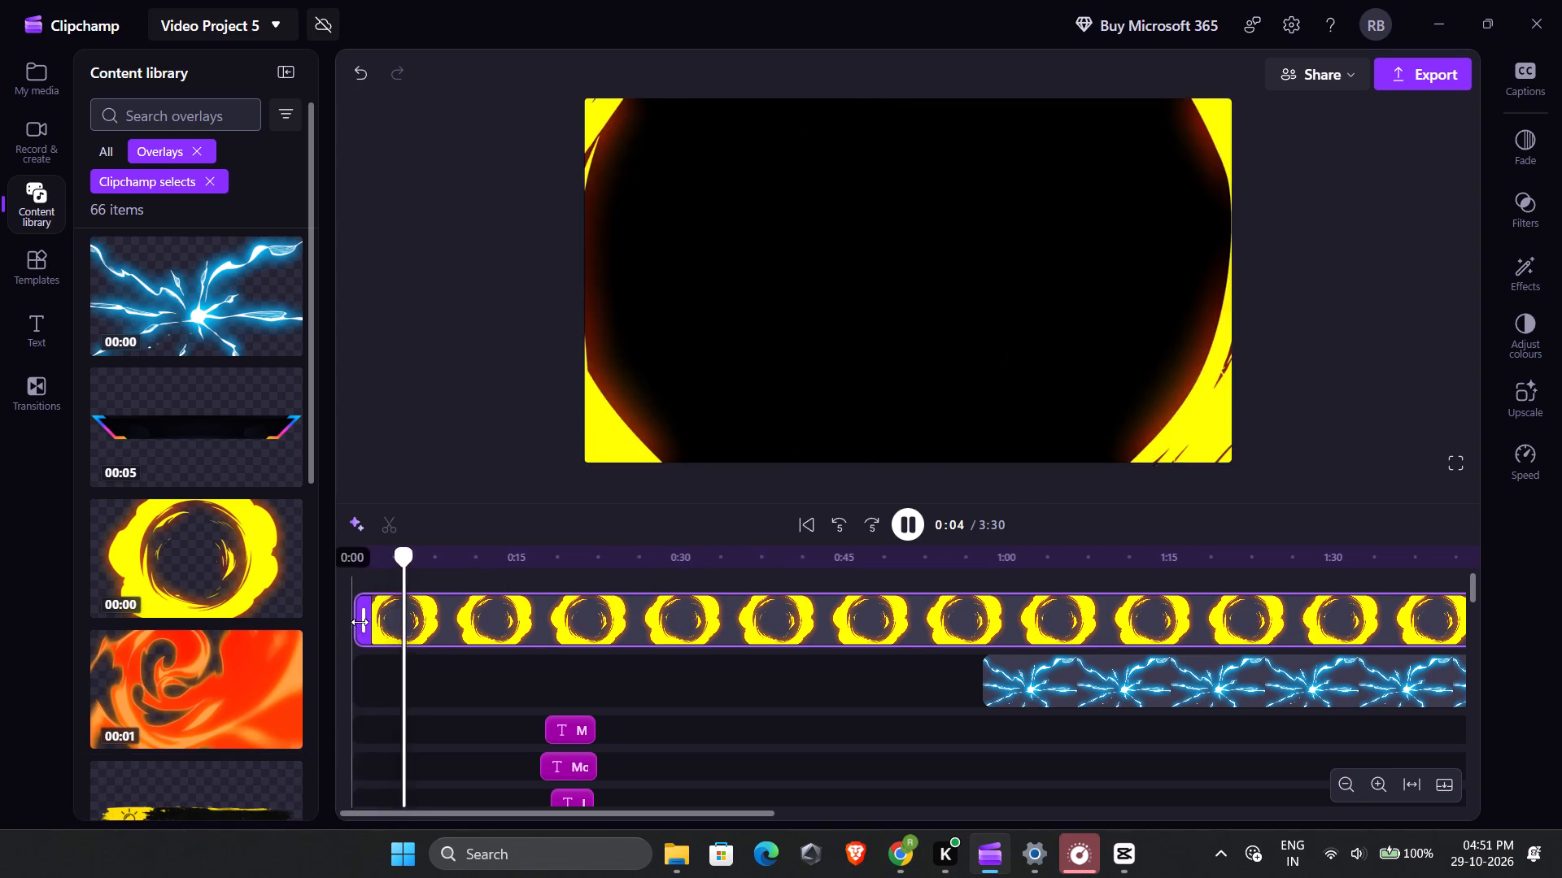
drag(361, 622, 889, 609)
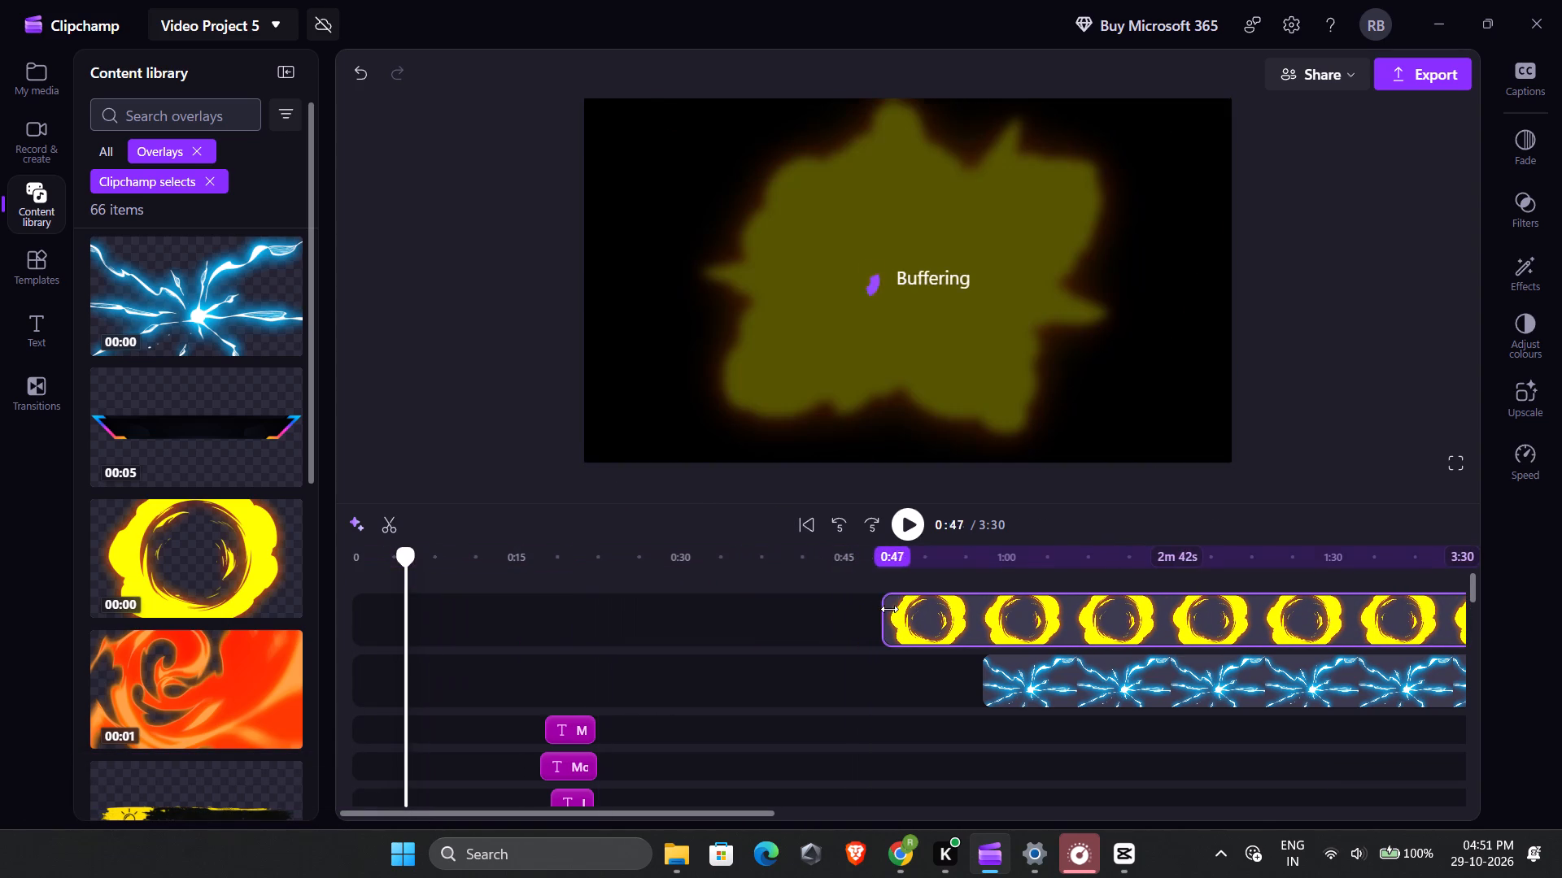
drag(962, 604, 971, 732)
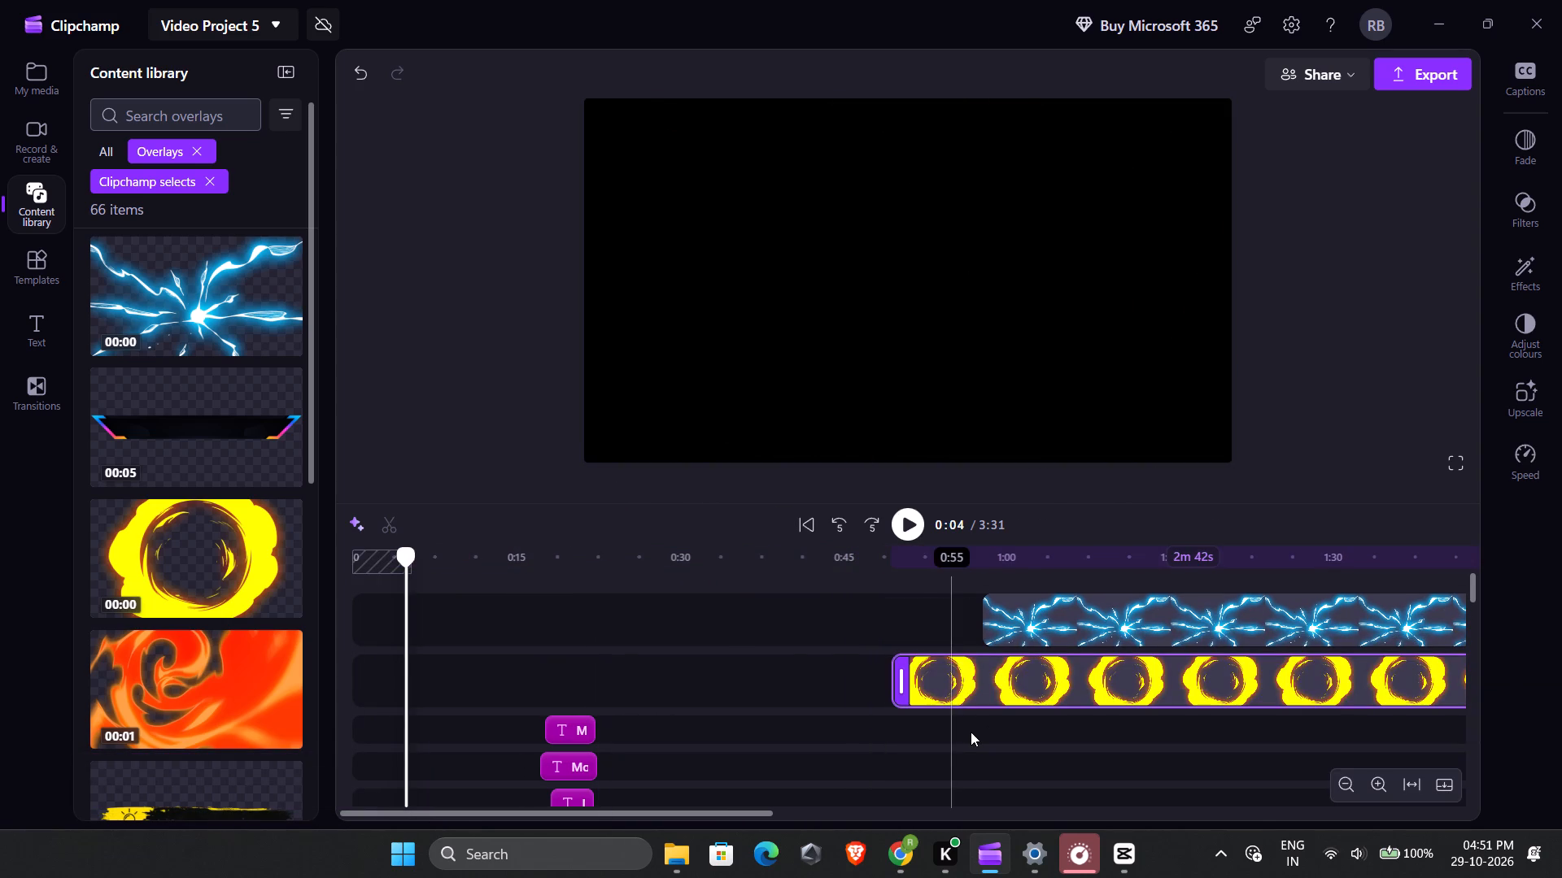
click(905, 507)
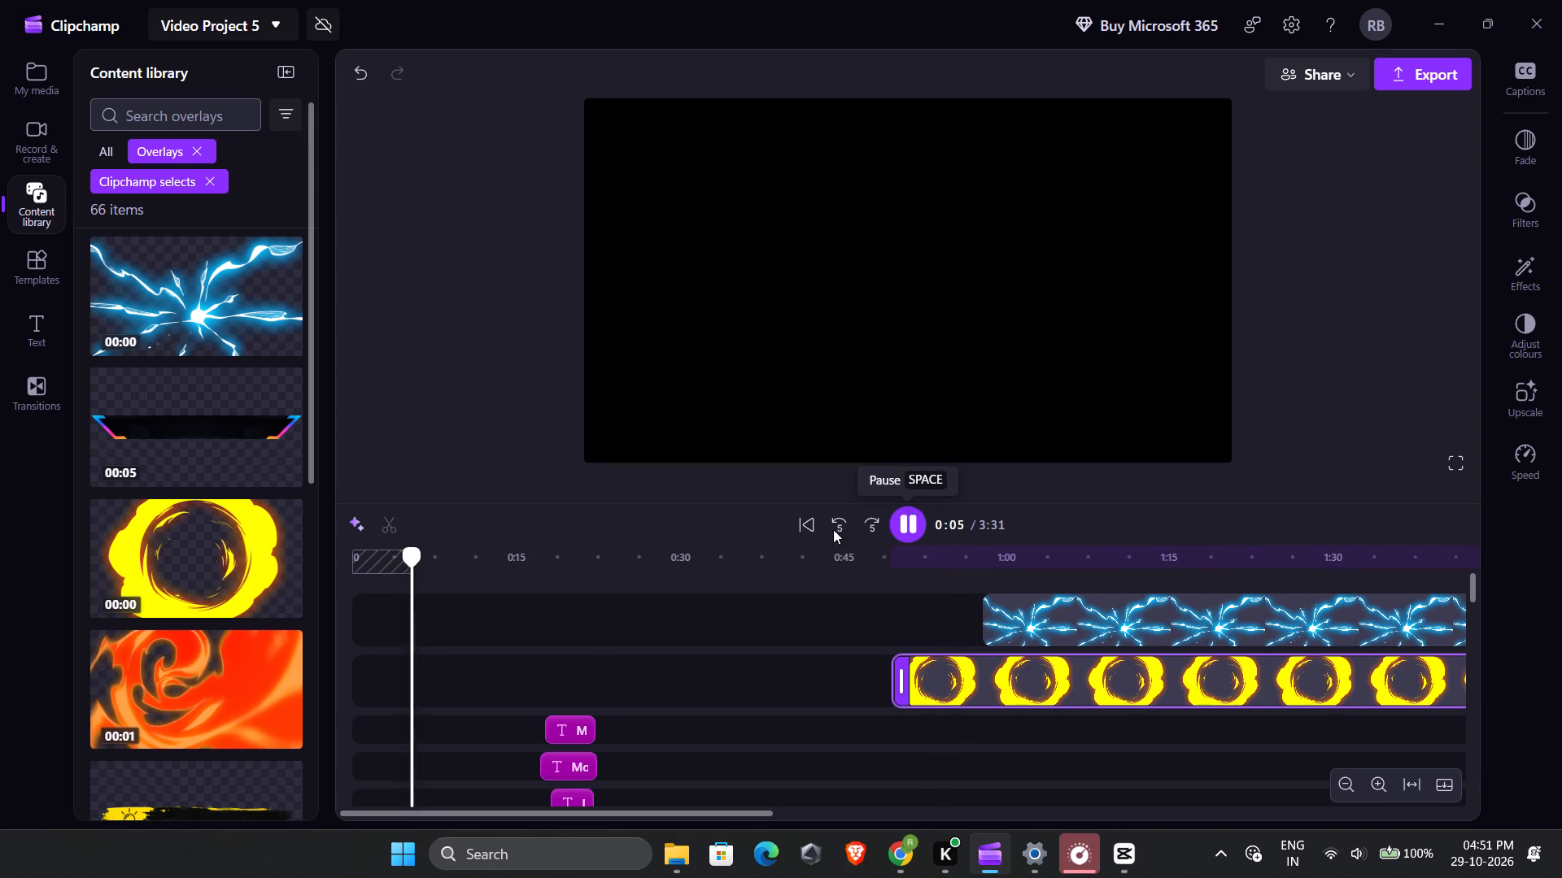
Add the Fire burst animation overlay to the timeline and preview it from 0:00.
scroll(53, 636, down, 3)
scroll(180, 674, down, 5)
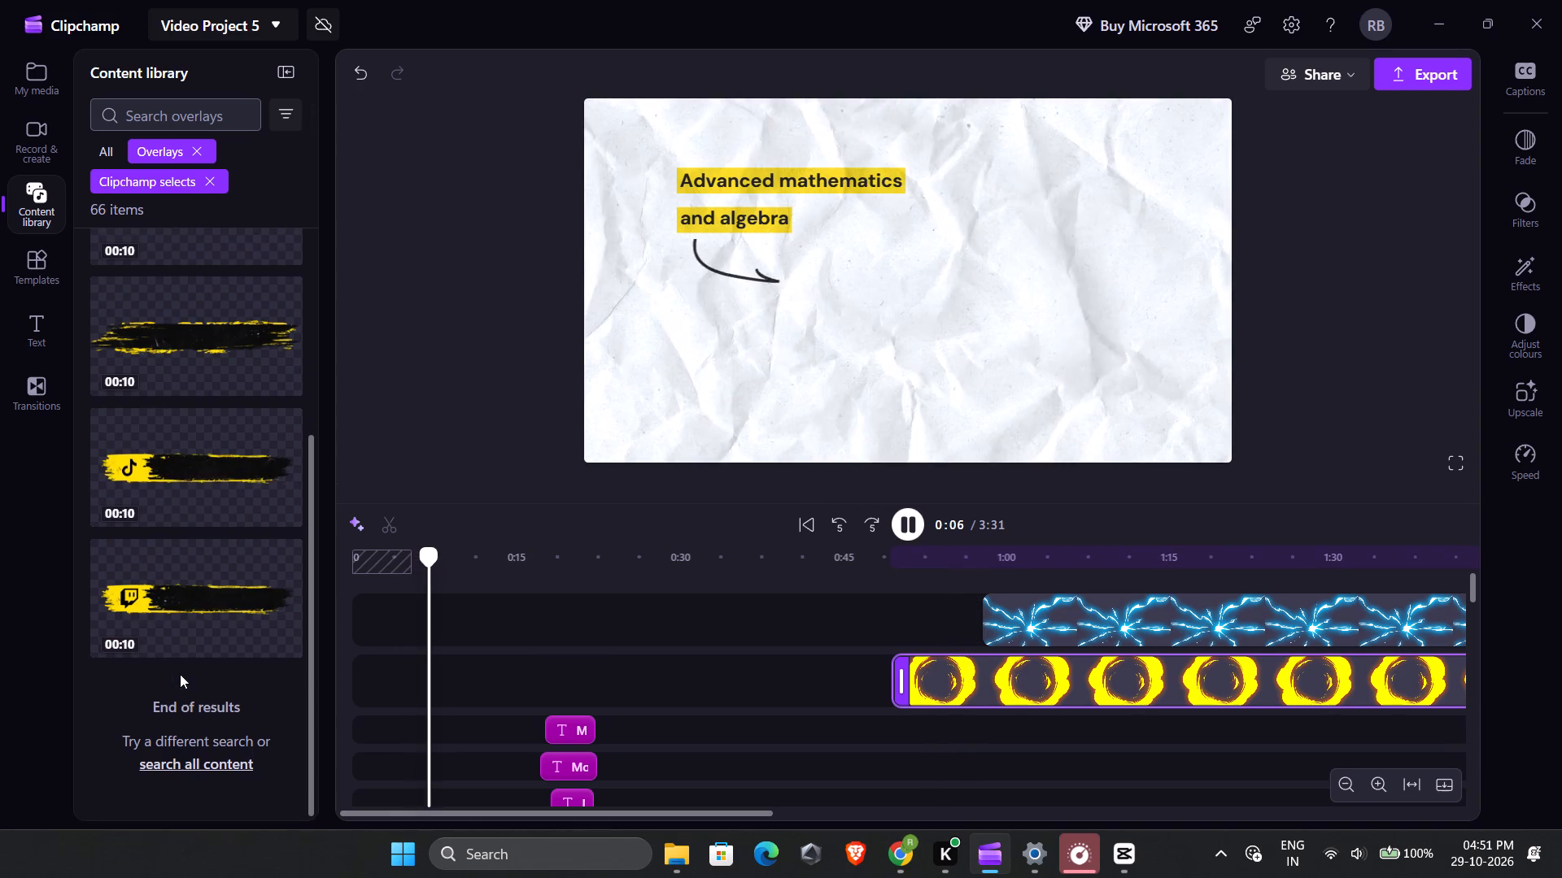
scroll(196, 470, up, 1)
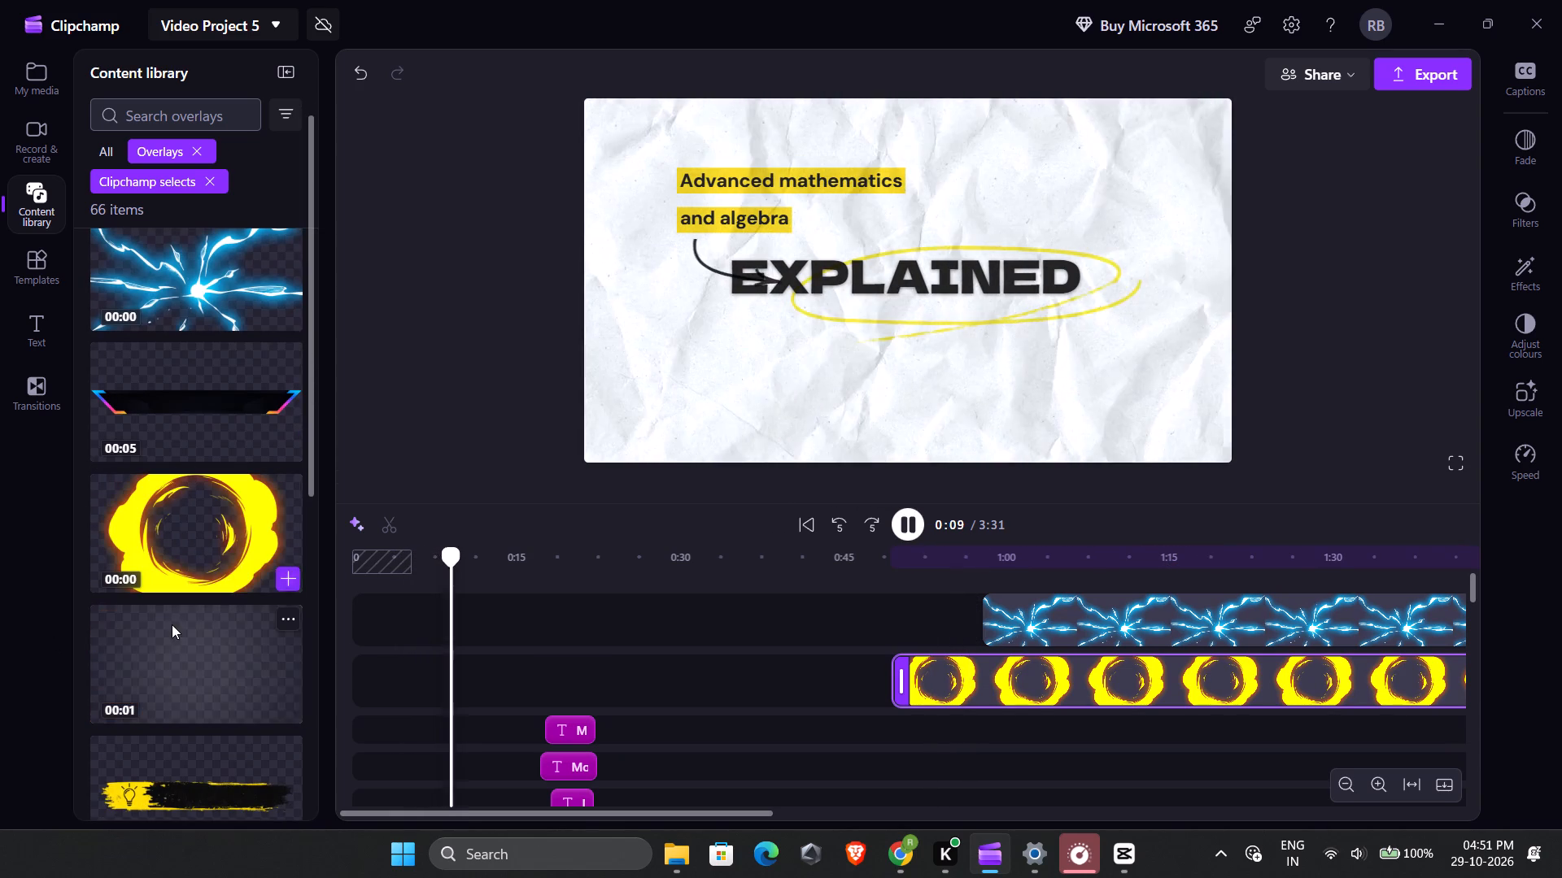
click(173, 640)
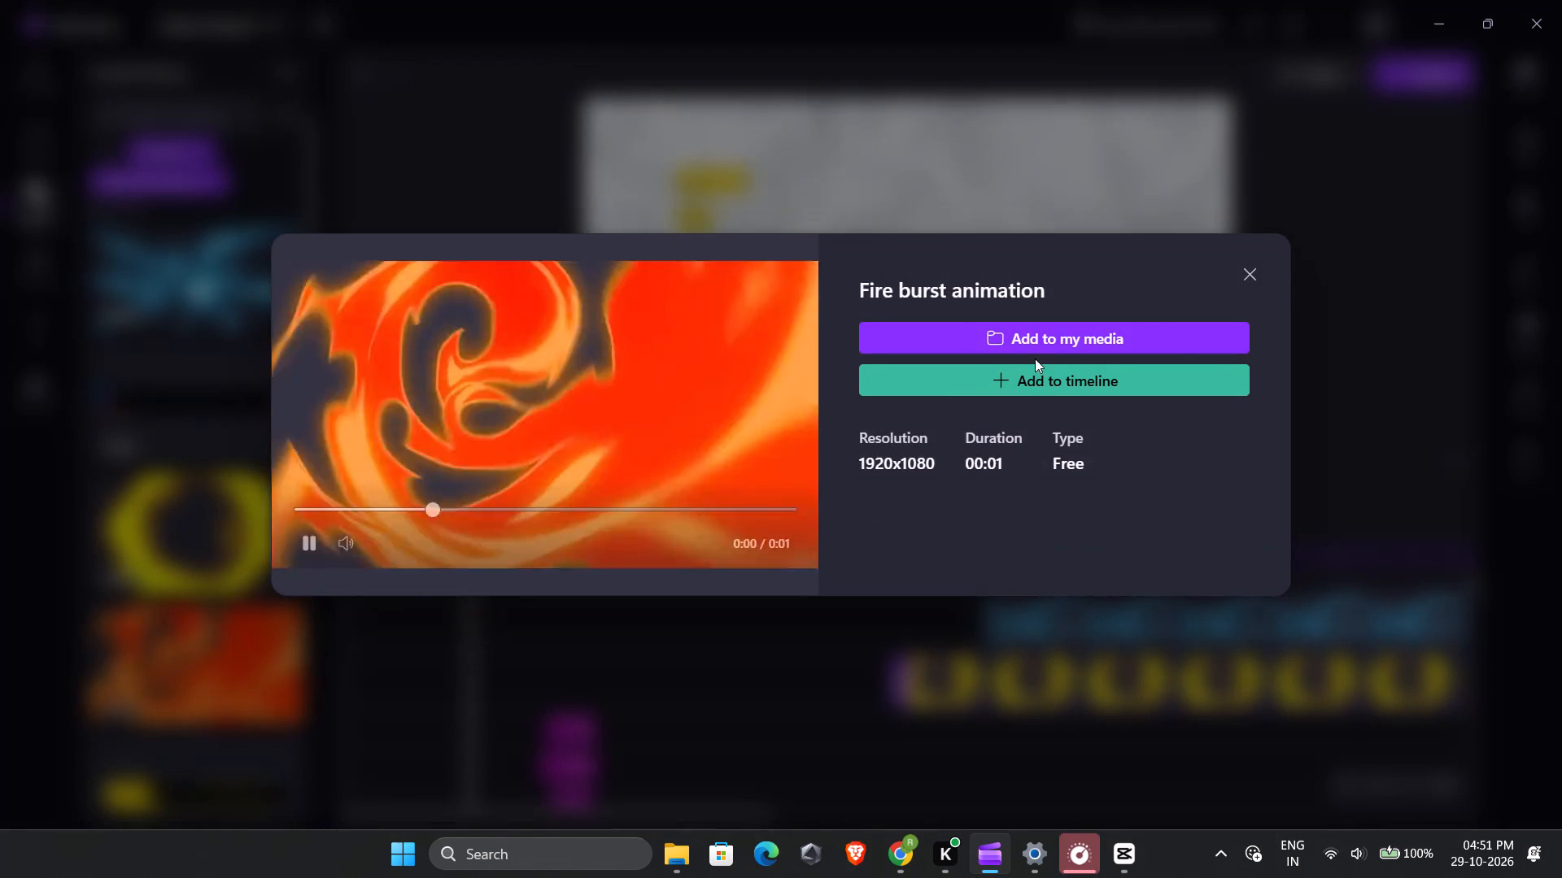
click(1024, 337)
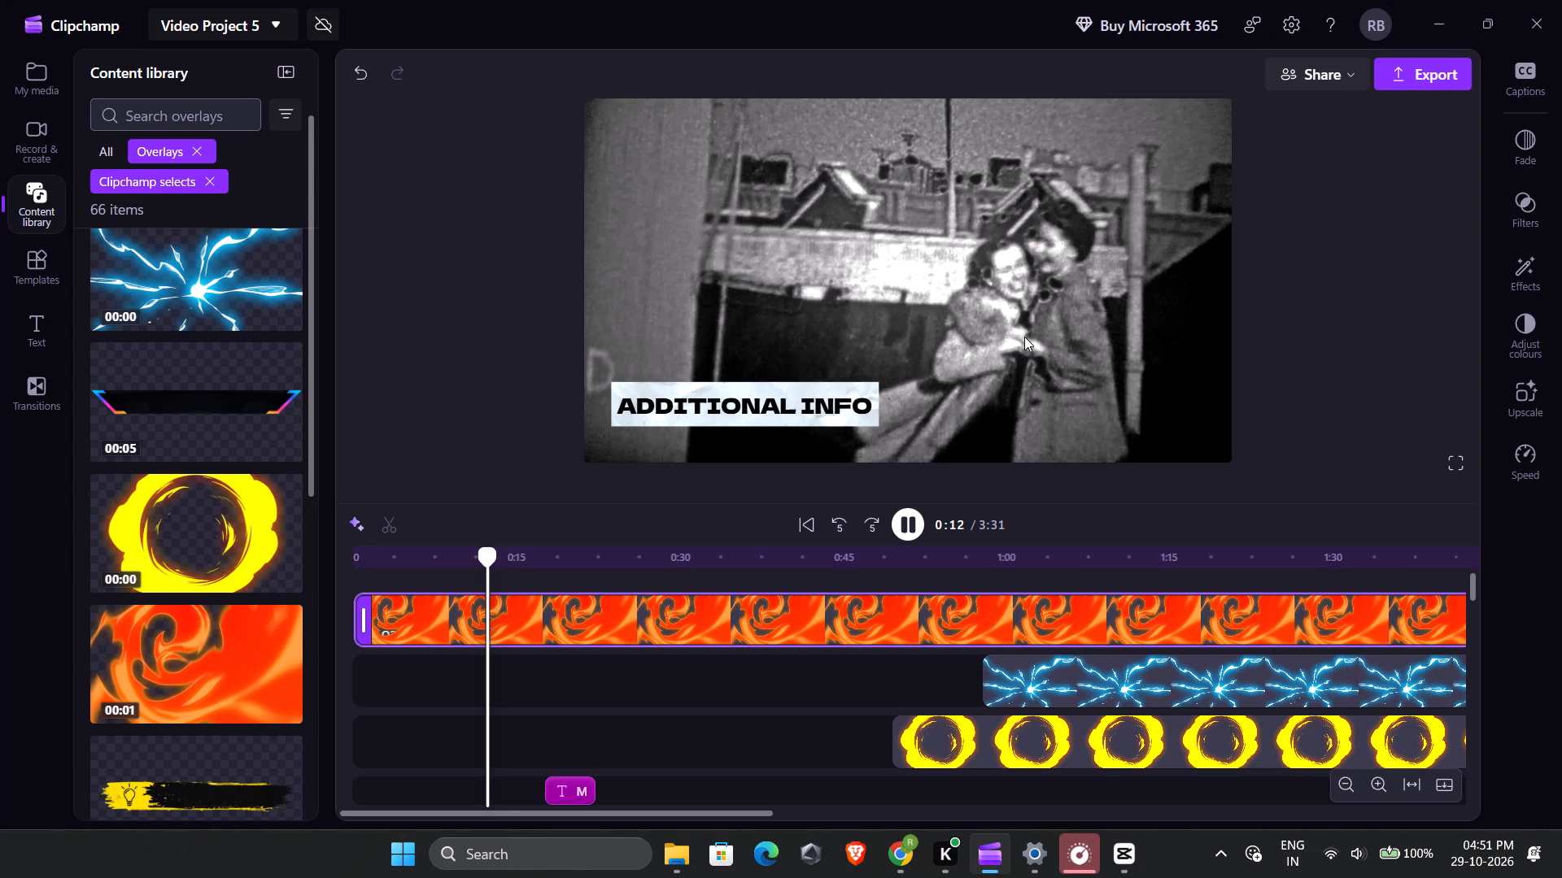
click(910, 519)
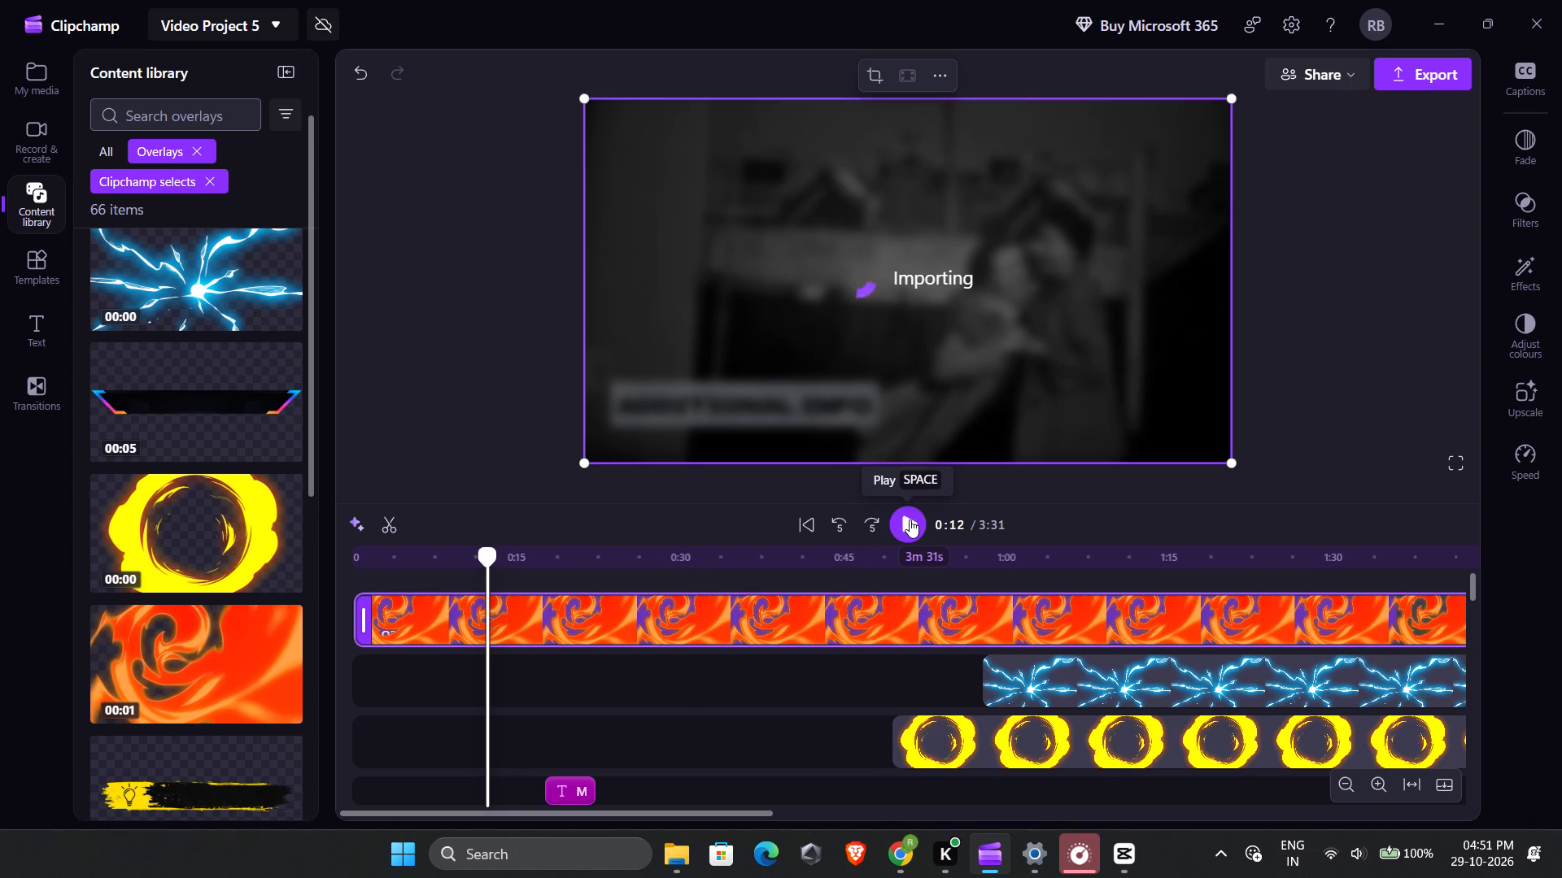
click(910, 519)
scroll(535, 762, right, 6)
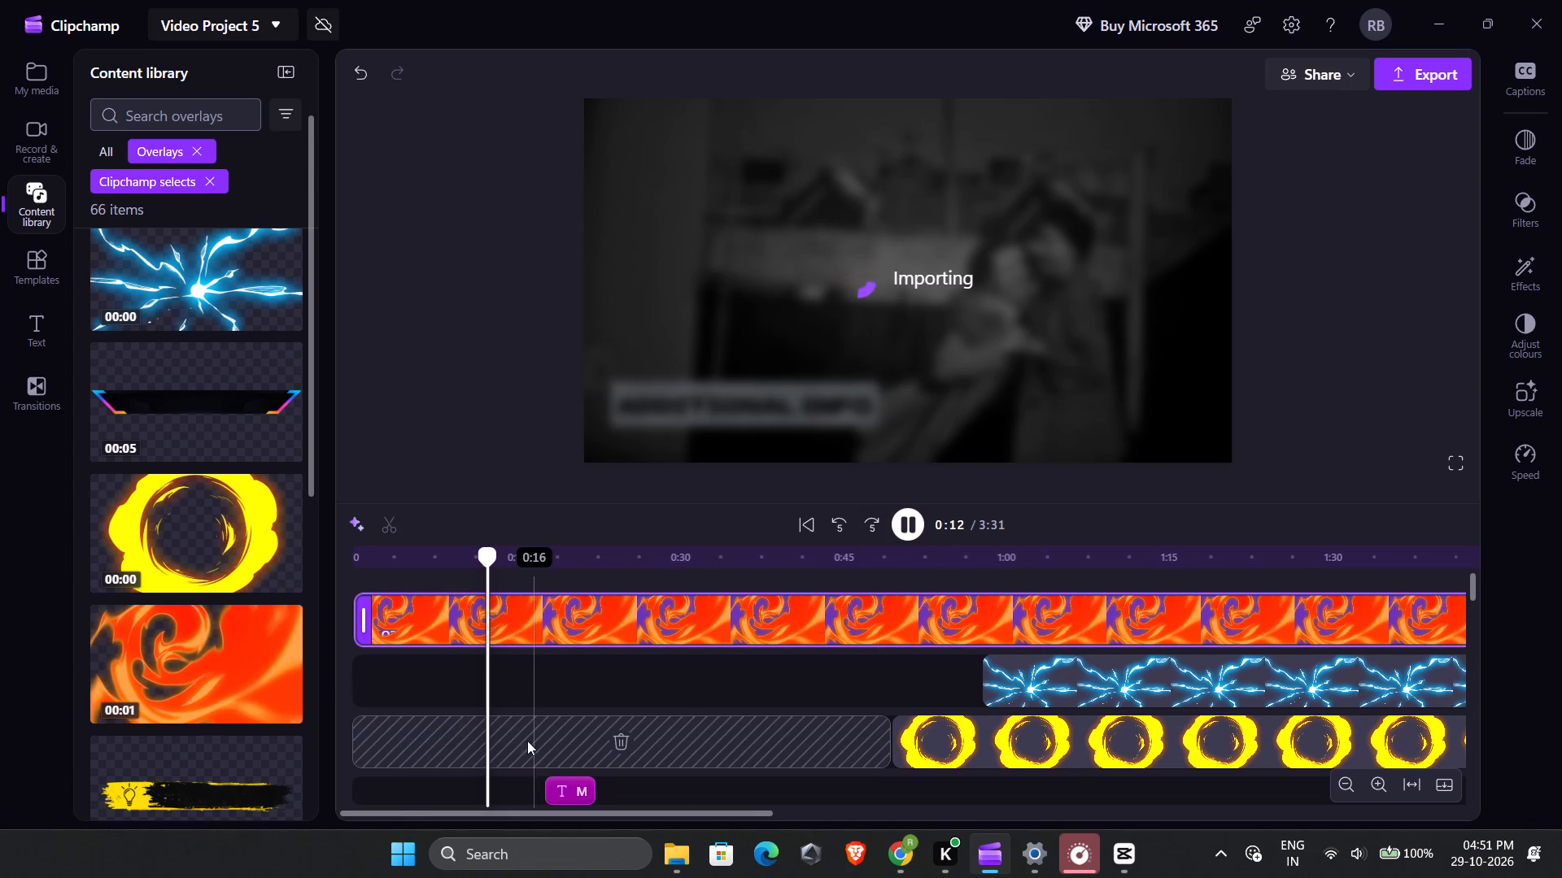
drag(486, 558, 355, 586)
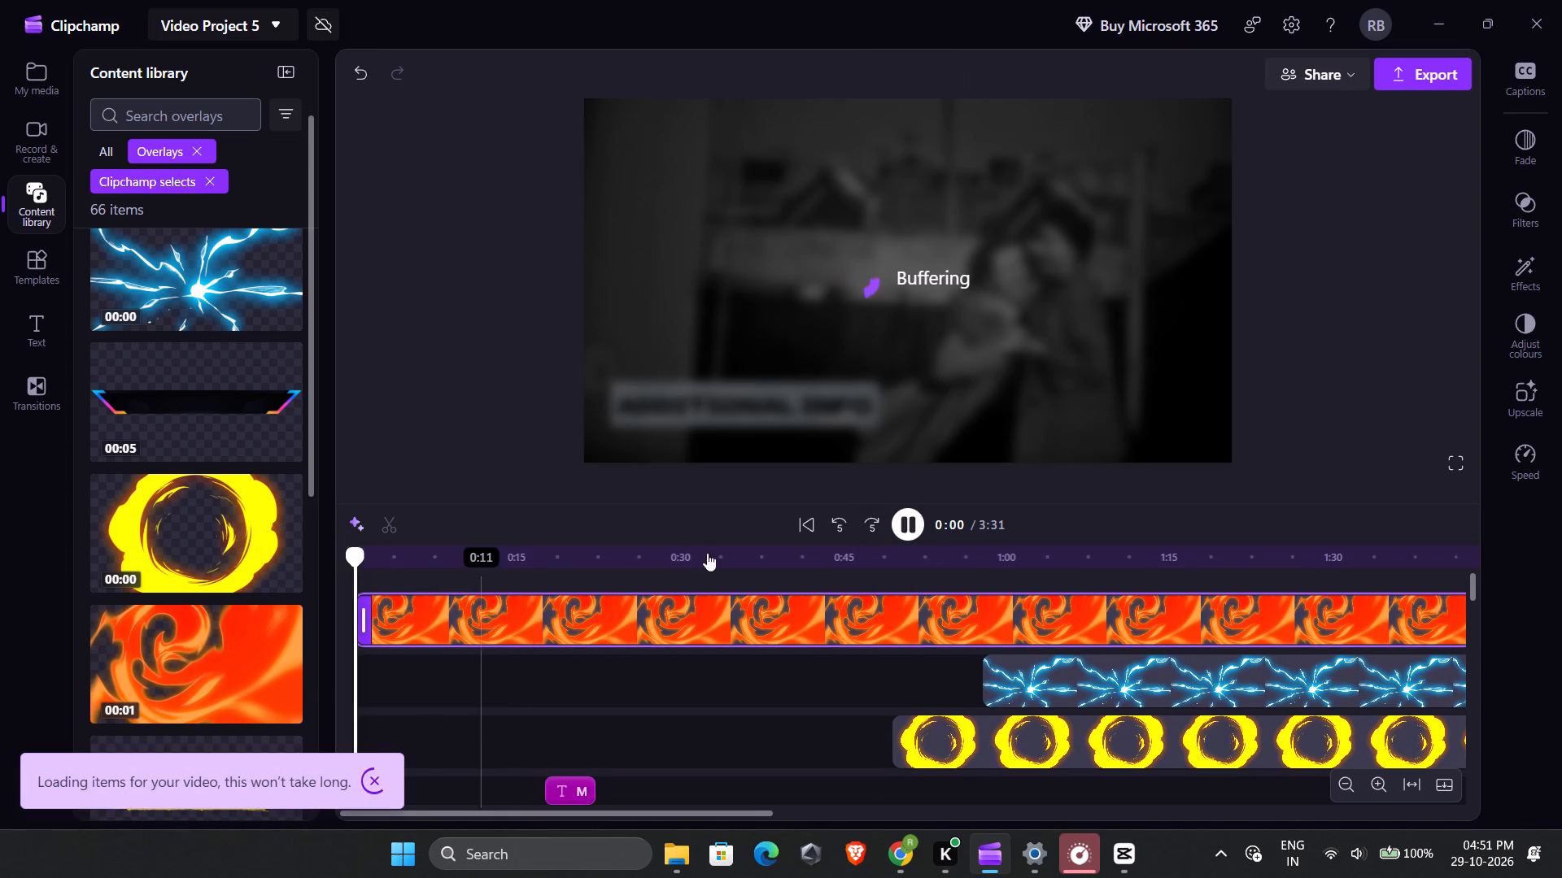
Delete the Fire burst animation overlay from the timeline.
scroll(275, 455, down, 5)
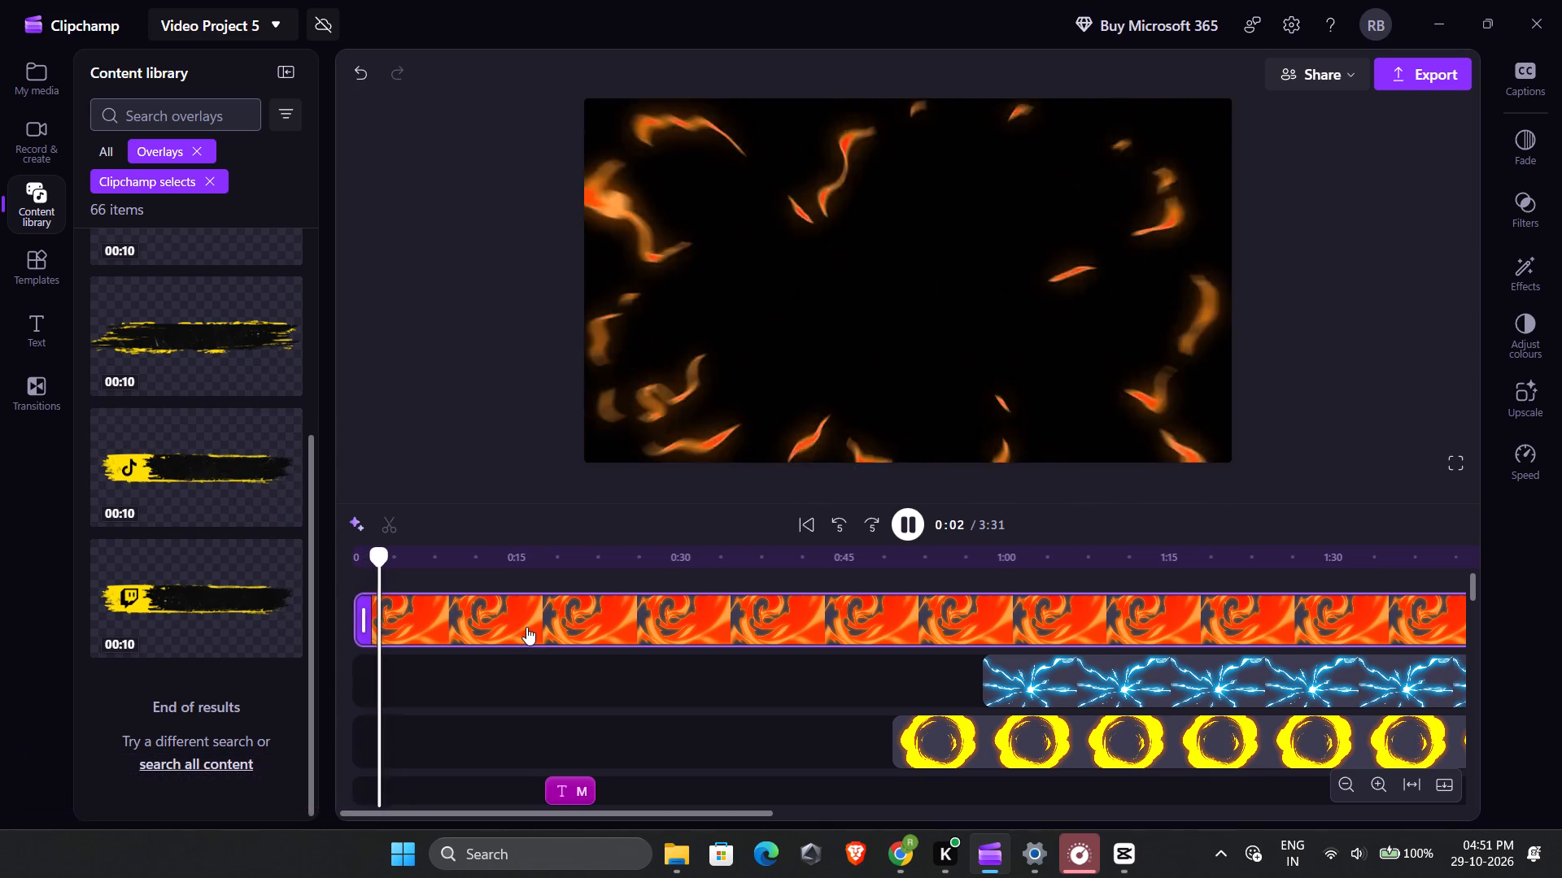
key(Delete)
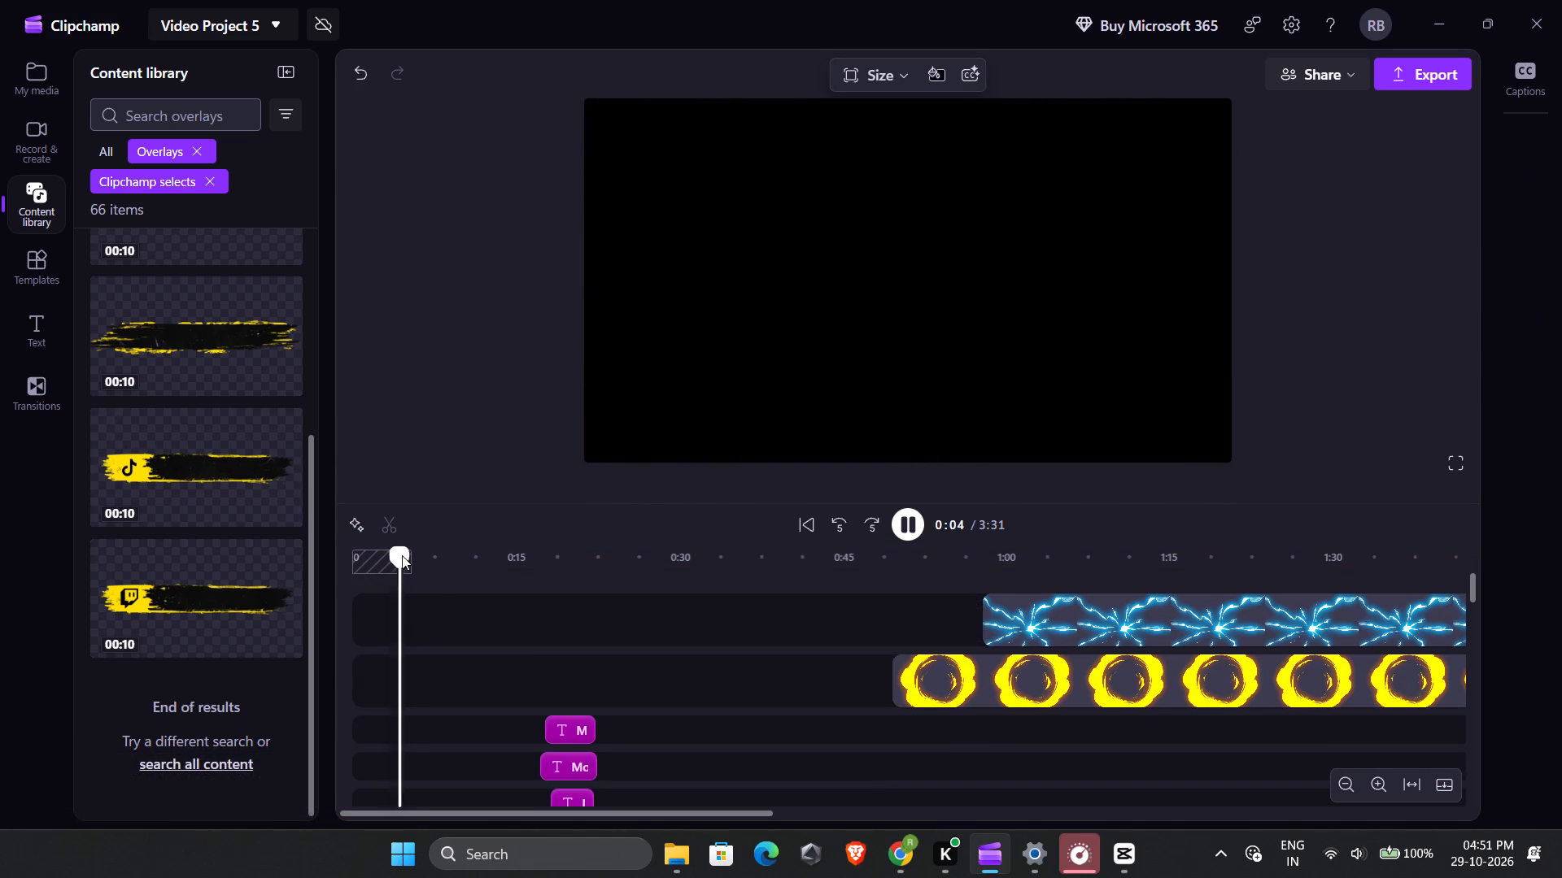
Play the video from 0:00 and look through the timeline tracks.
drag(398, 557, 292, 560)
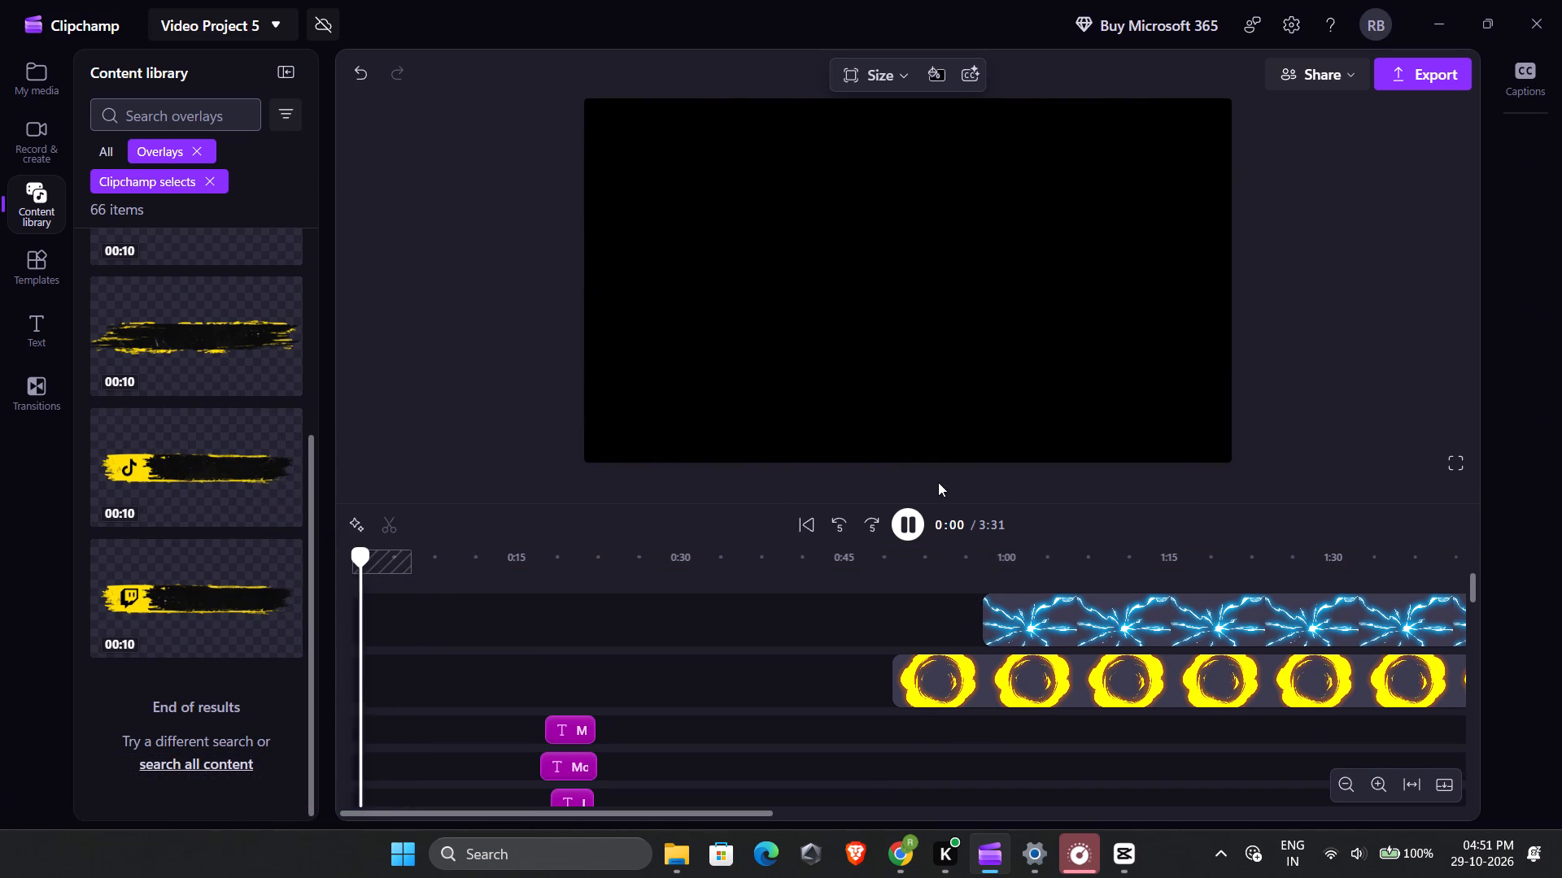
scroll(667, 590, down, 4)
scroll(667, 590, up, 1)
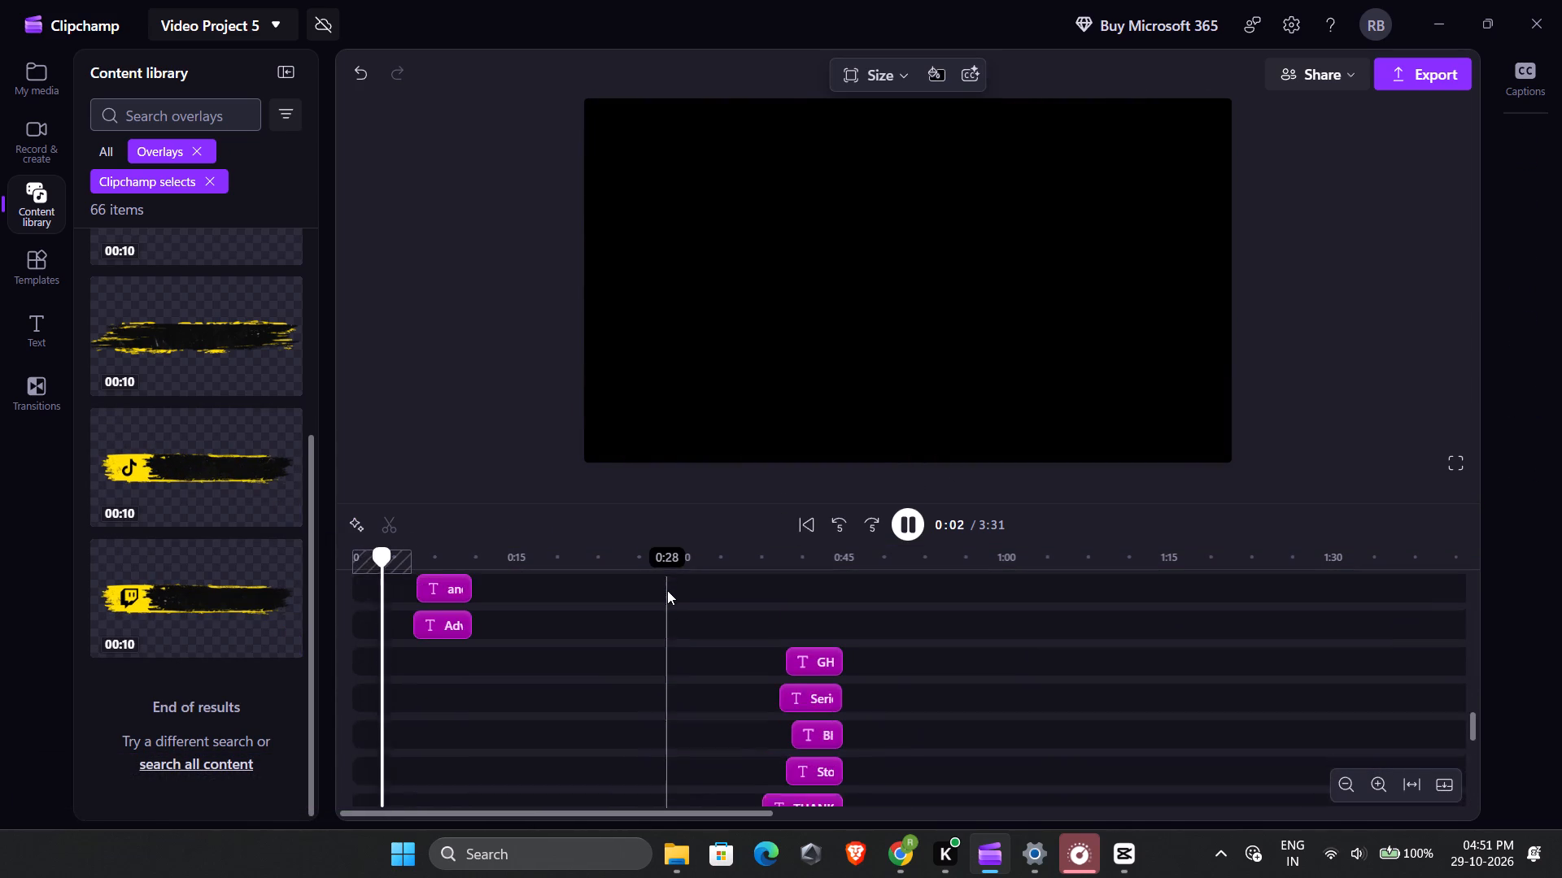
scroll(667, 590, up, 3)
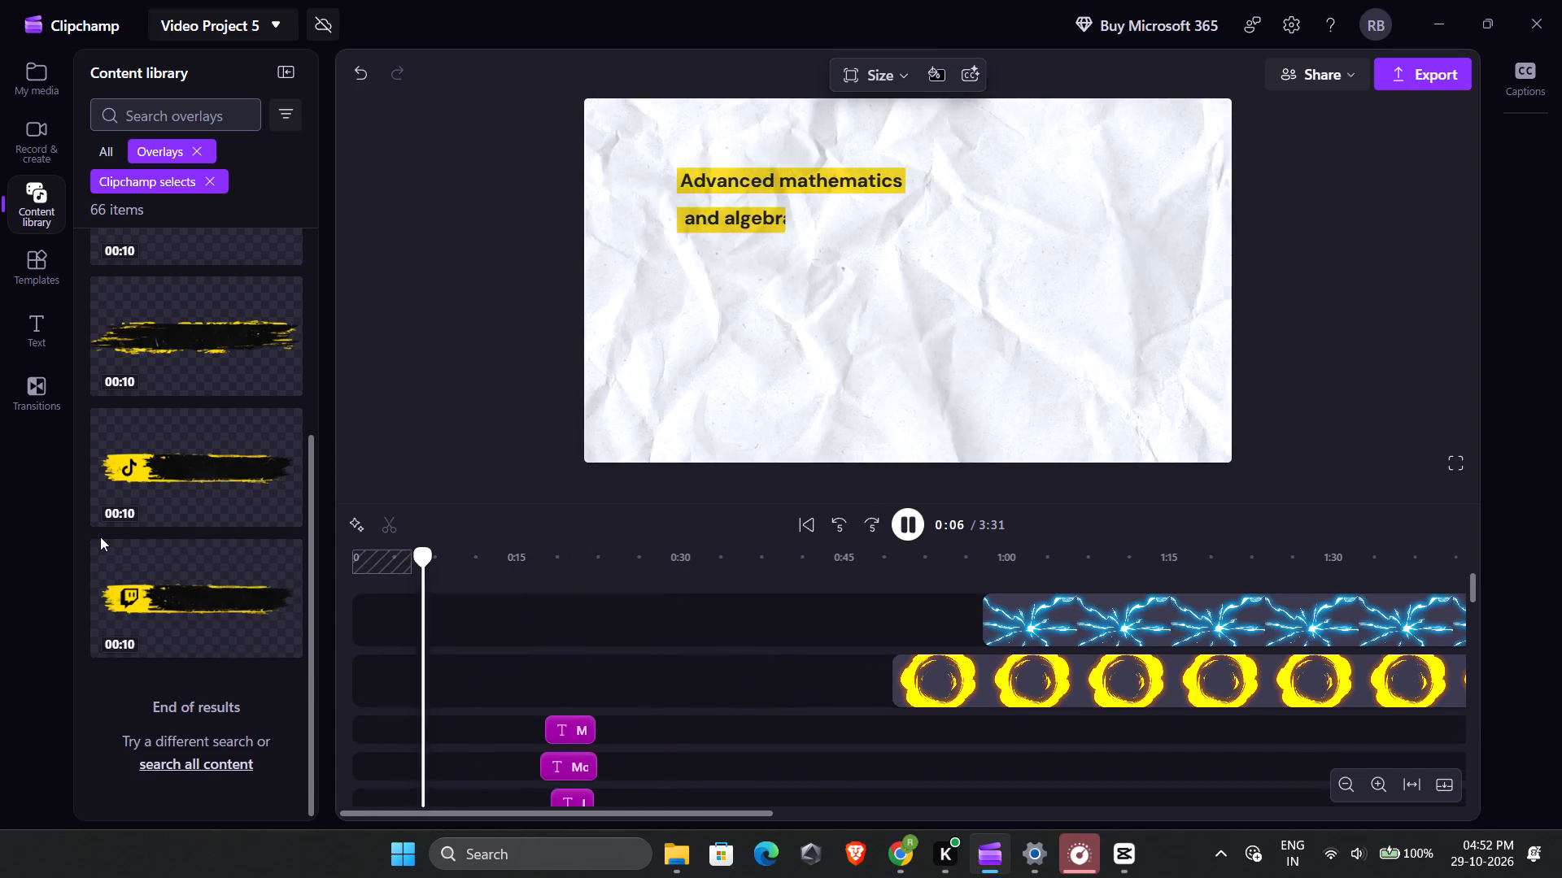
Add "White film roll frame" from the Vintage & media frames collection under Frames & borders to the timeline, starting at 0:00.
scroll(100, 537, up, 7)
click(196, 153)
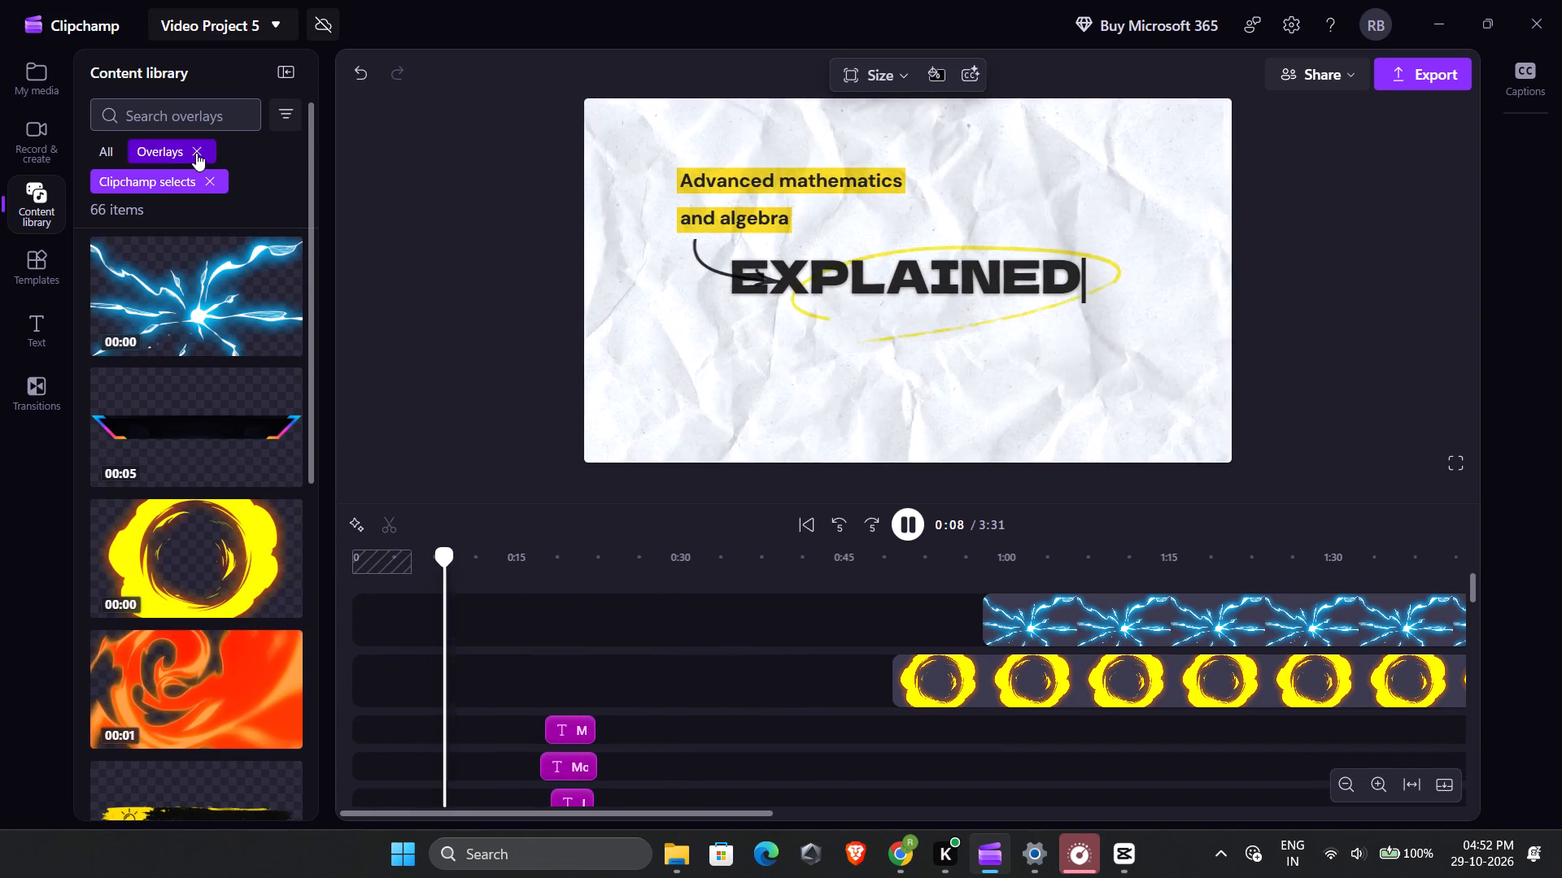
click(202, 182)
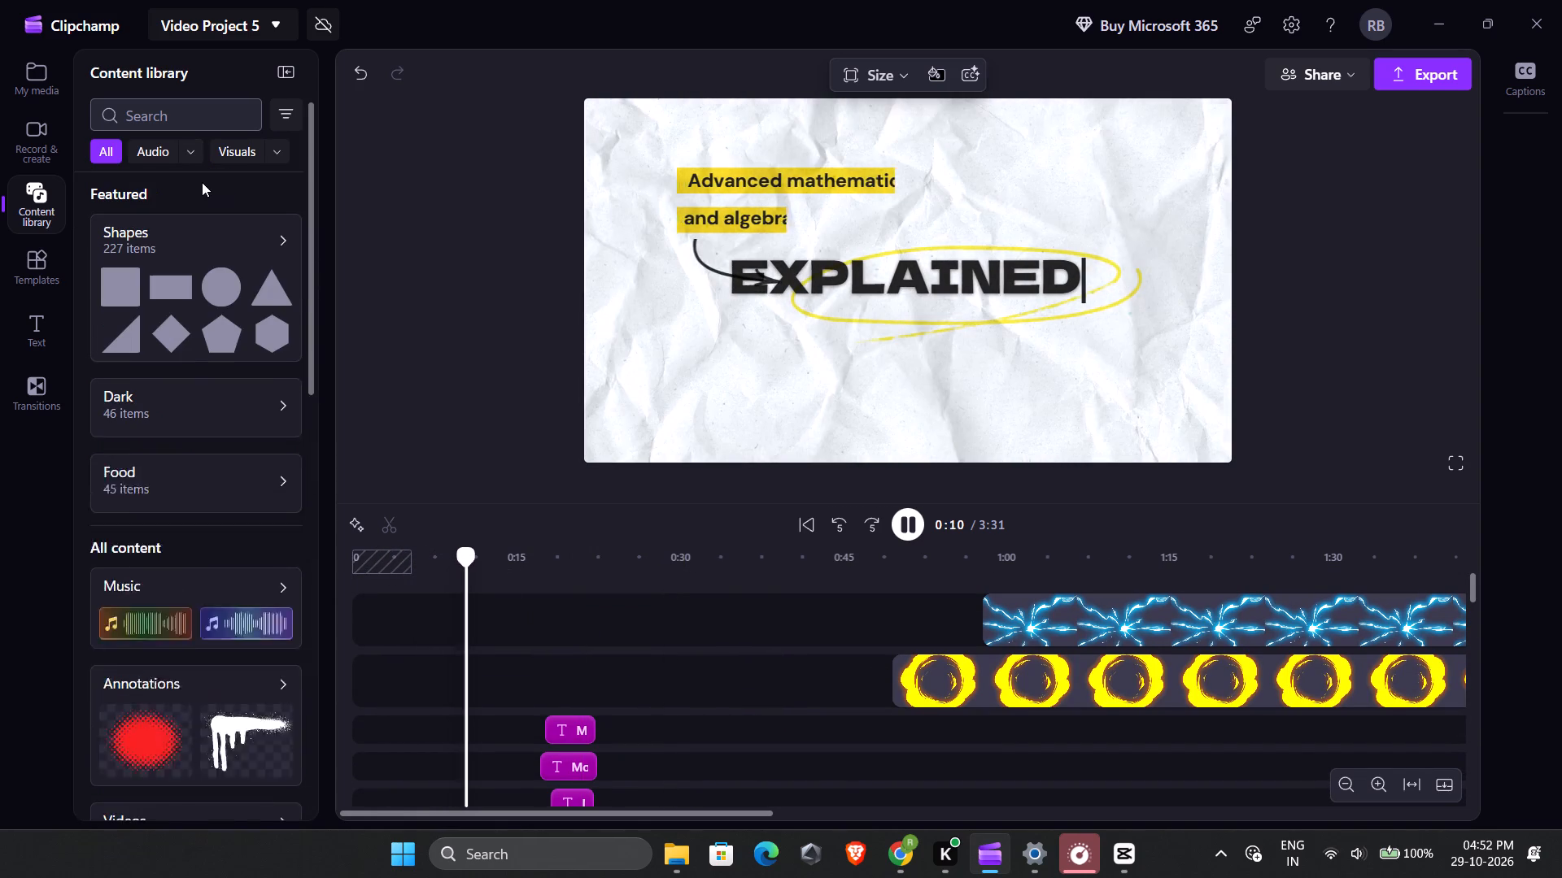
scroll(207, 459, down, 6)
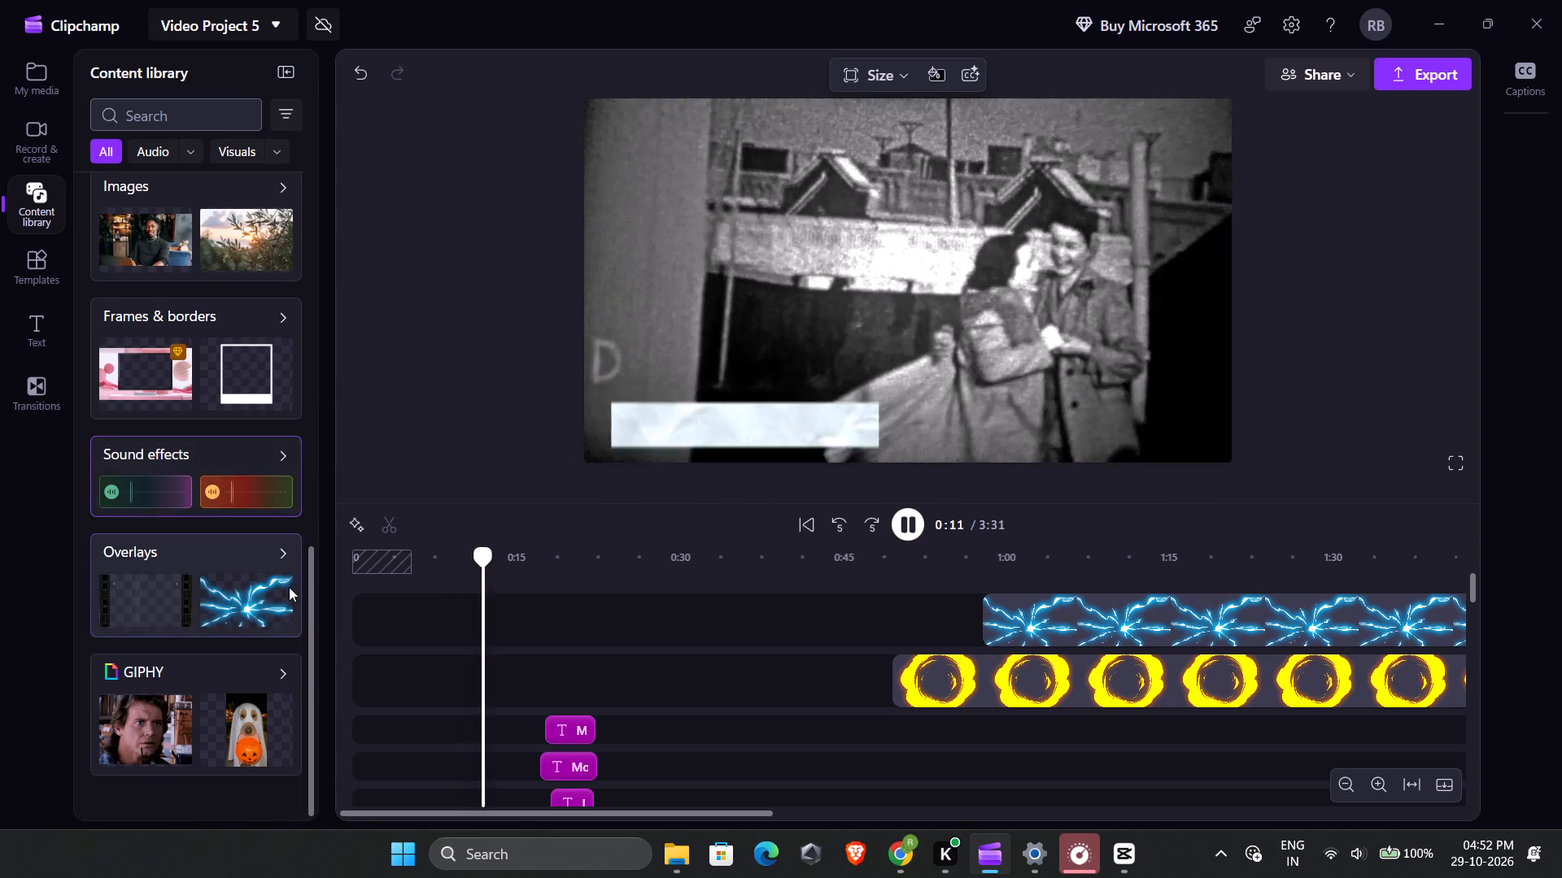
click(203, 328)
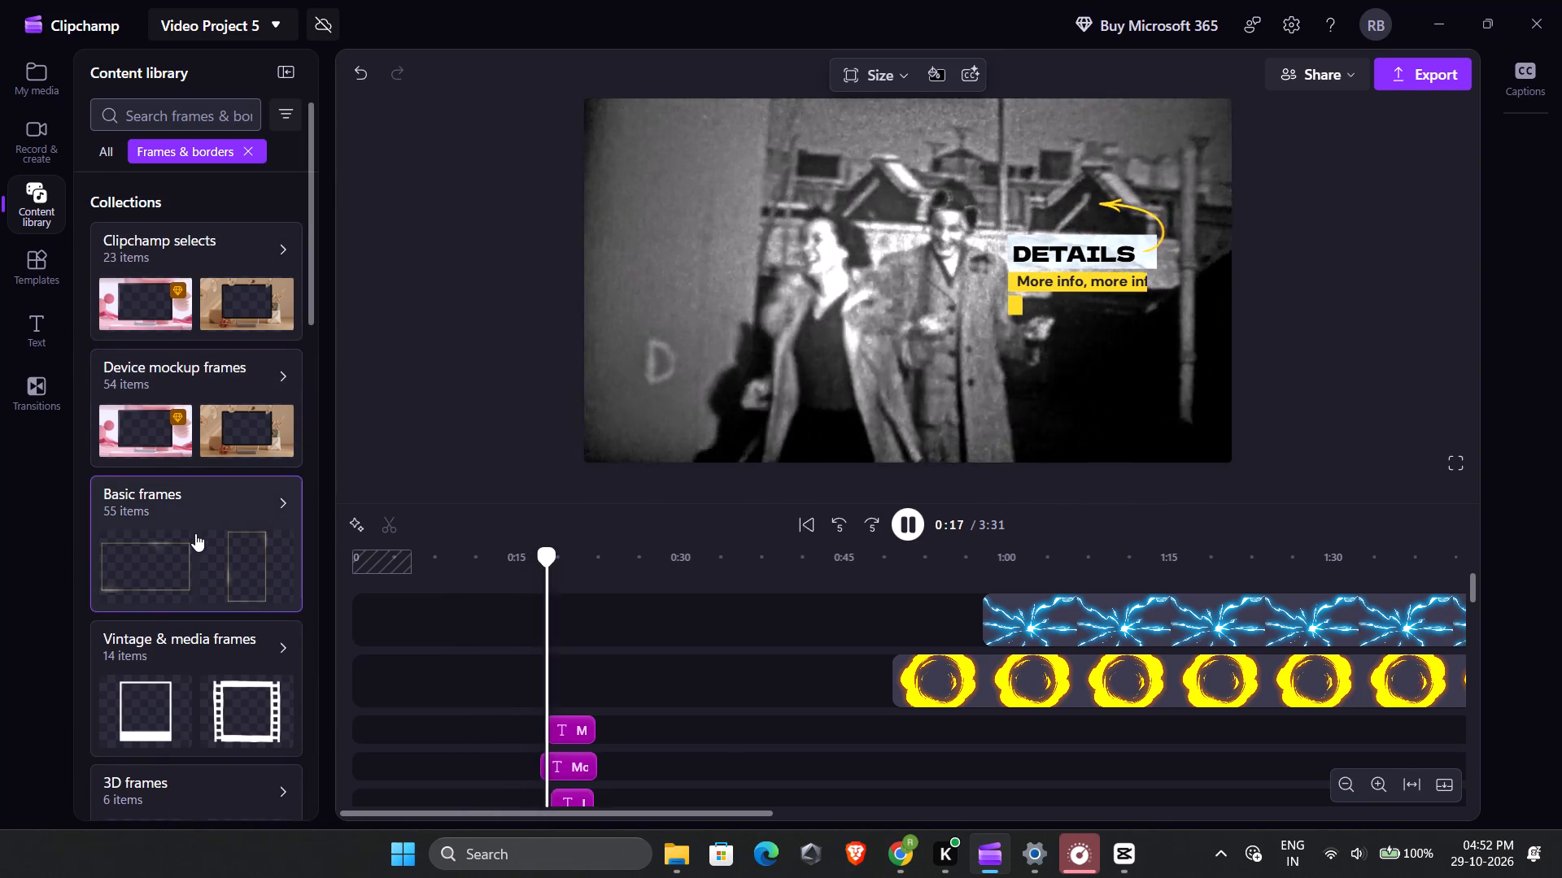
click(177, 643)
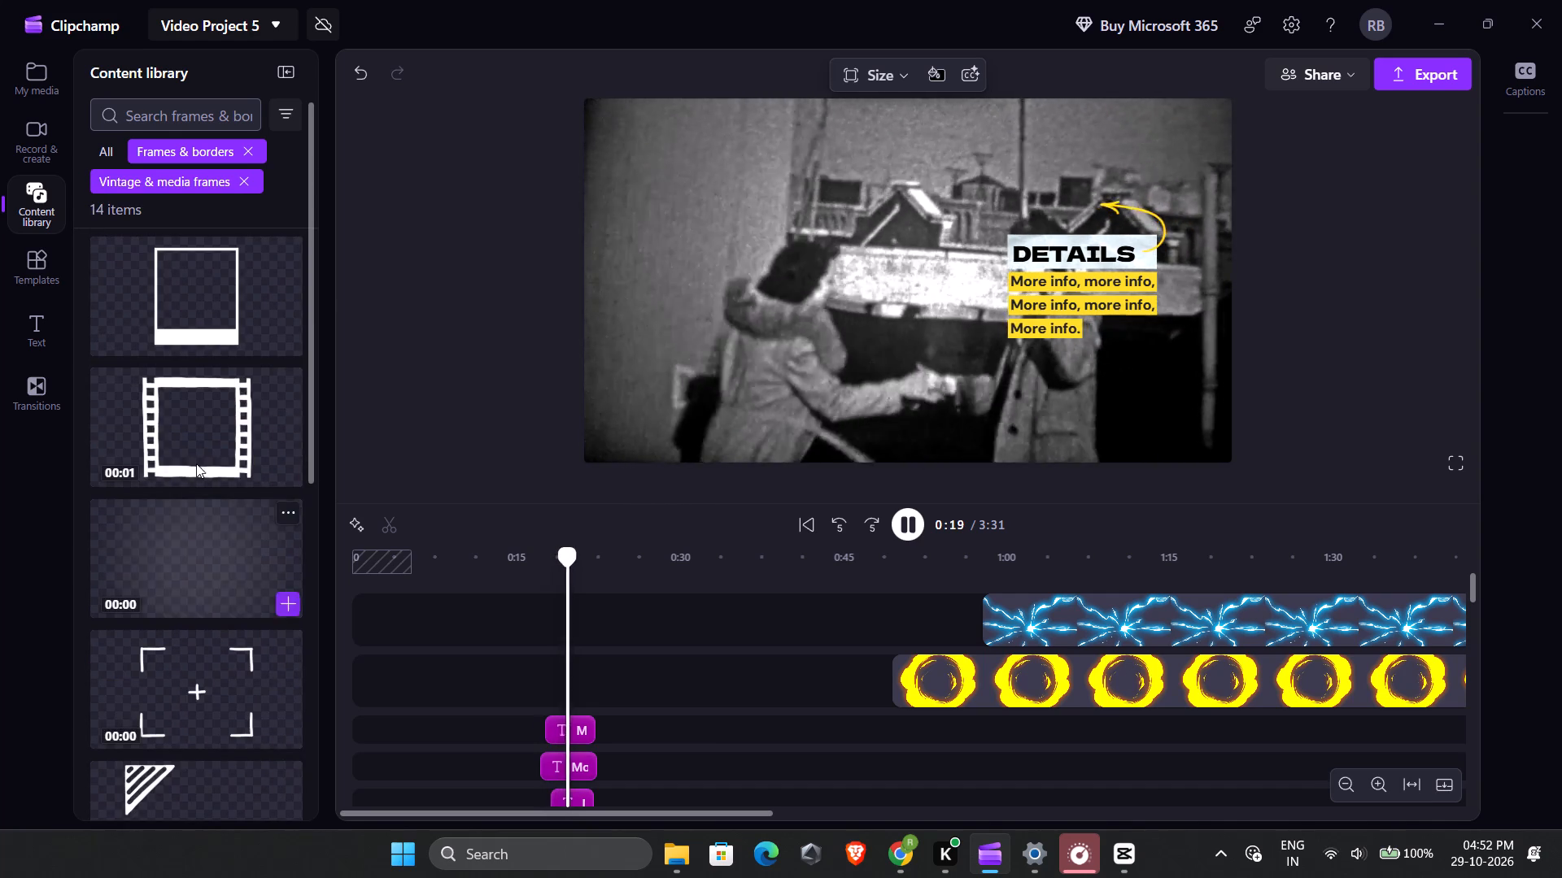
click(196, 463)
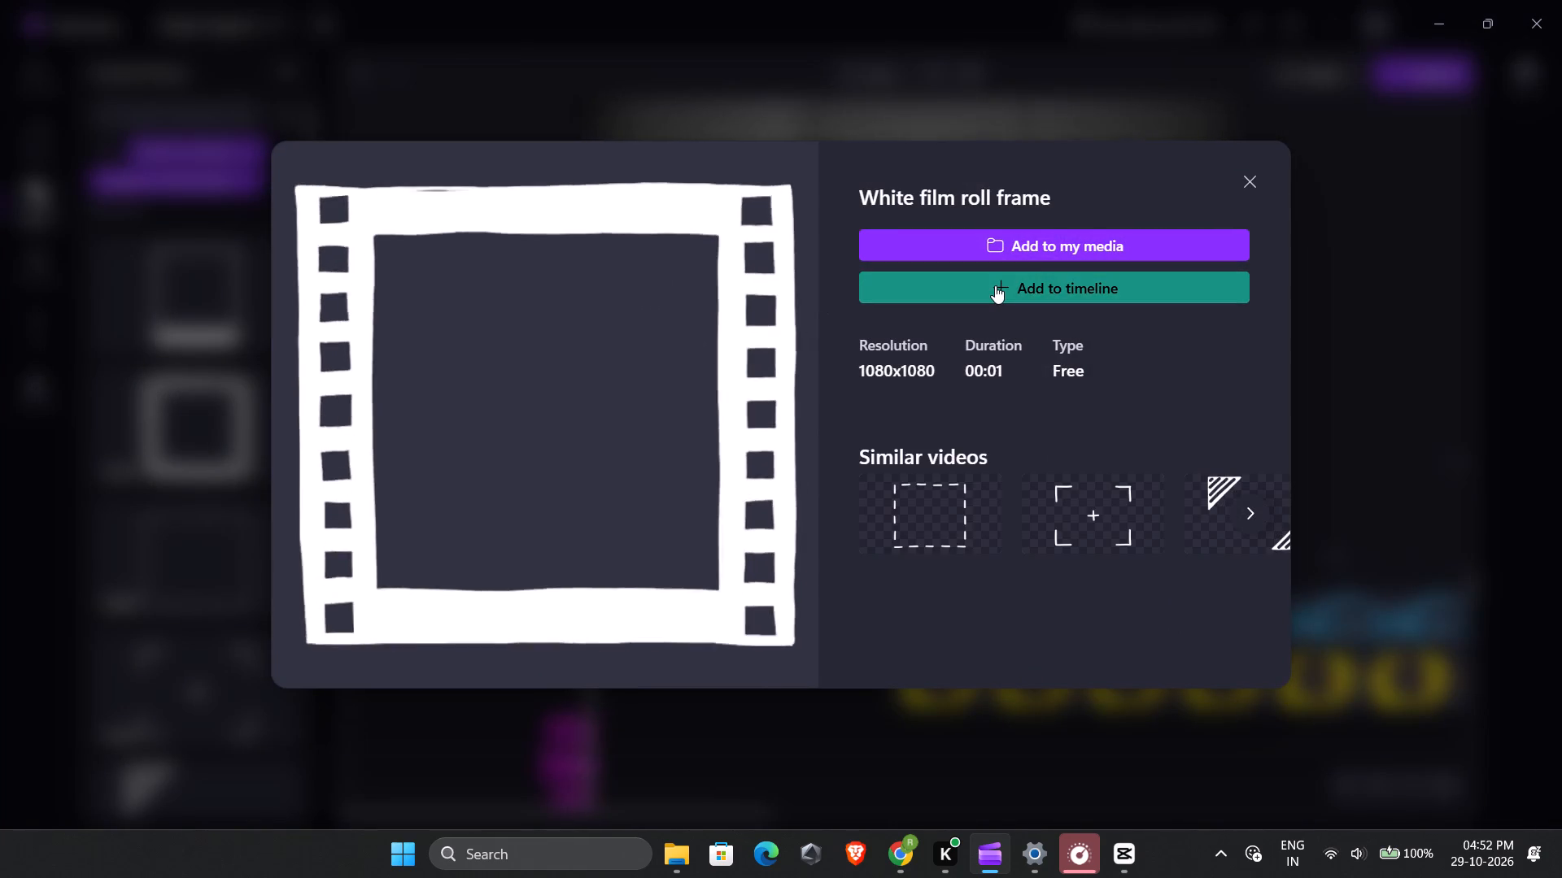
click(995, 285)
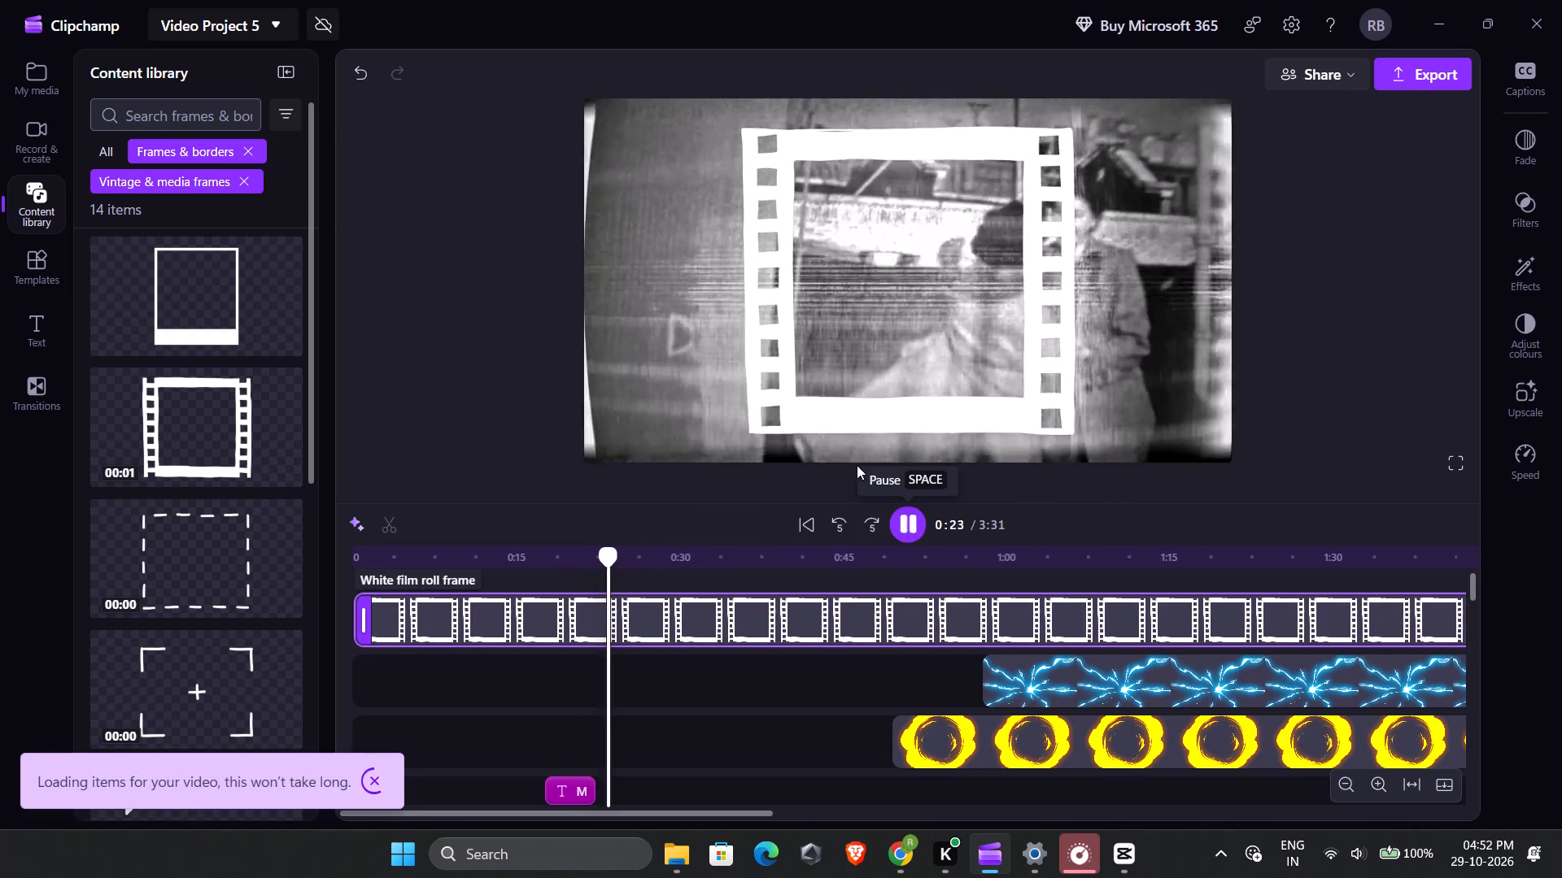
click(895, 433)
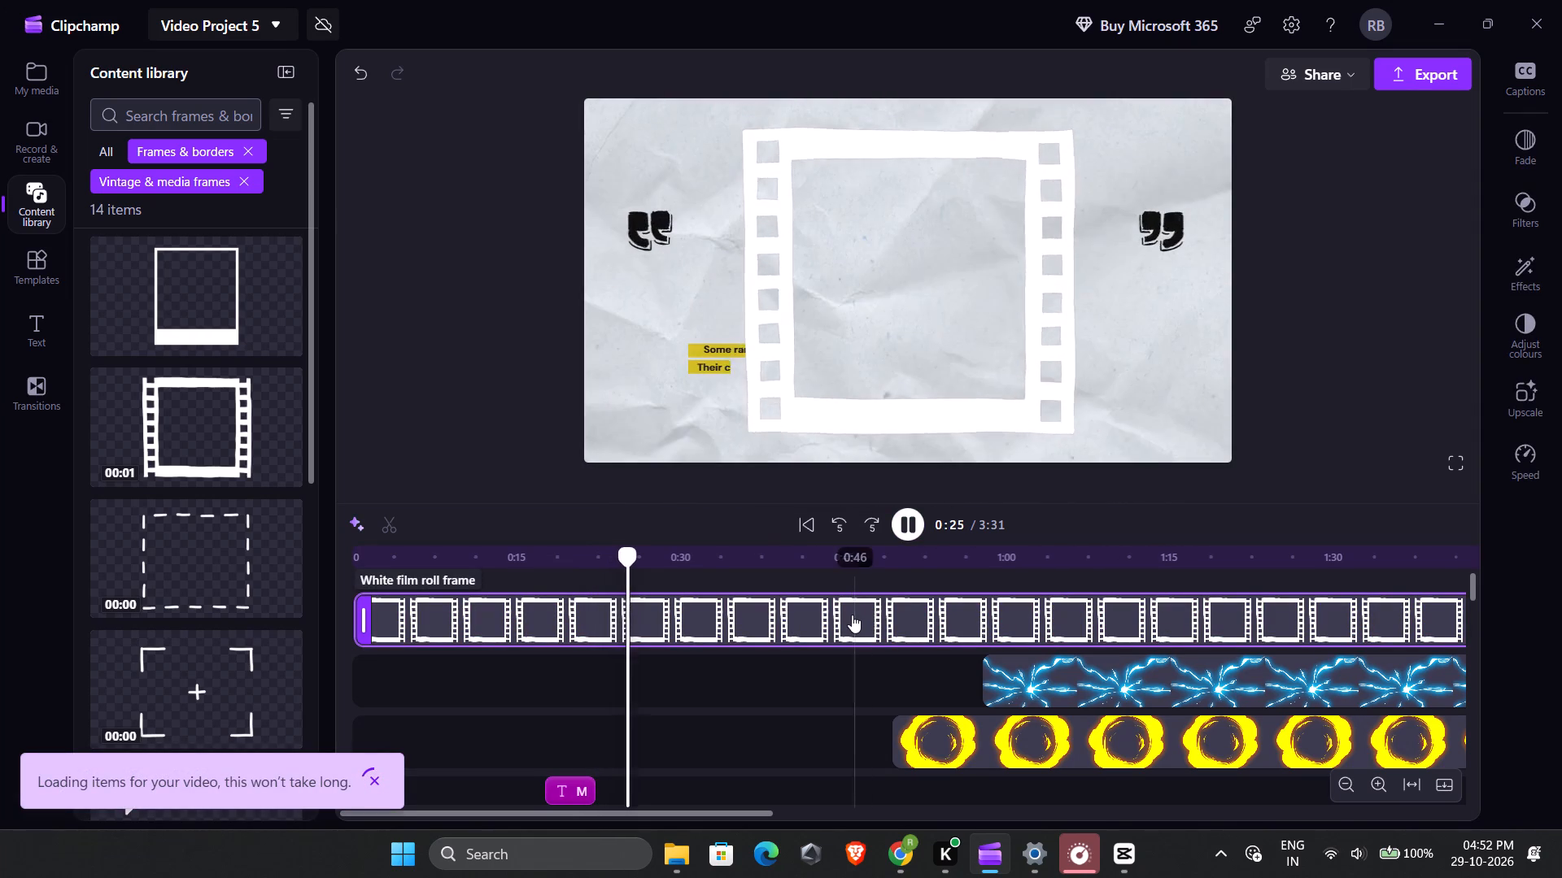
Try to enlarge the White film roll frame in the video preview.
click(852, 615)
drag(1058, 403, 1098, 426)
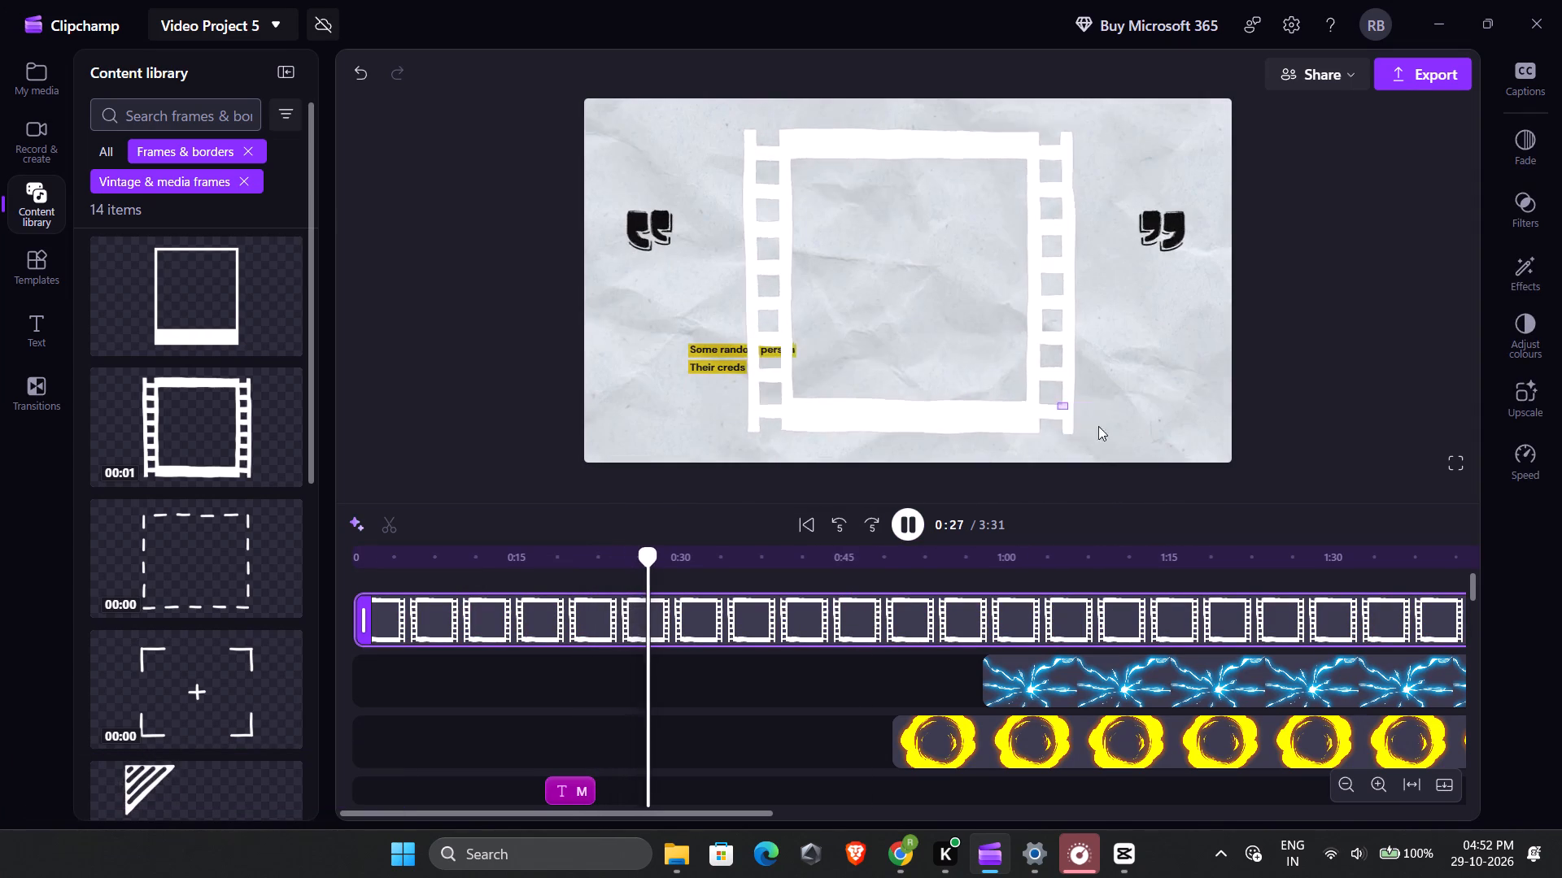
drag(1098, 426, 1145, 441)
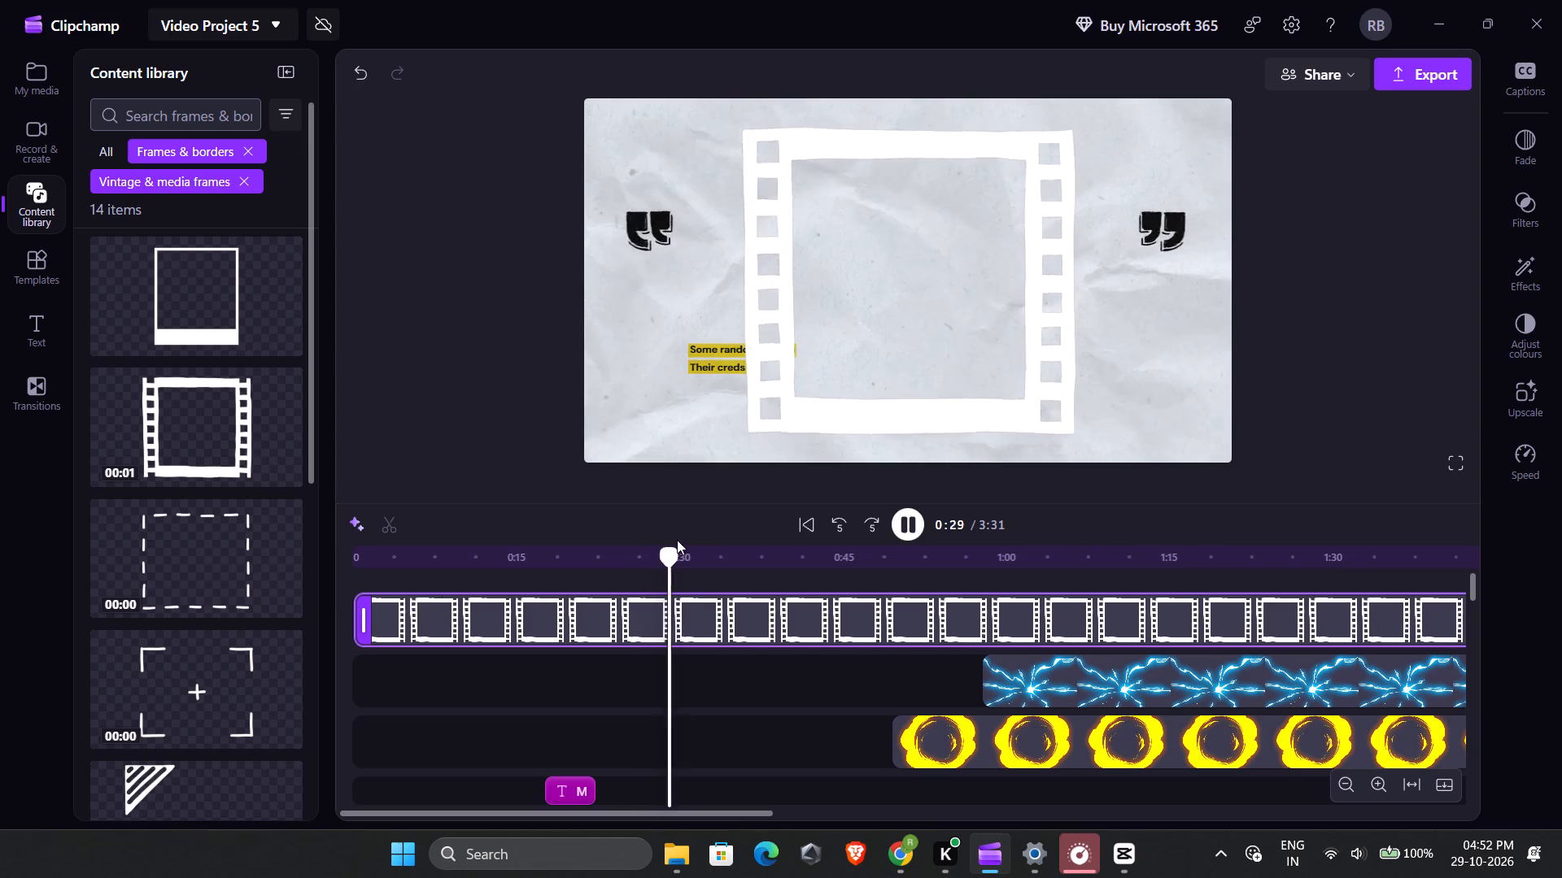
Add "White camera recording frame" from the Vintage & media frames collection to the timeline and preview it from 0:00.
scroll(139, 587, down, 6)
scroll(190, 414, up, 2)
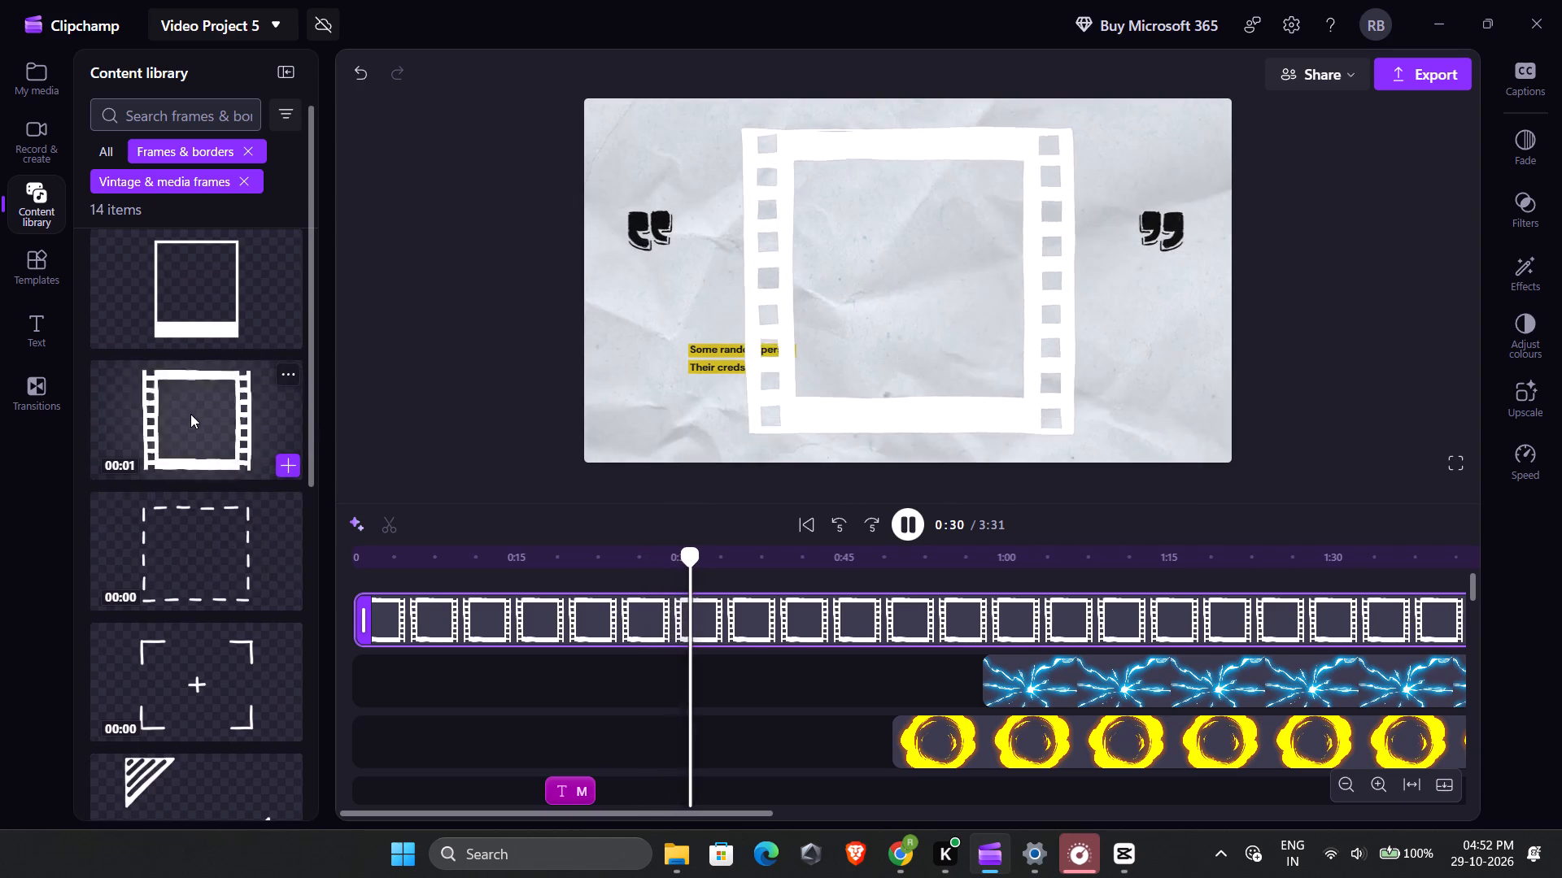
click(201, 572)
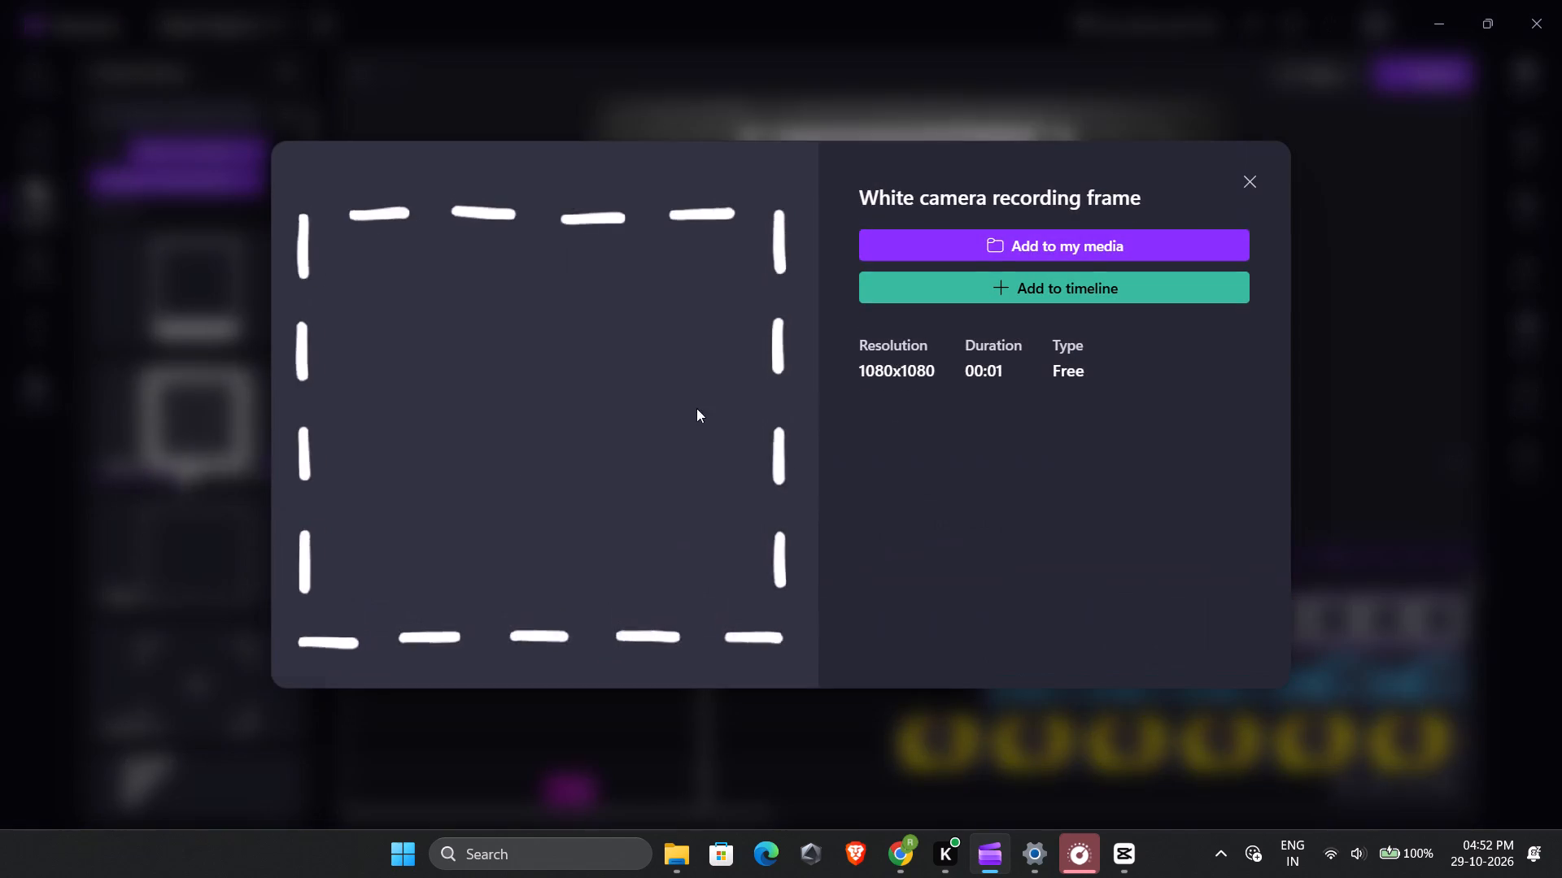
click(987, 280)
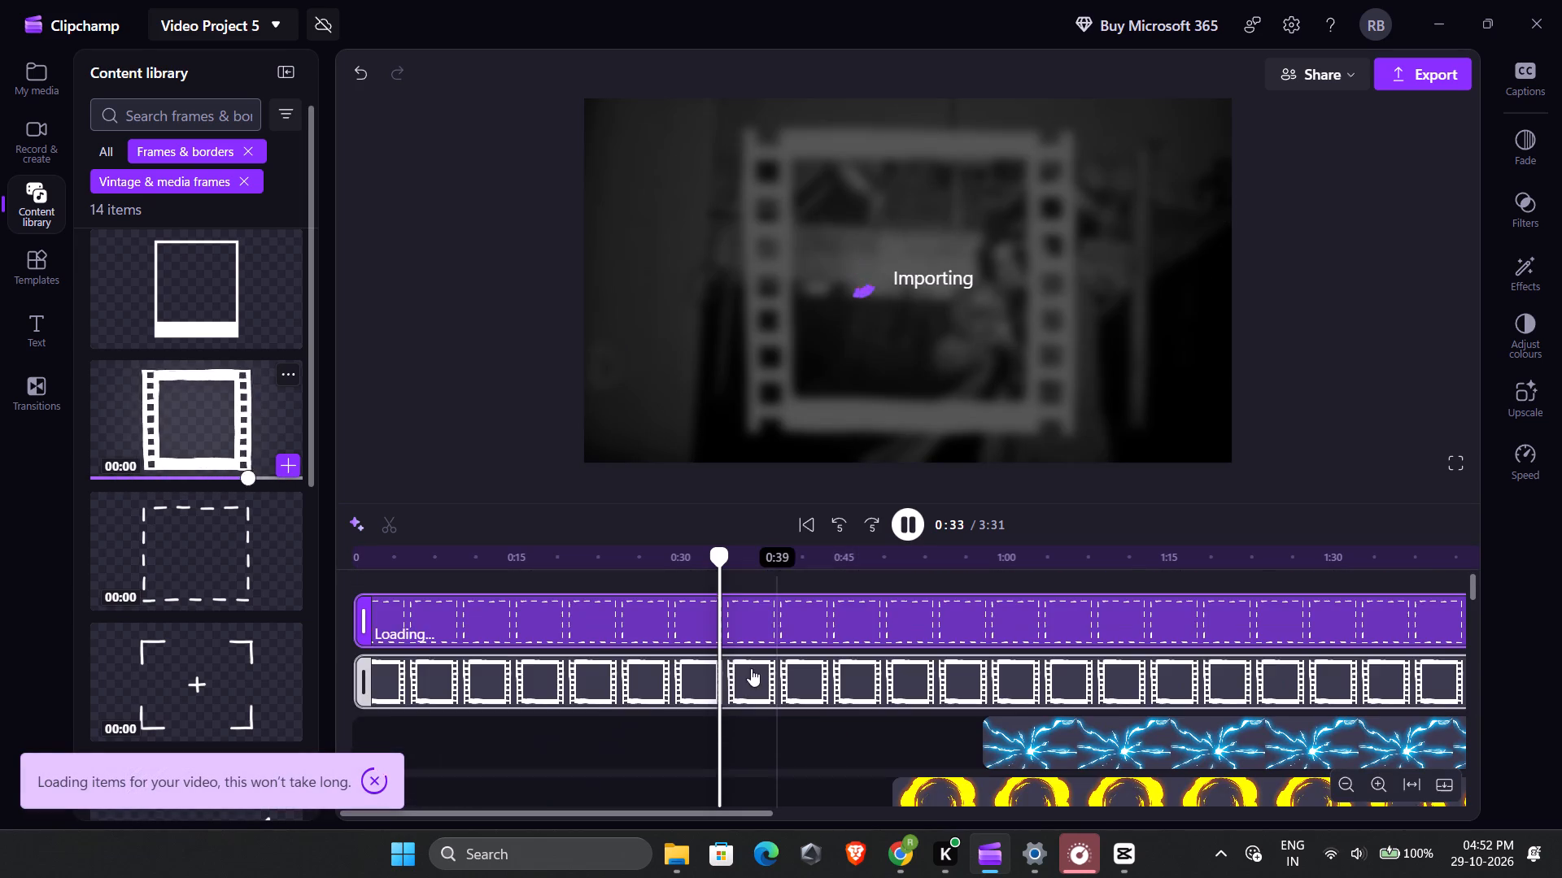
drag(719, 558, 653, 569)
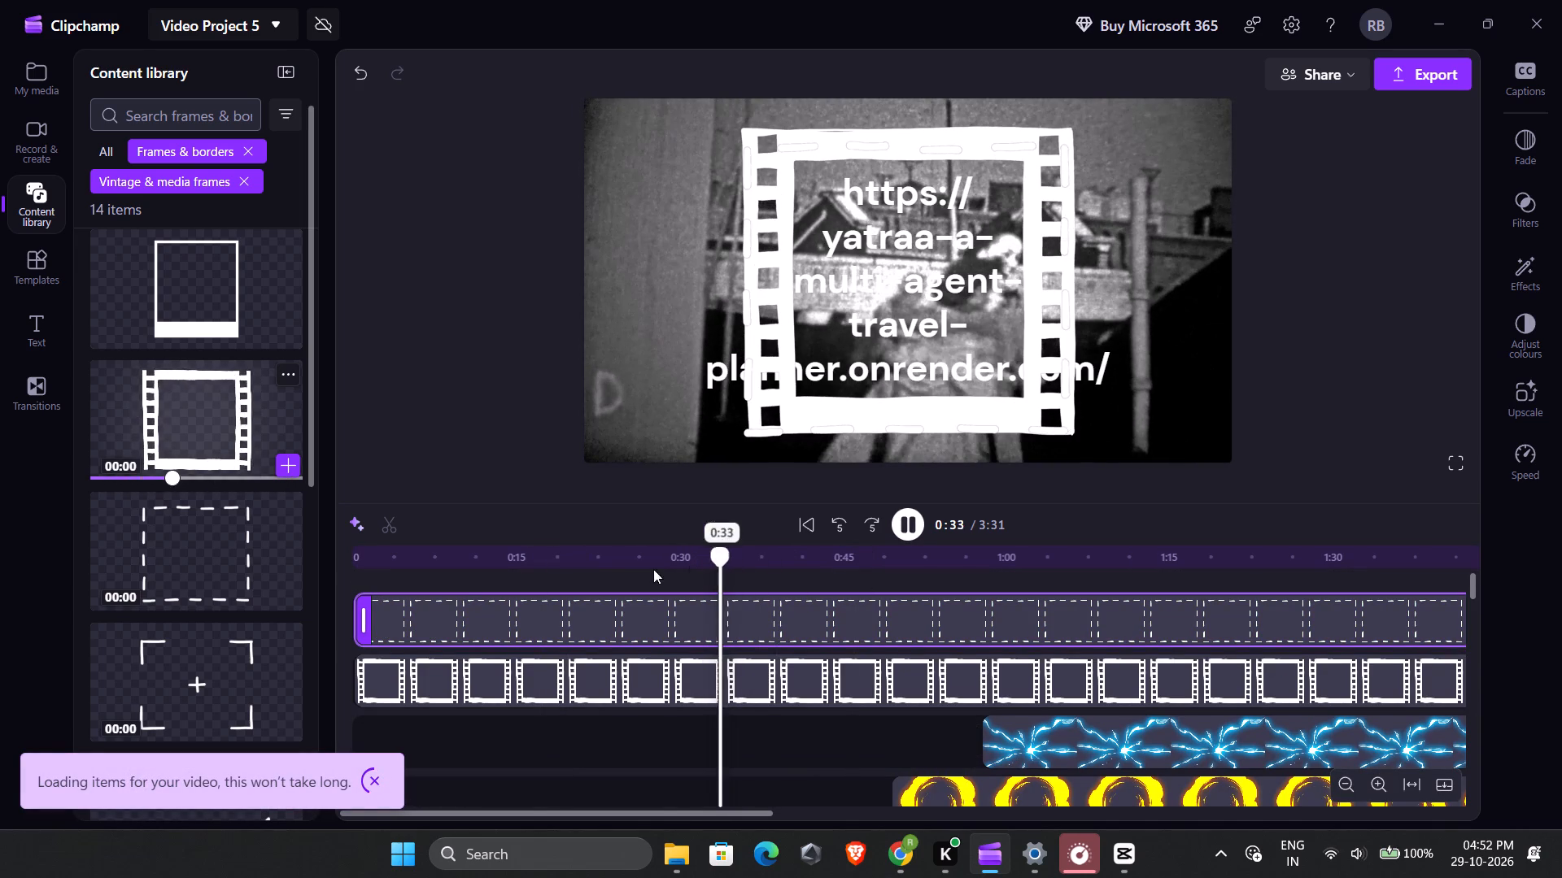
drag(653, 569, 347, 598)
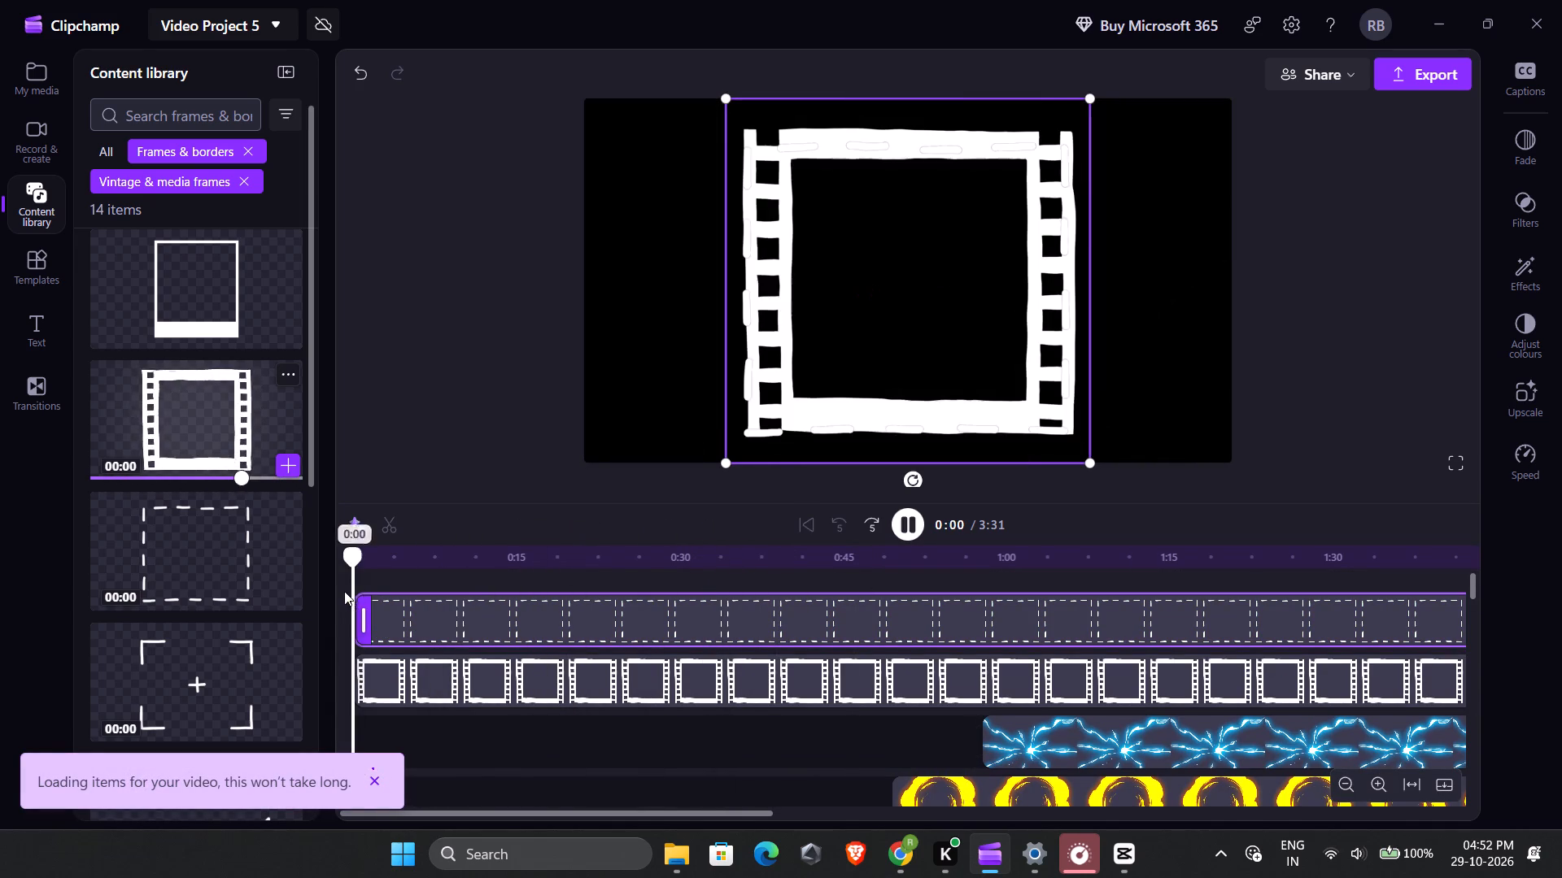
Look through the remaining vintage frames, the content library categories and the Videos collections for further items.
scroll(203, 490, down, 4)
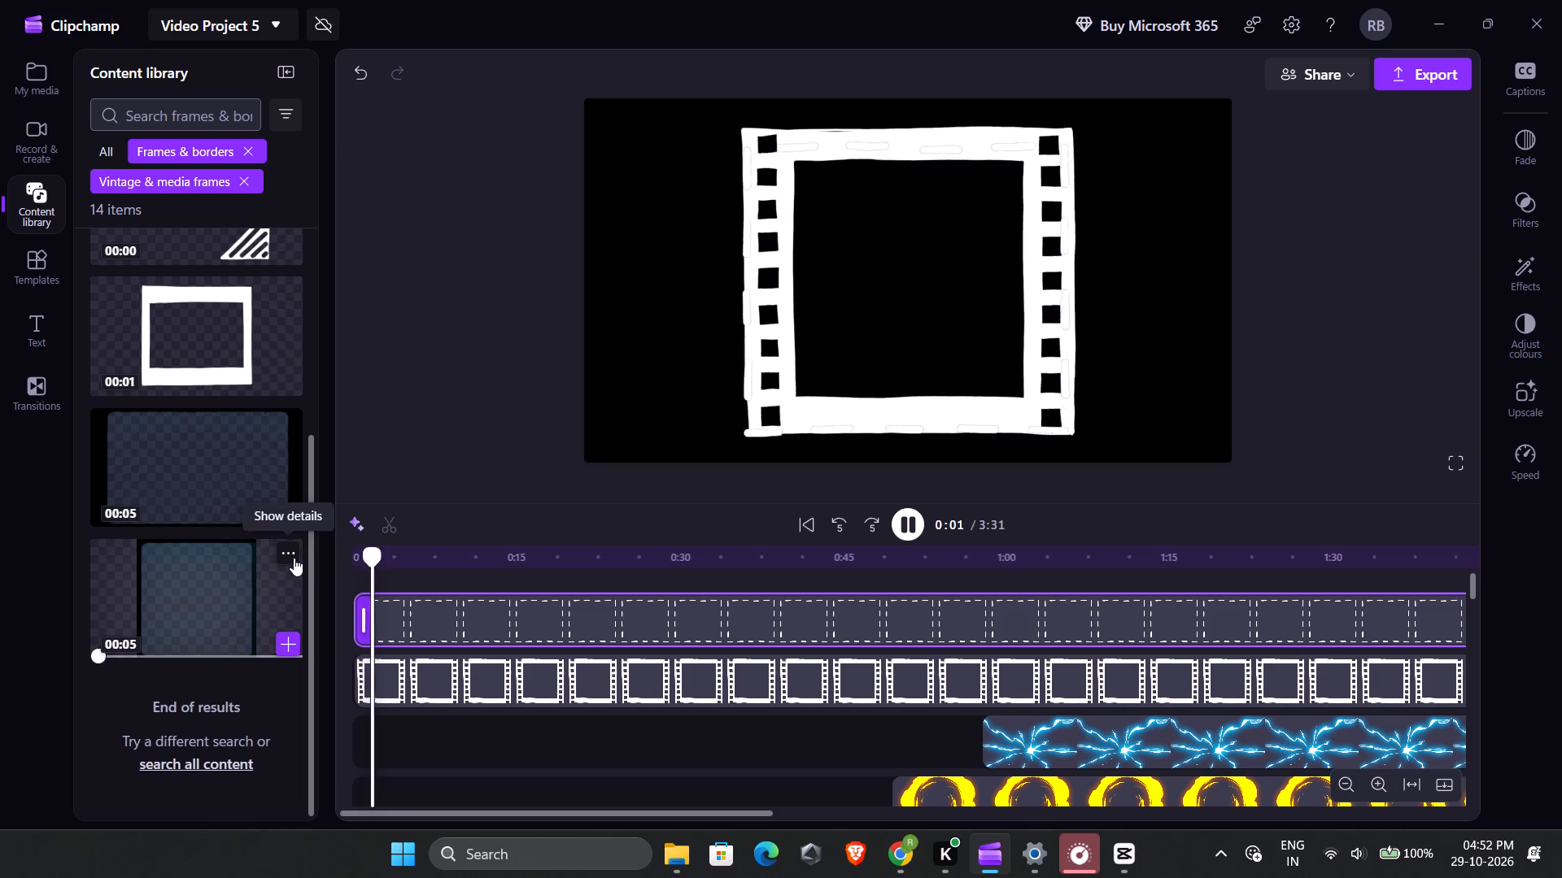
scroll(203, 426, up, 2)
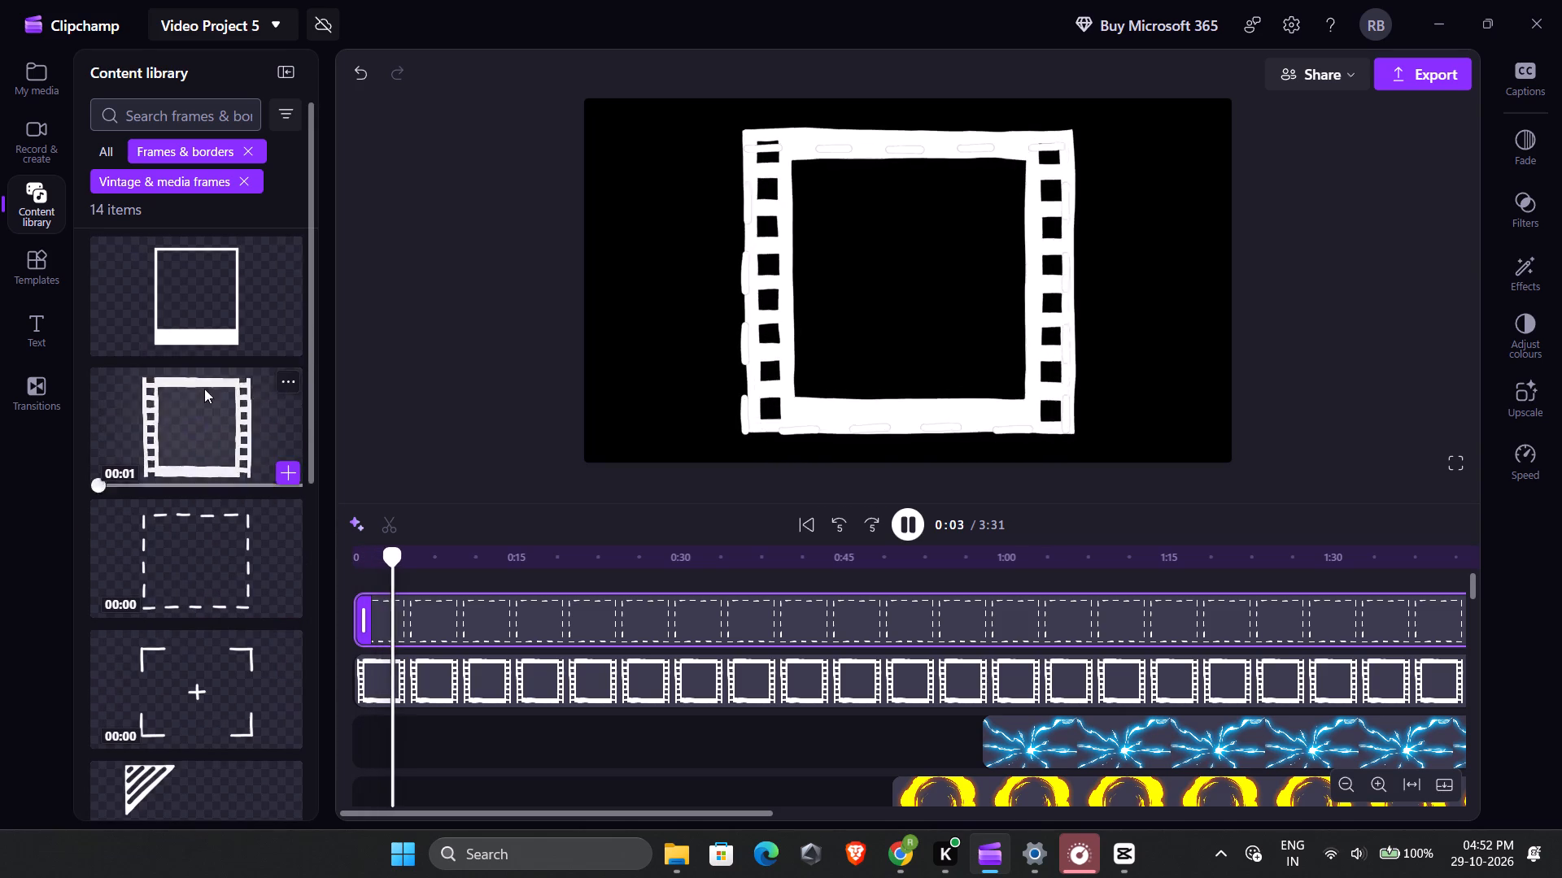
click(241, 180)
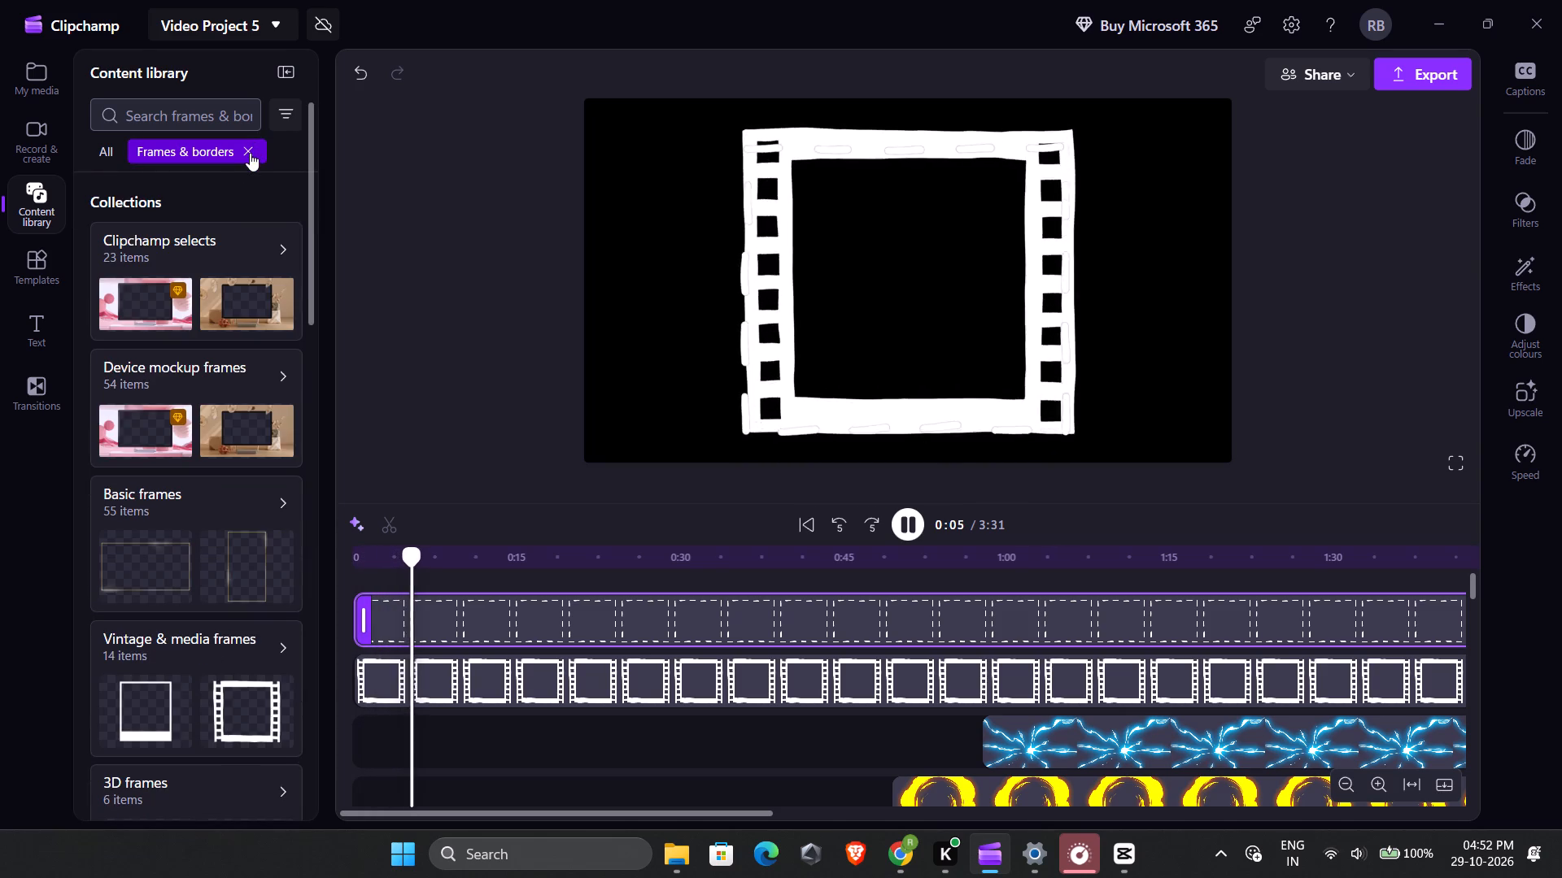
click(250, 153)
scroll(253, 534, down, 2)
scroll(253, 534, up, 1)
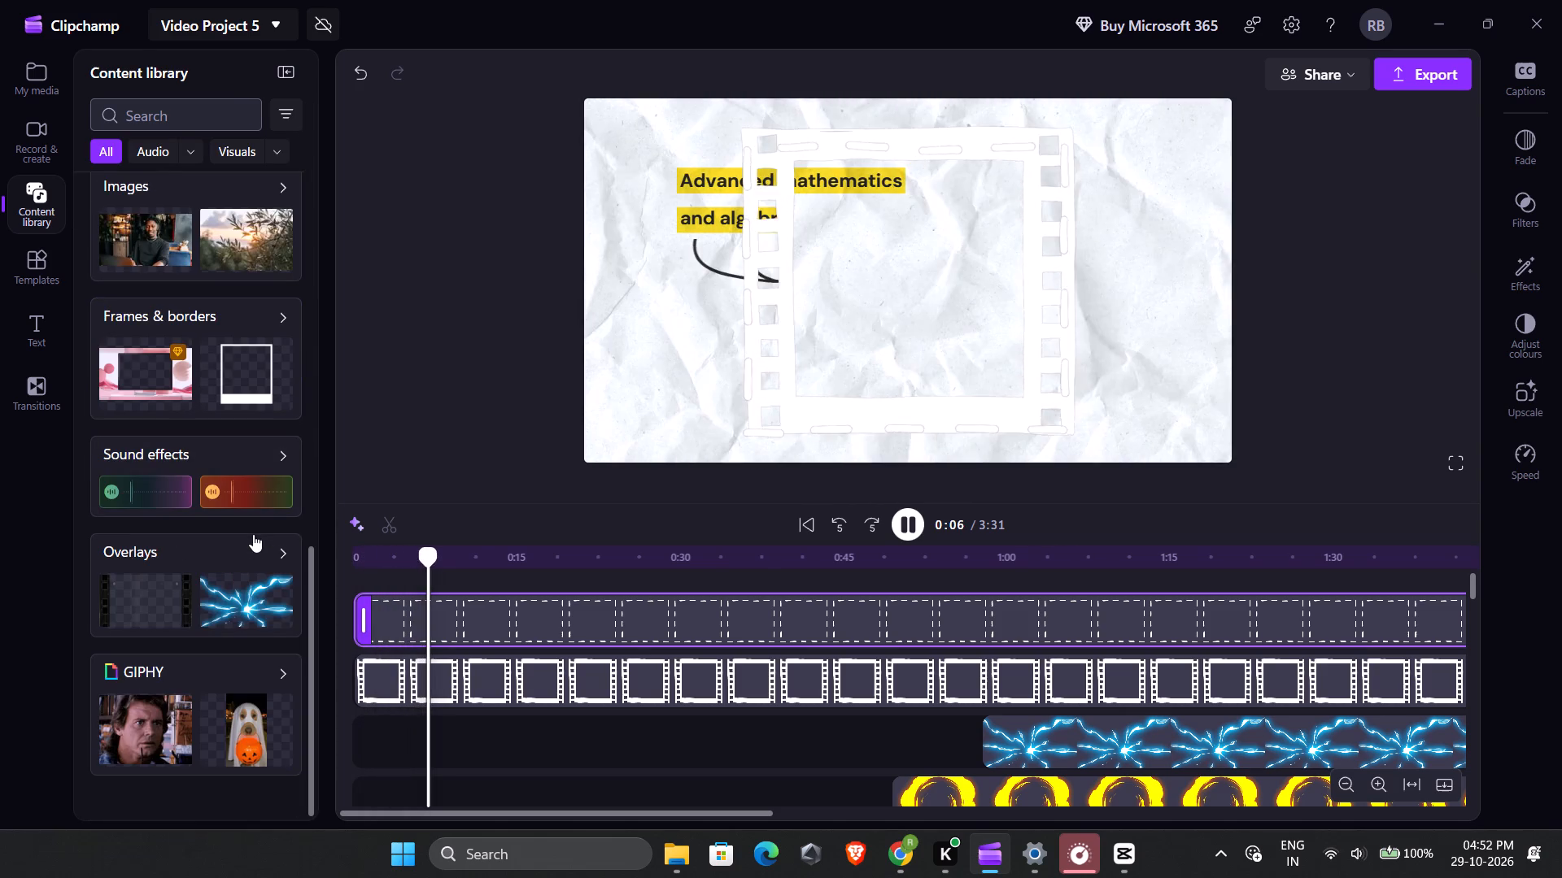
scroll(253, 534, up, 1)
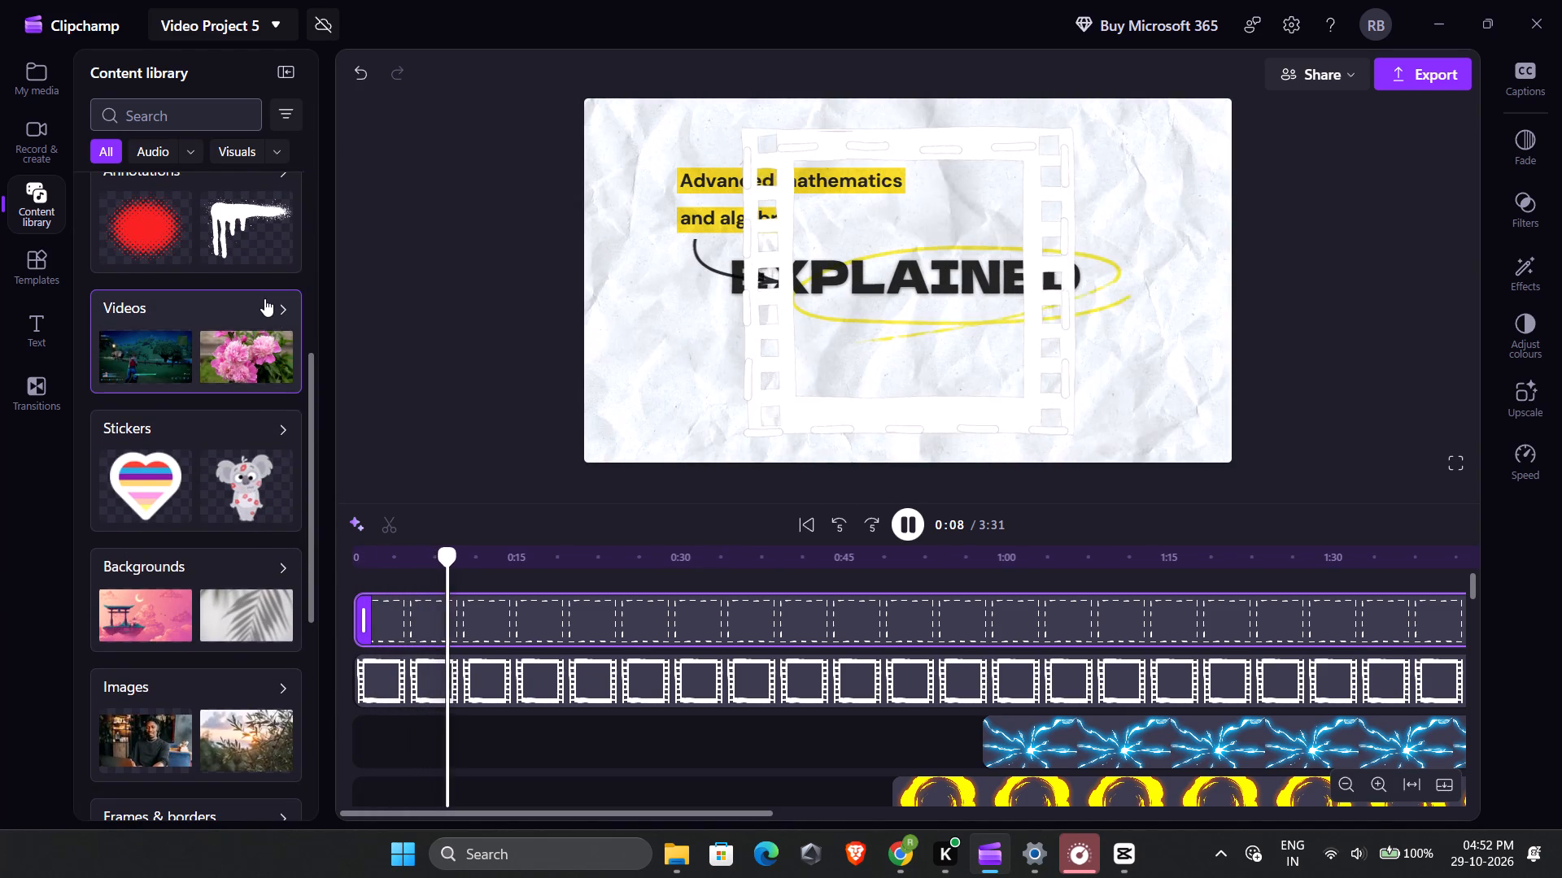
click(264, 298)
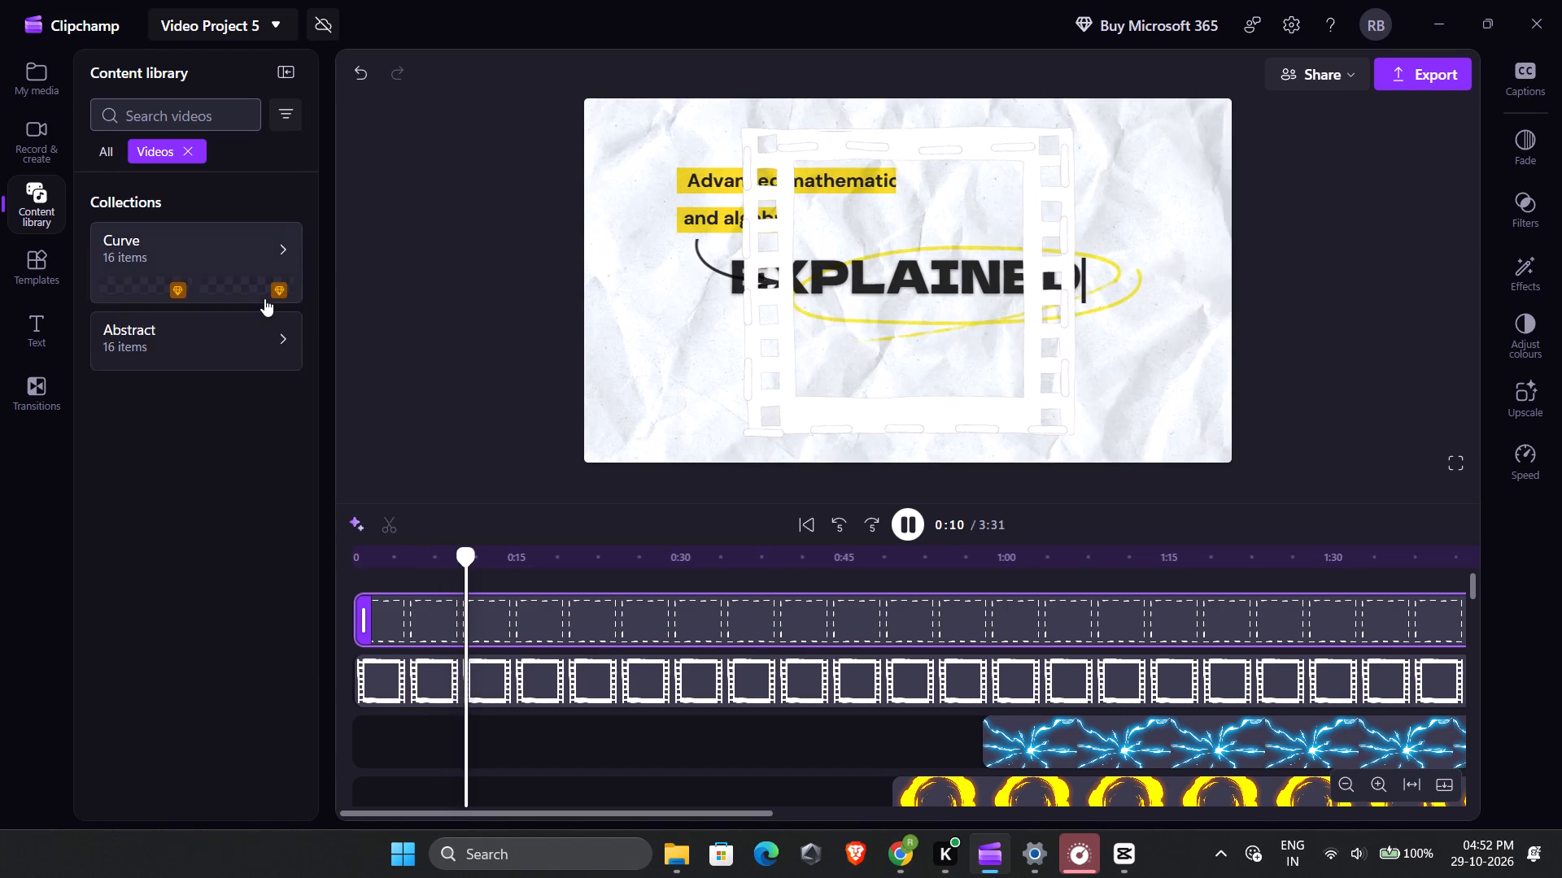
scroll(135, 554, down, 1)
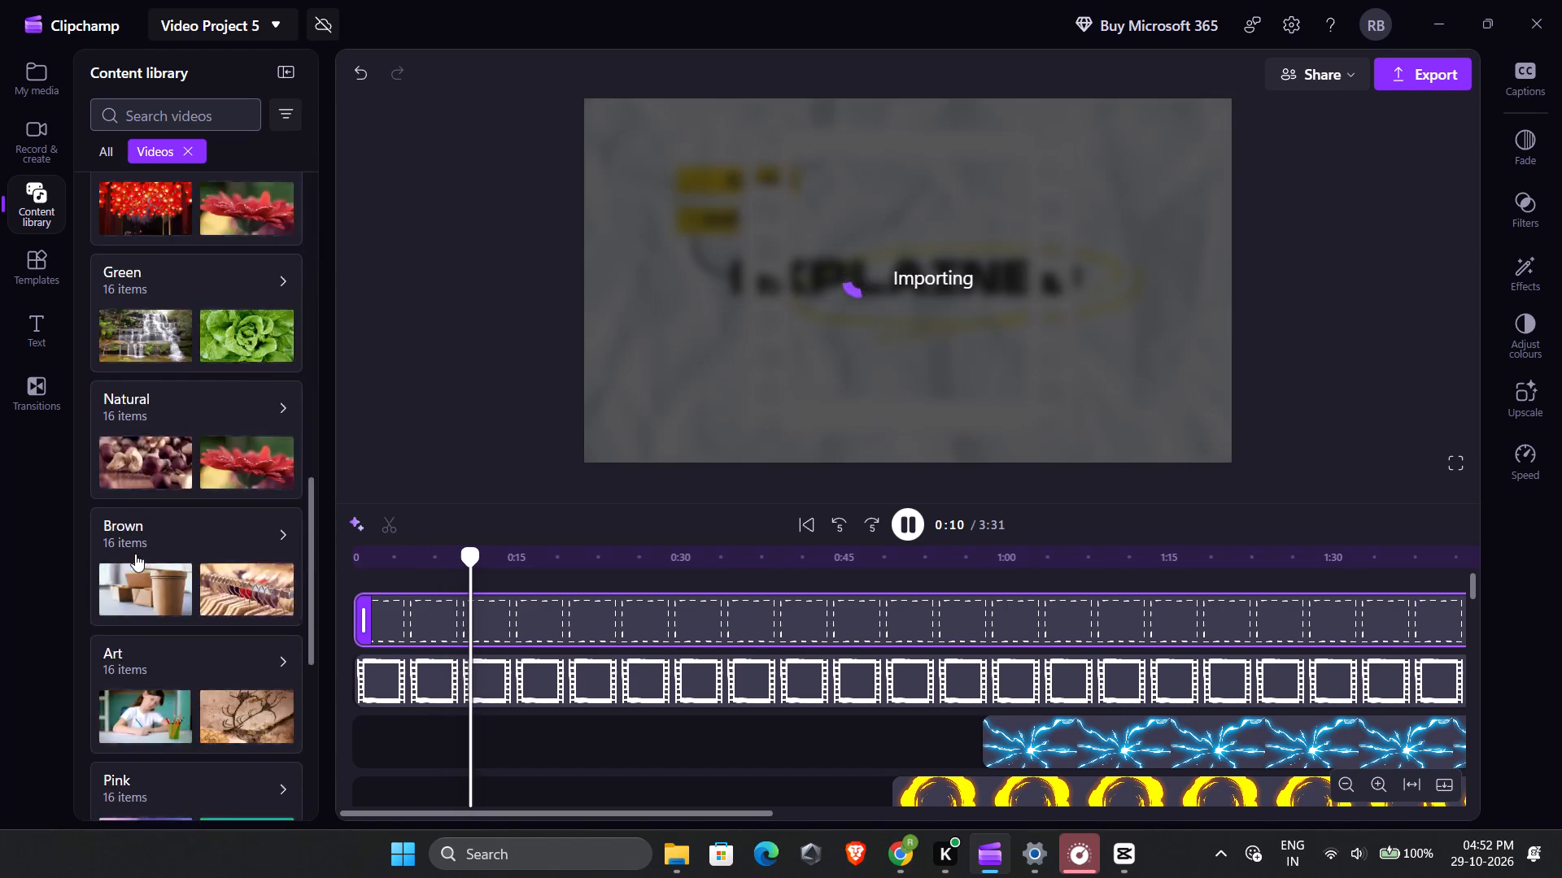
scroll(135, 554, down, 3)
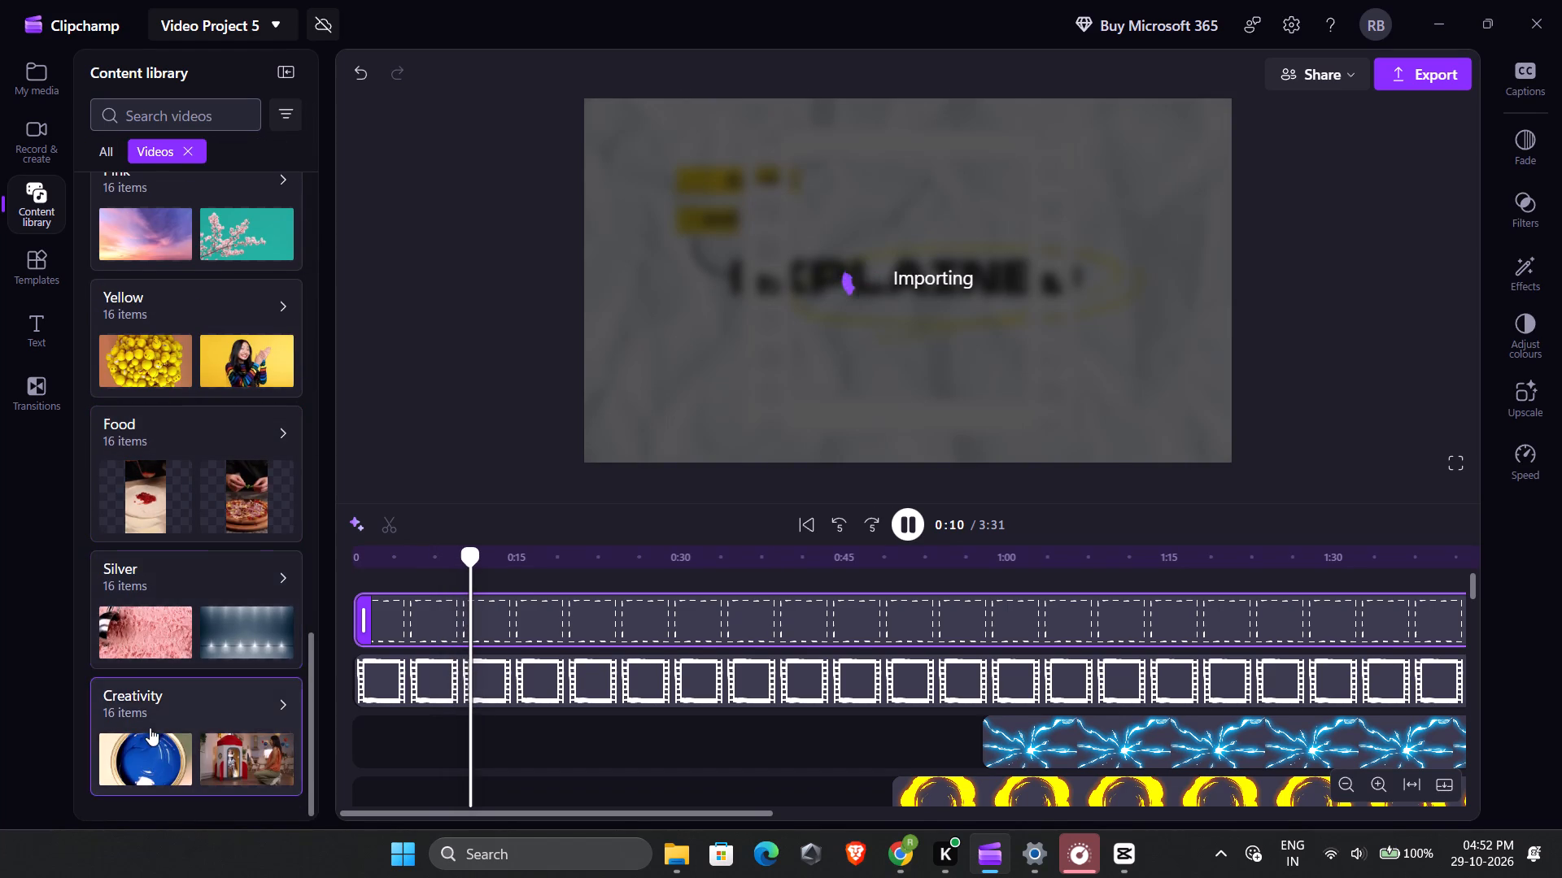
scroll(150, 728, up, 3)
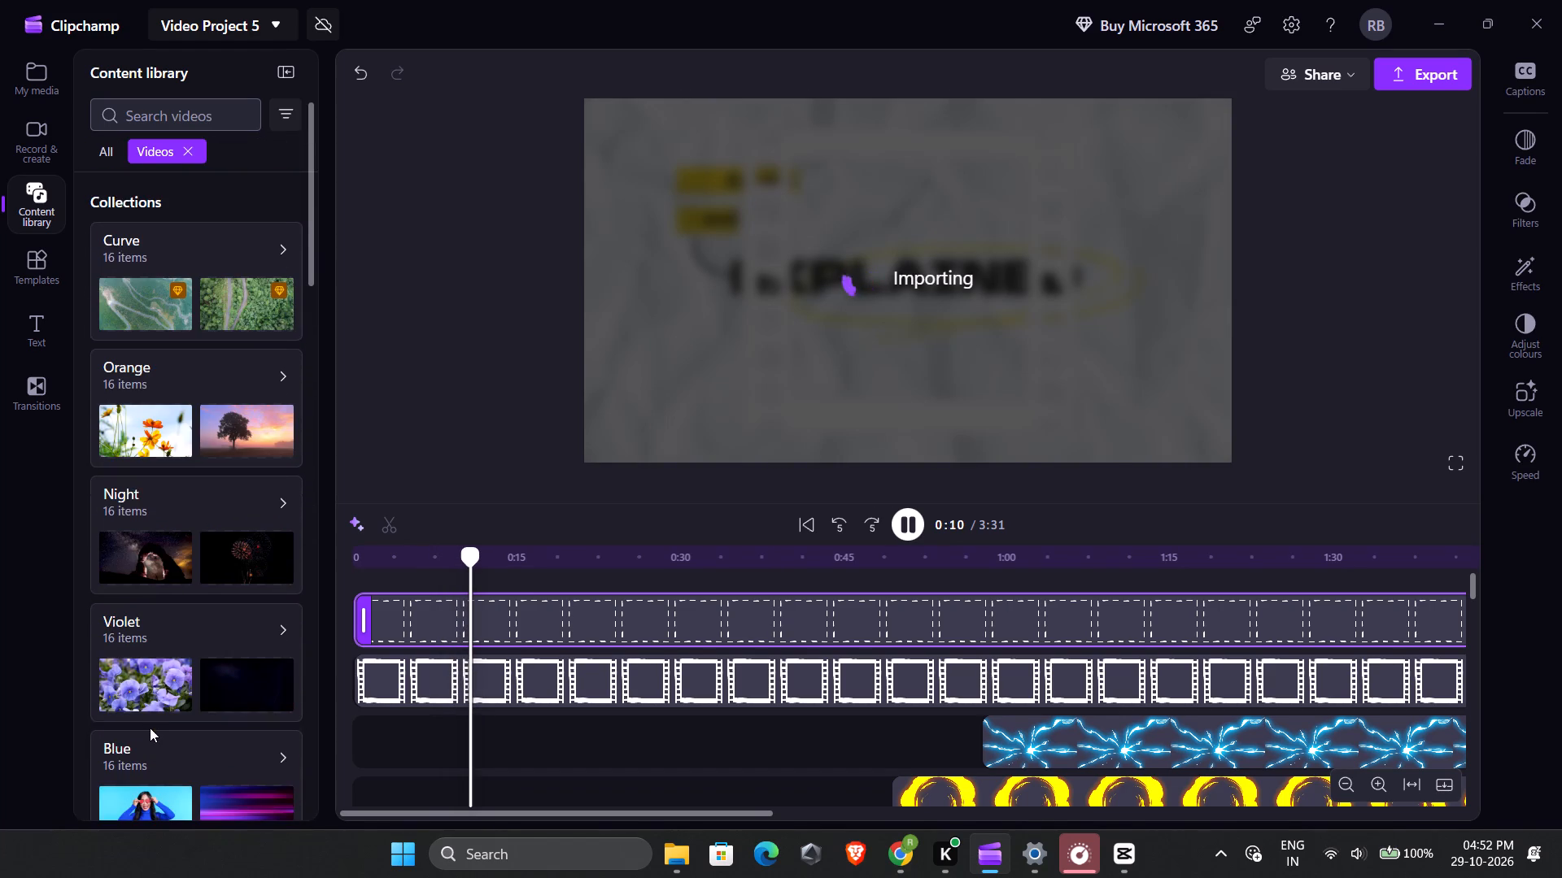
scroll(150, 728, up, 1)
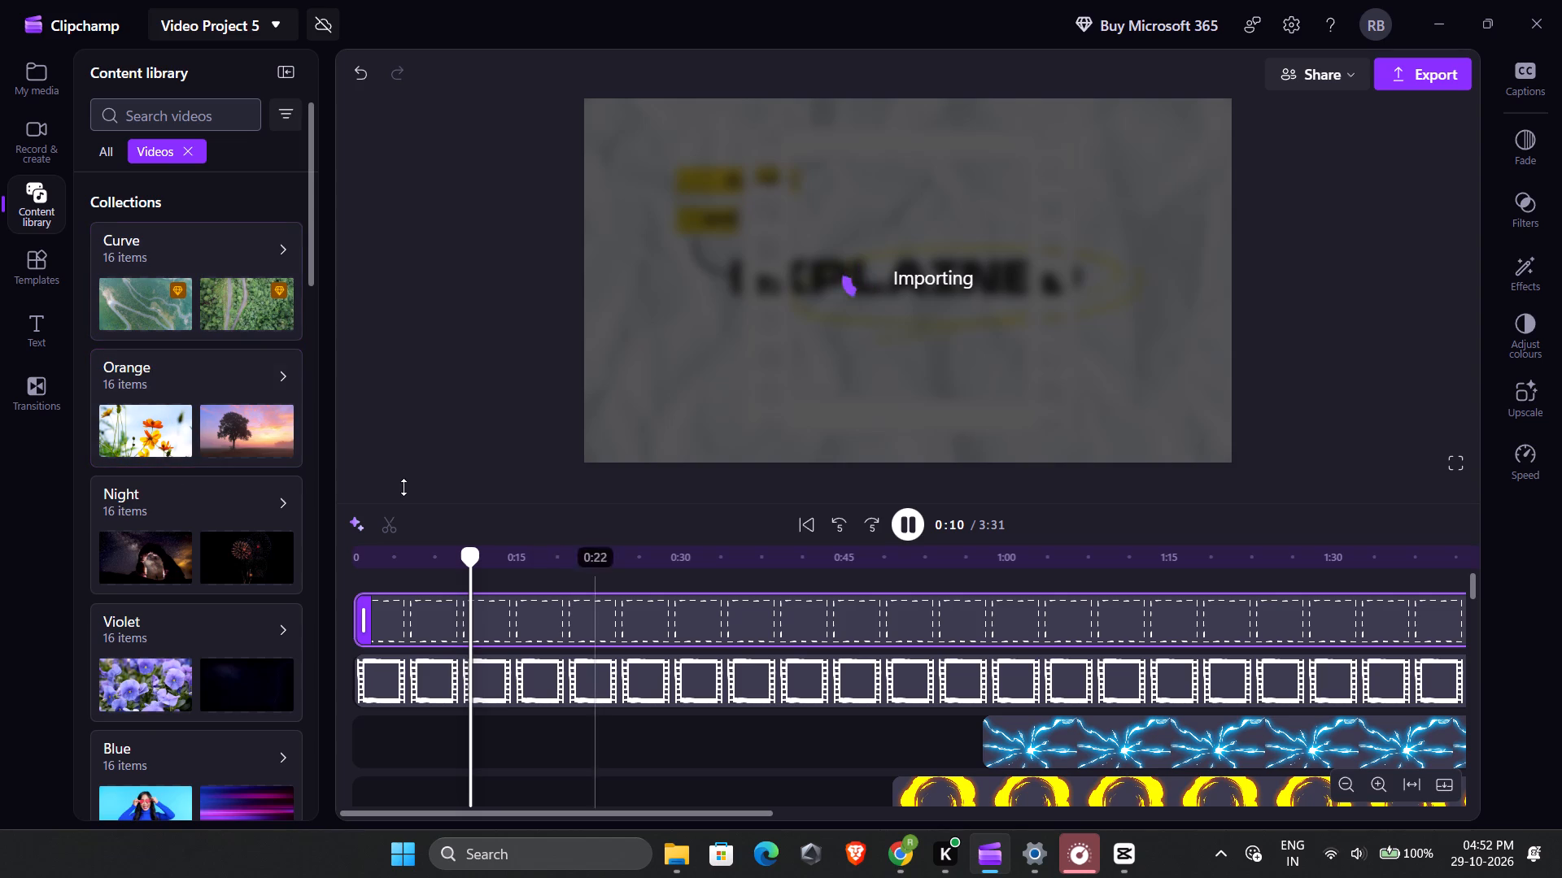
click(184, 152)
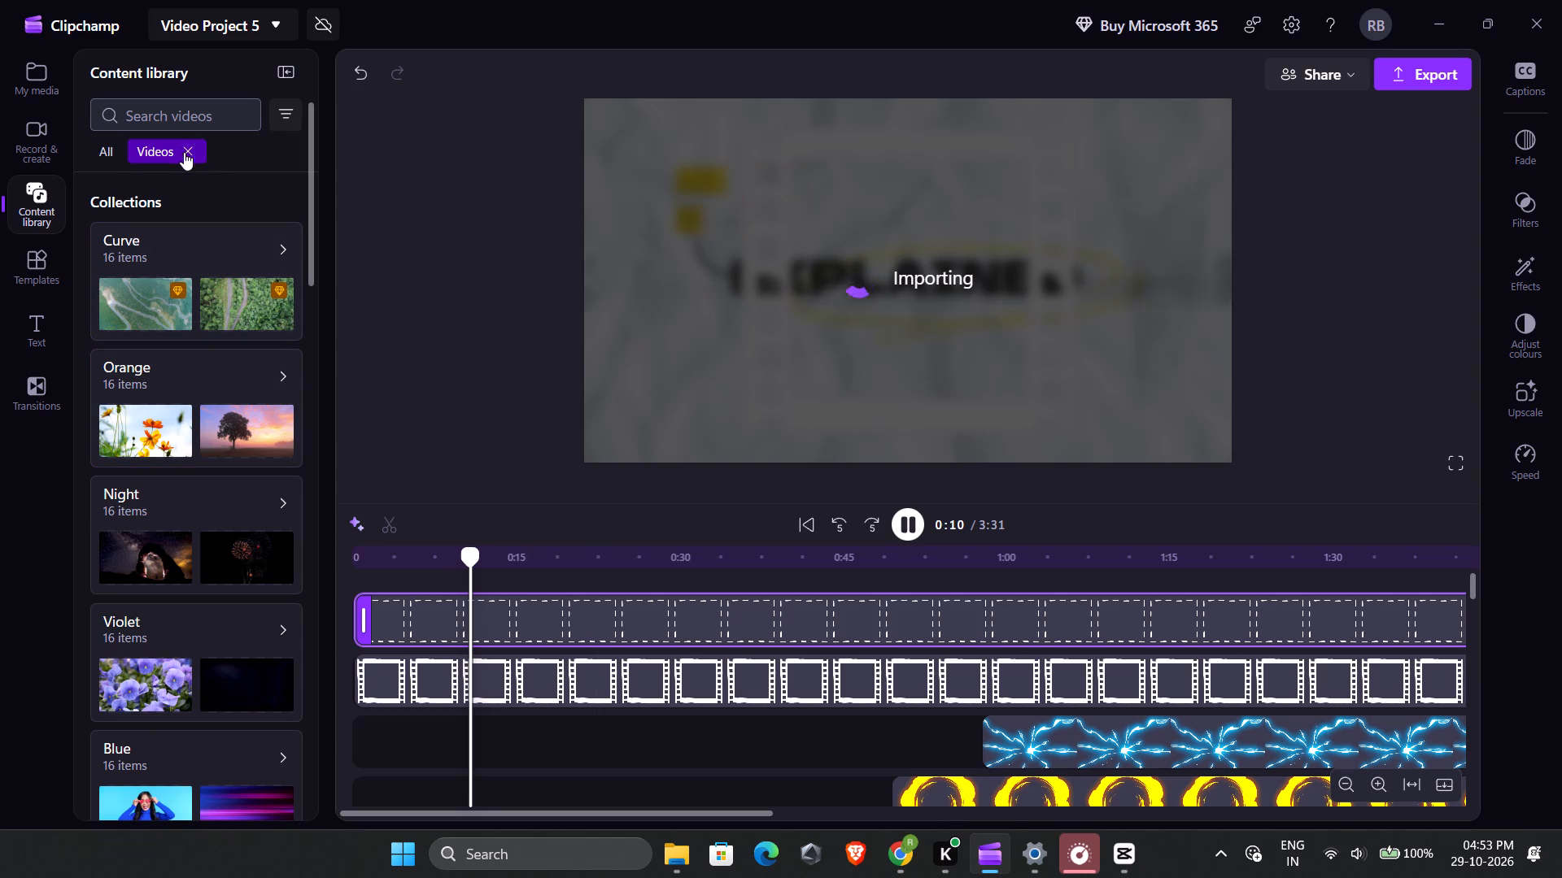
Add the Laughing Doggo sticker from the Doggo collection under Stickers to the timeline at about 0:25.
scroll(312, 446, down, 1)
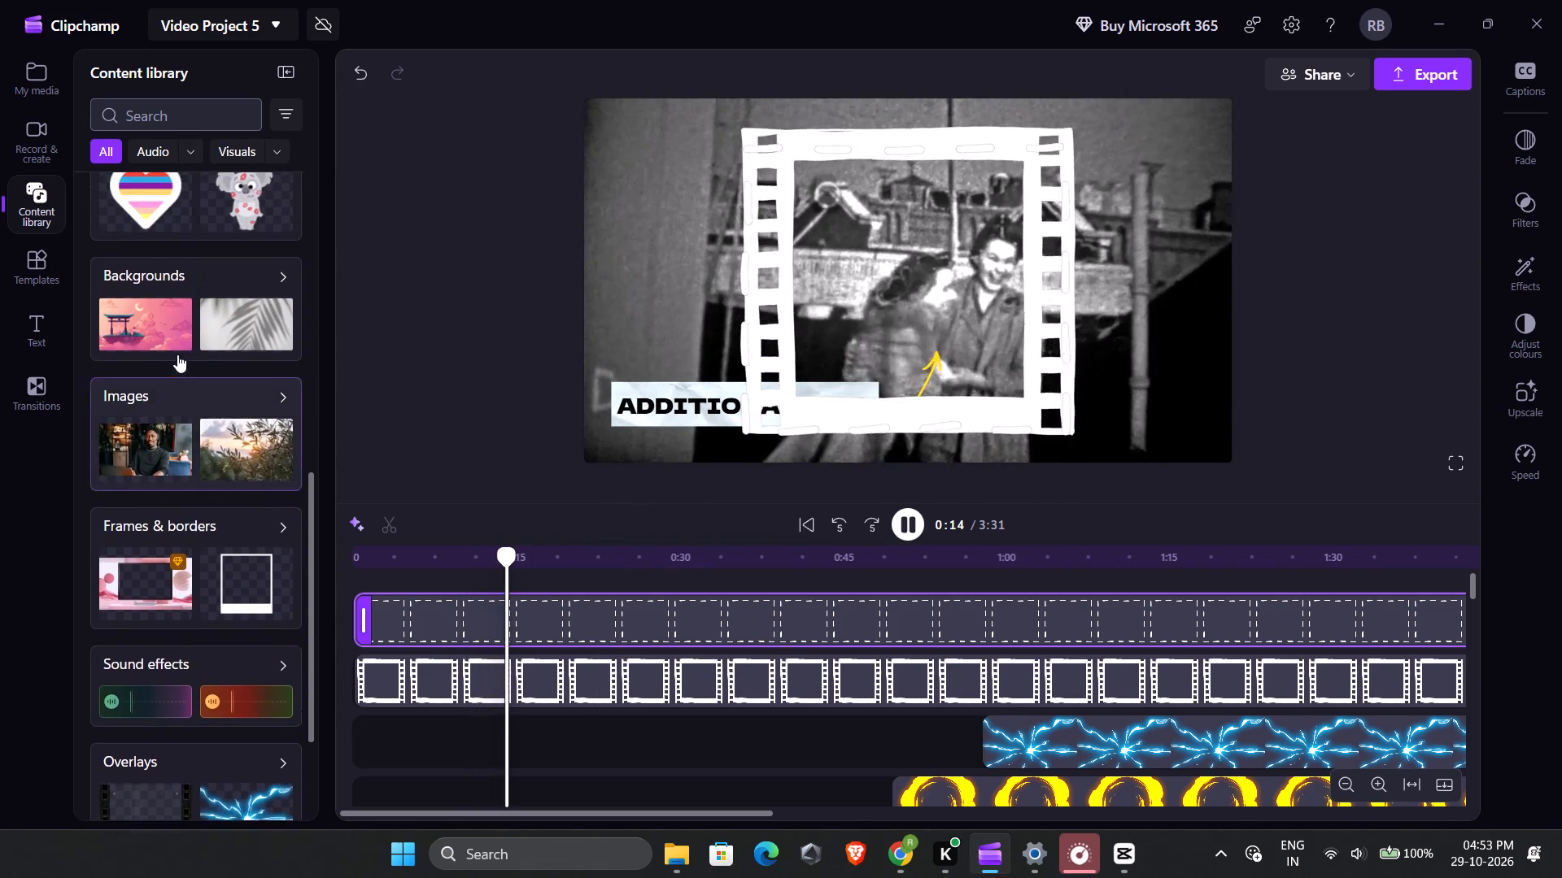
scroll(177, 354, down, 1)
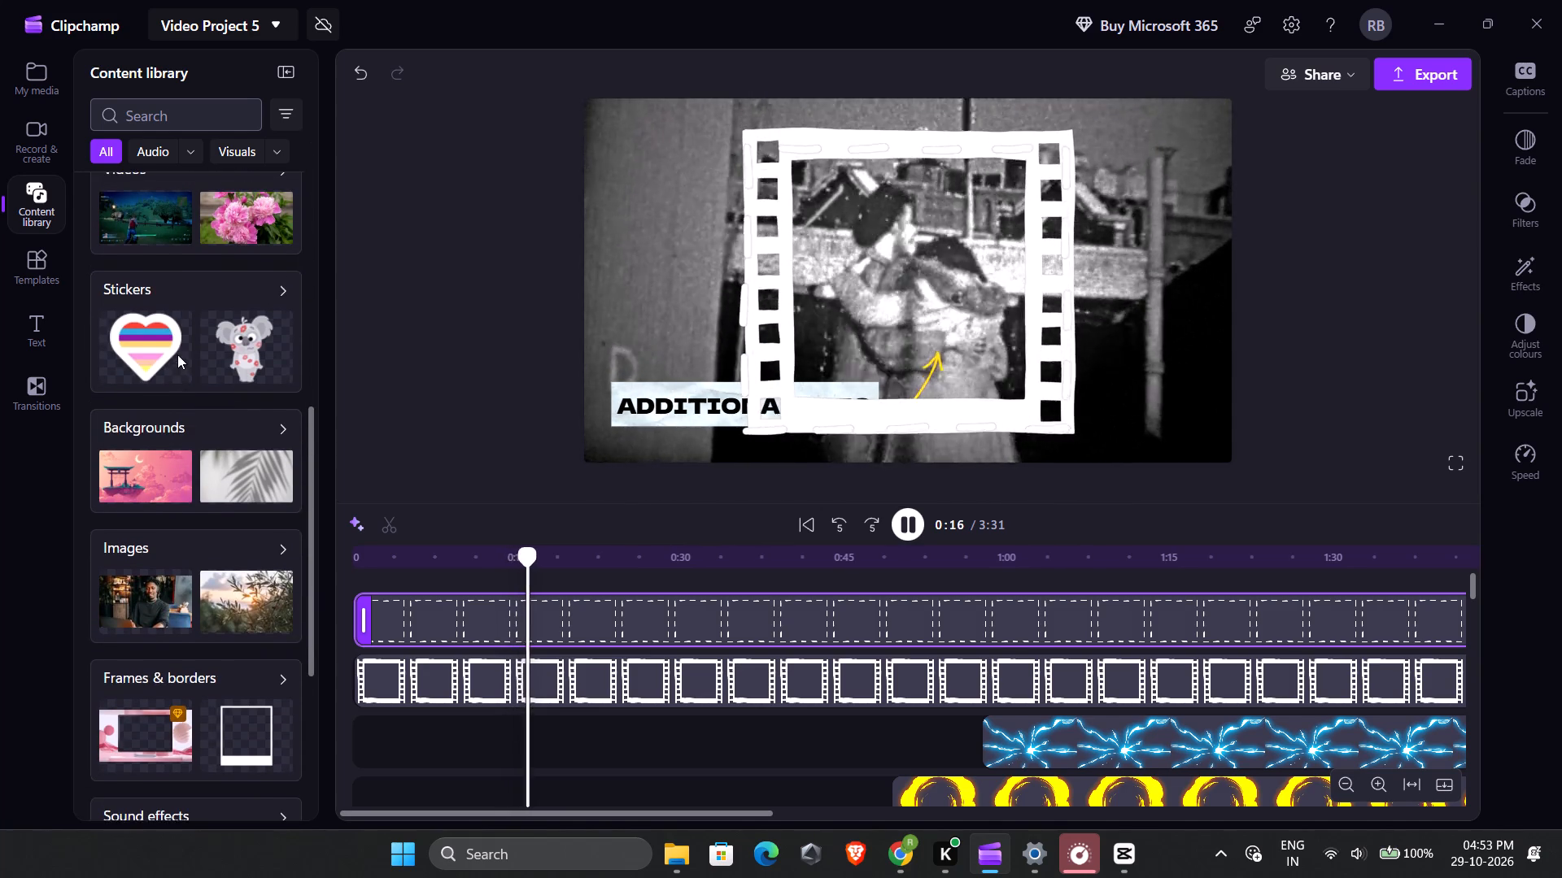
scroll(177, 354, down, 1)
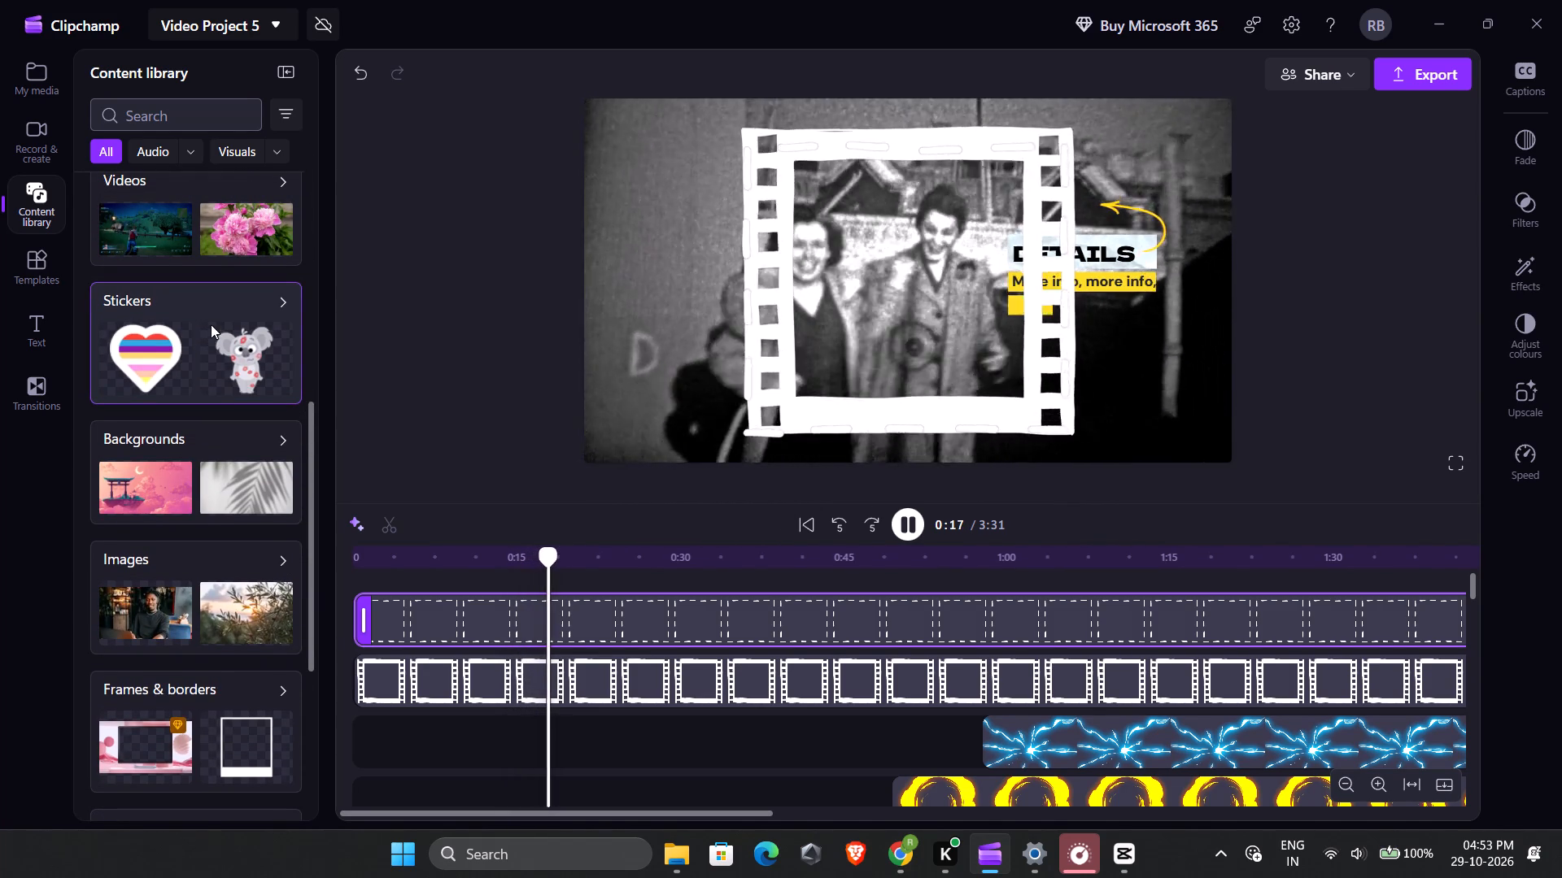
click(210, 315)
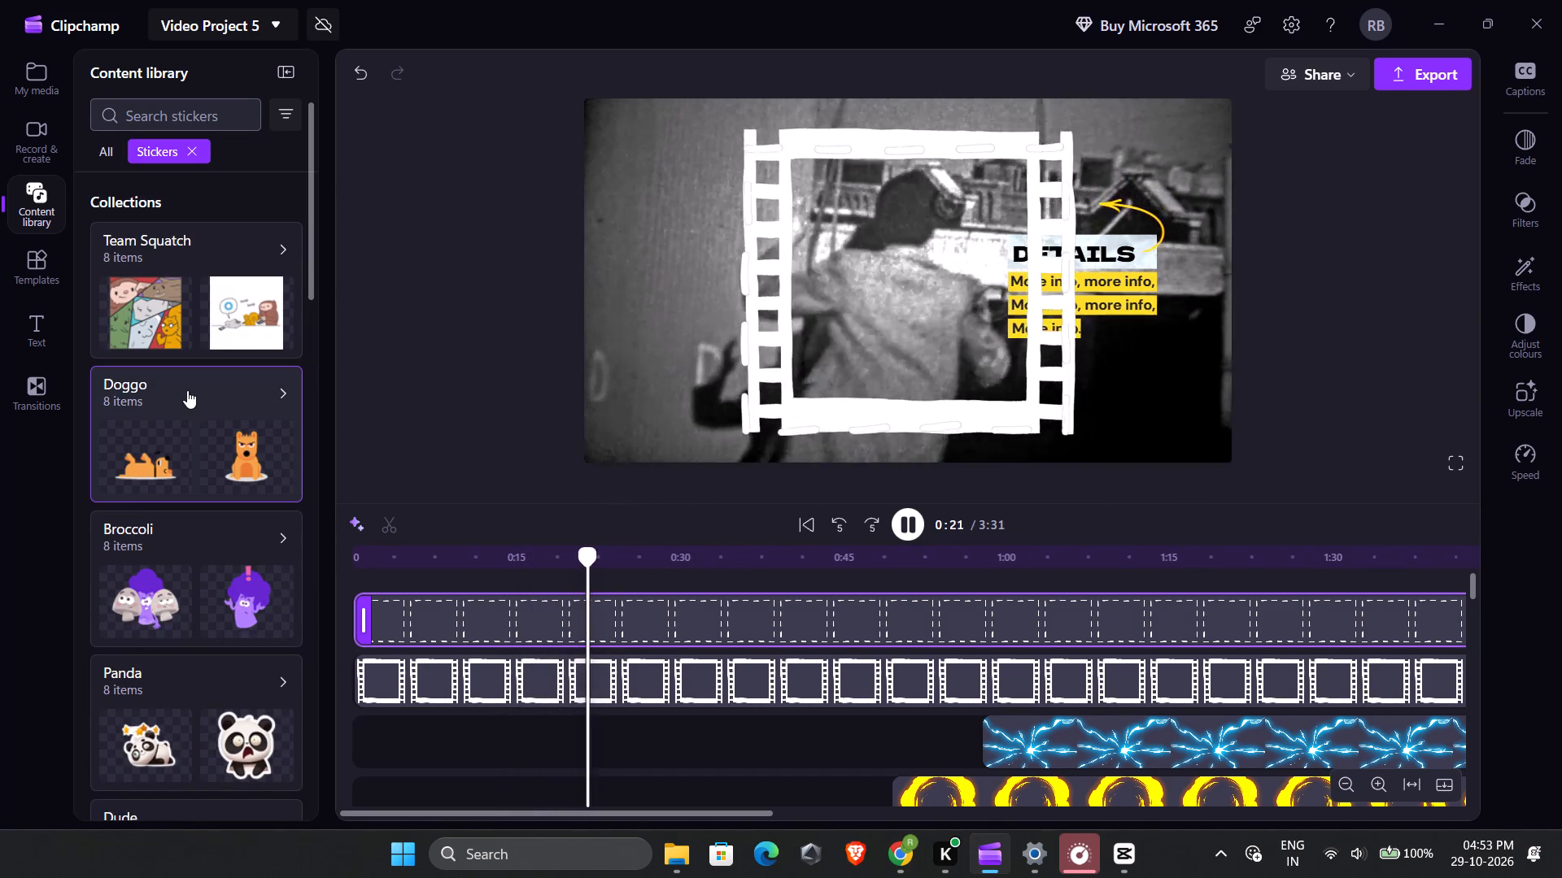
click(187, 390)
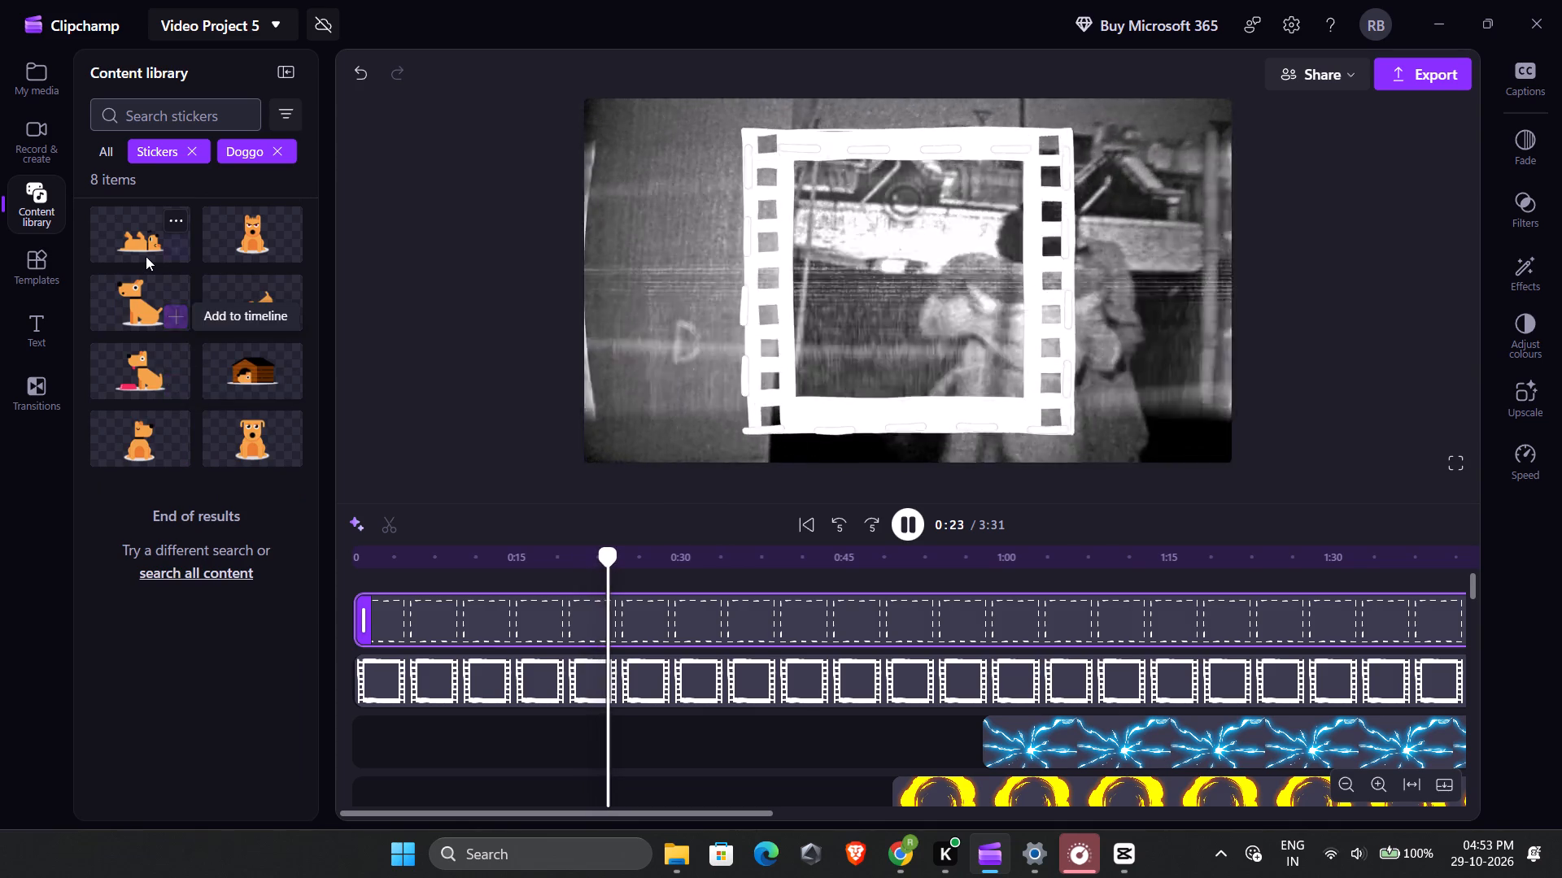
click(146, 256)
click(1056, 280)
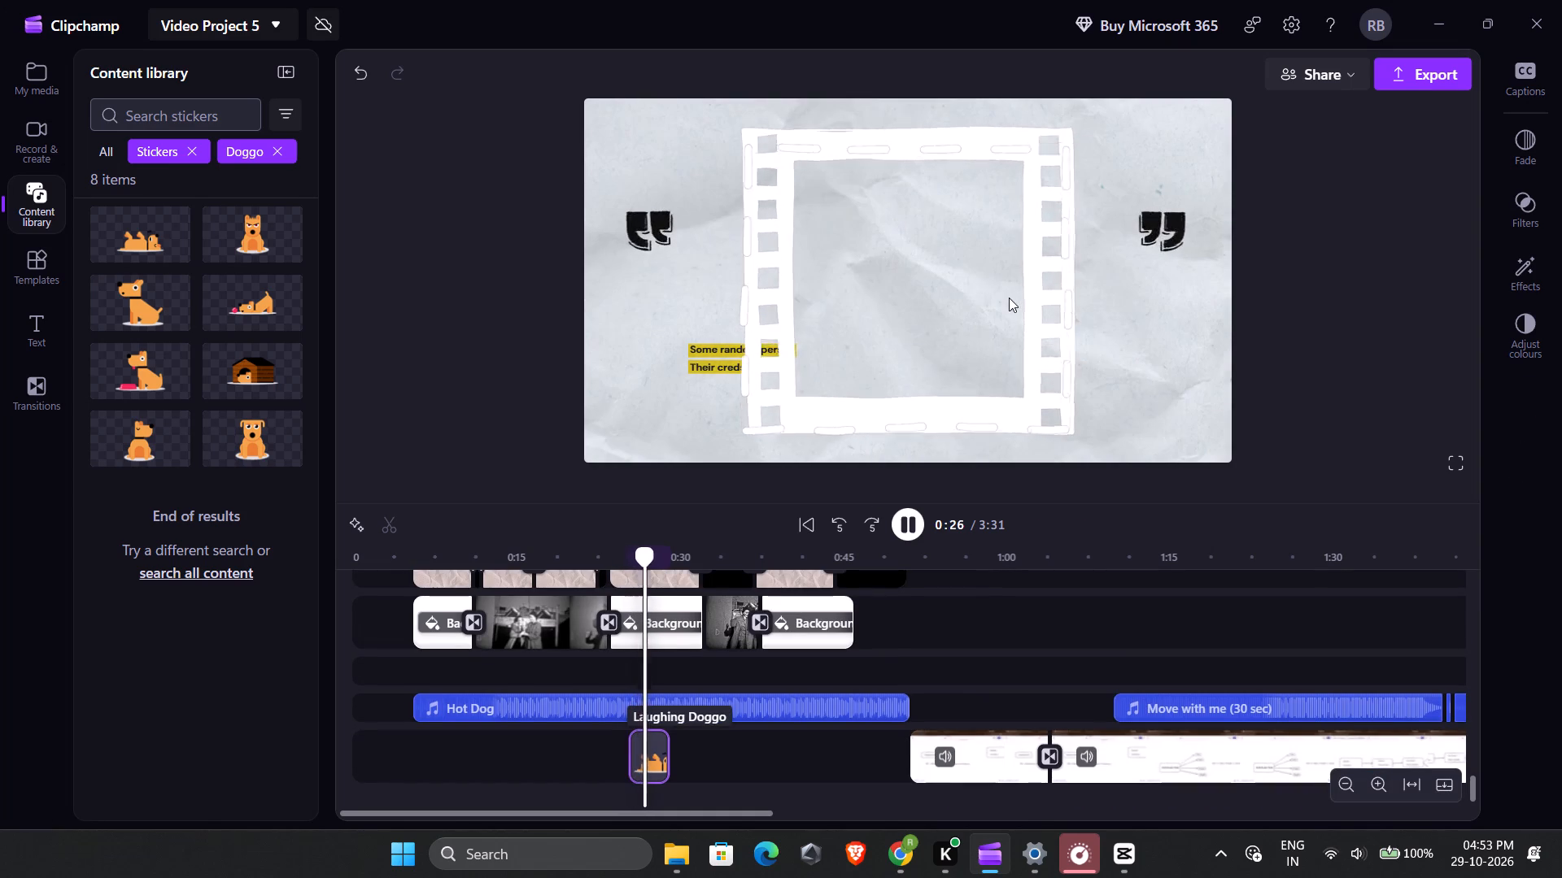
Add the dog-in-kennel sticker from the Doggo collection to the timeline at about 0:30, after the Laughing Doggo sticker.
click(230, 358)
click(1110, 289)
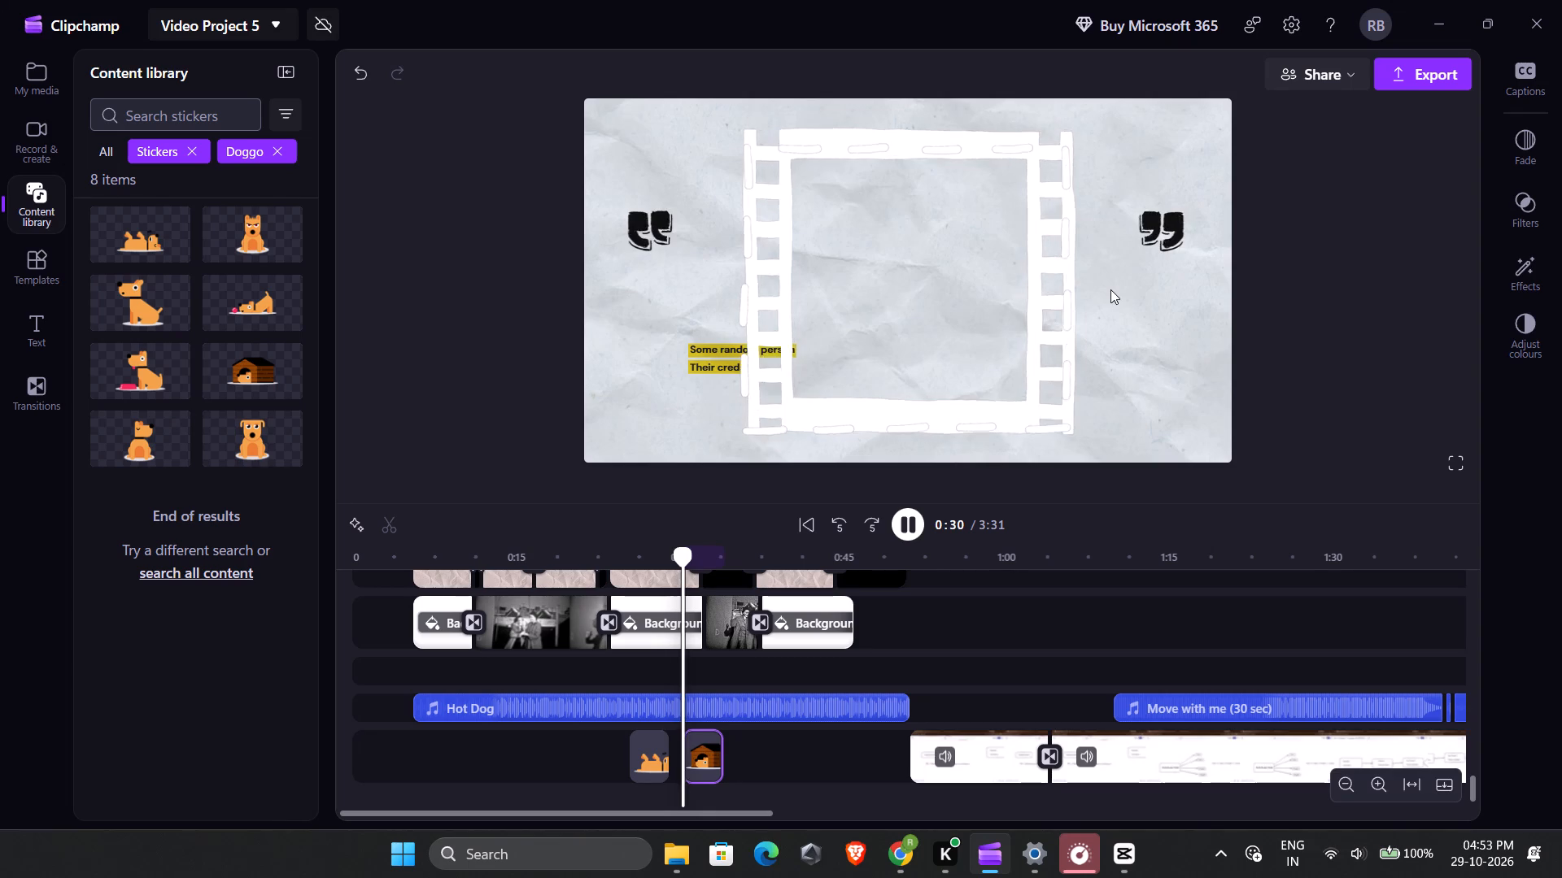
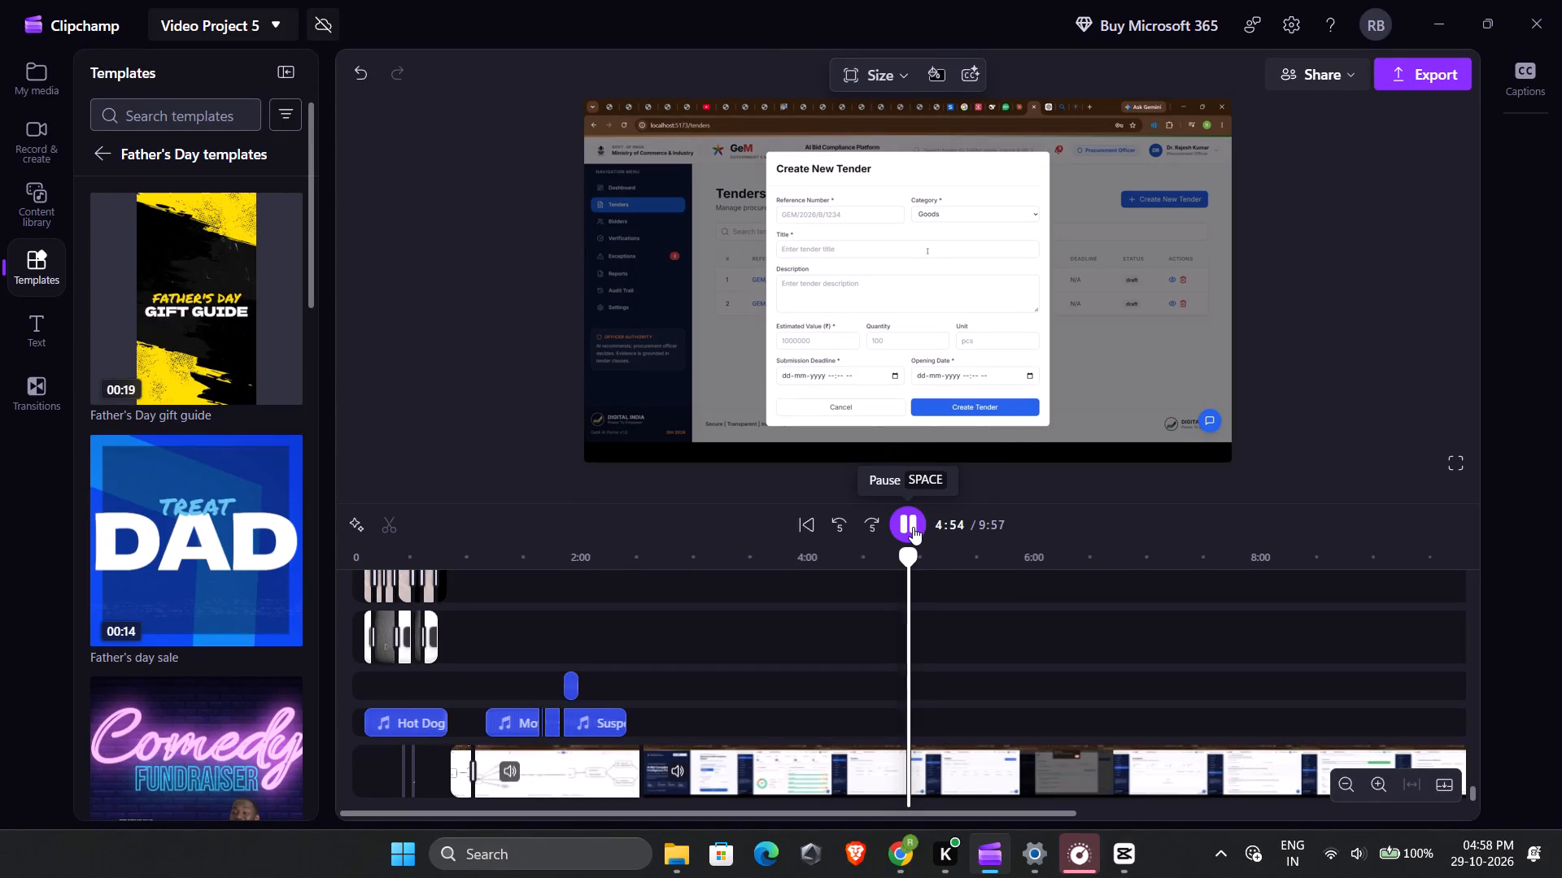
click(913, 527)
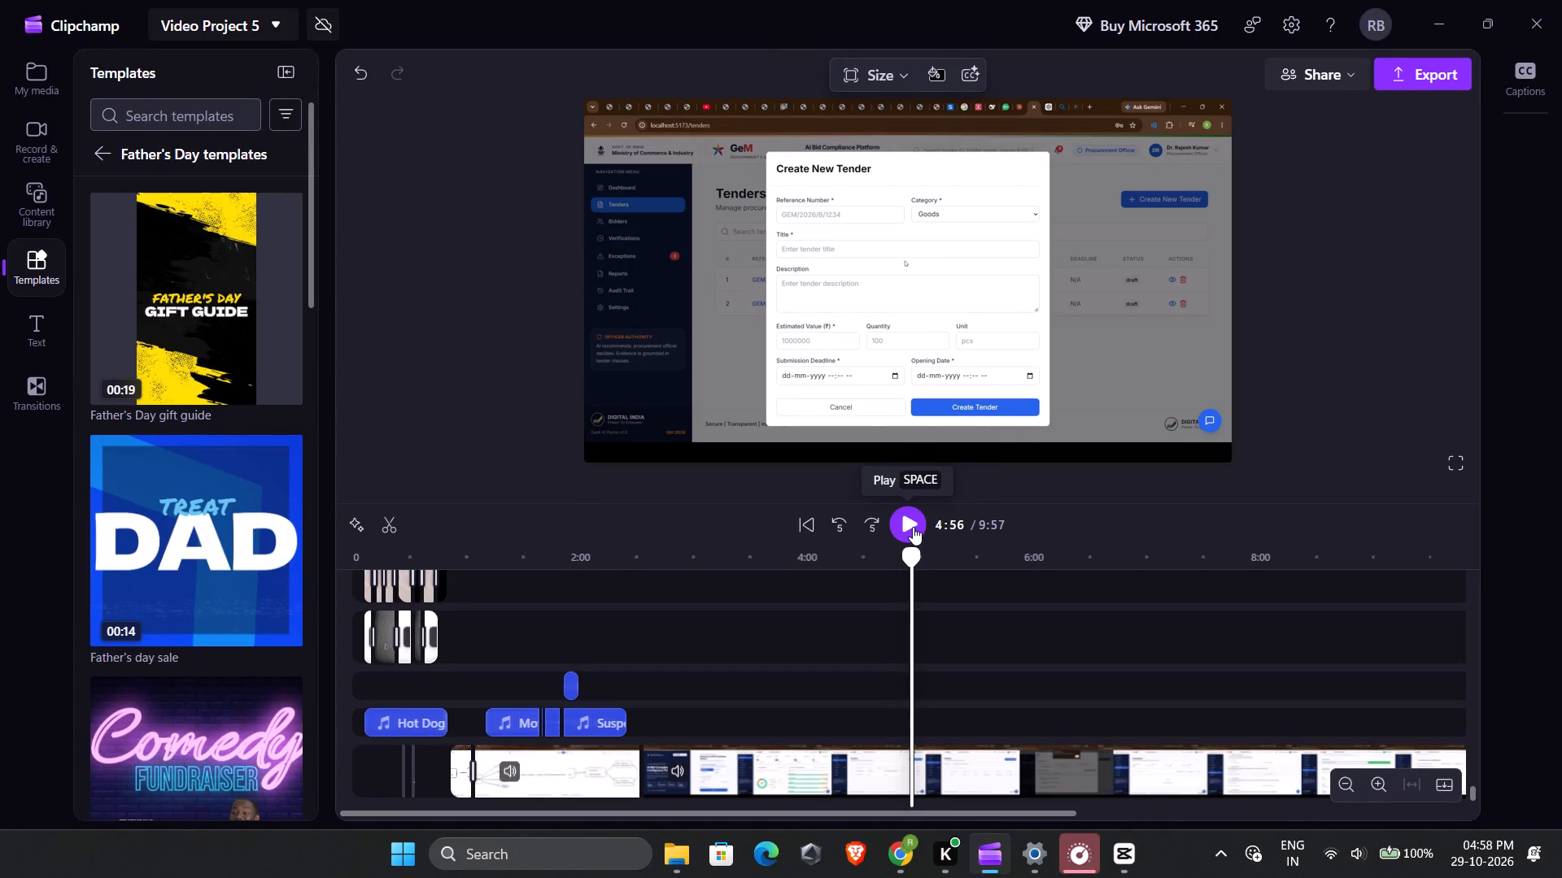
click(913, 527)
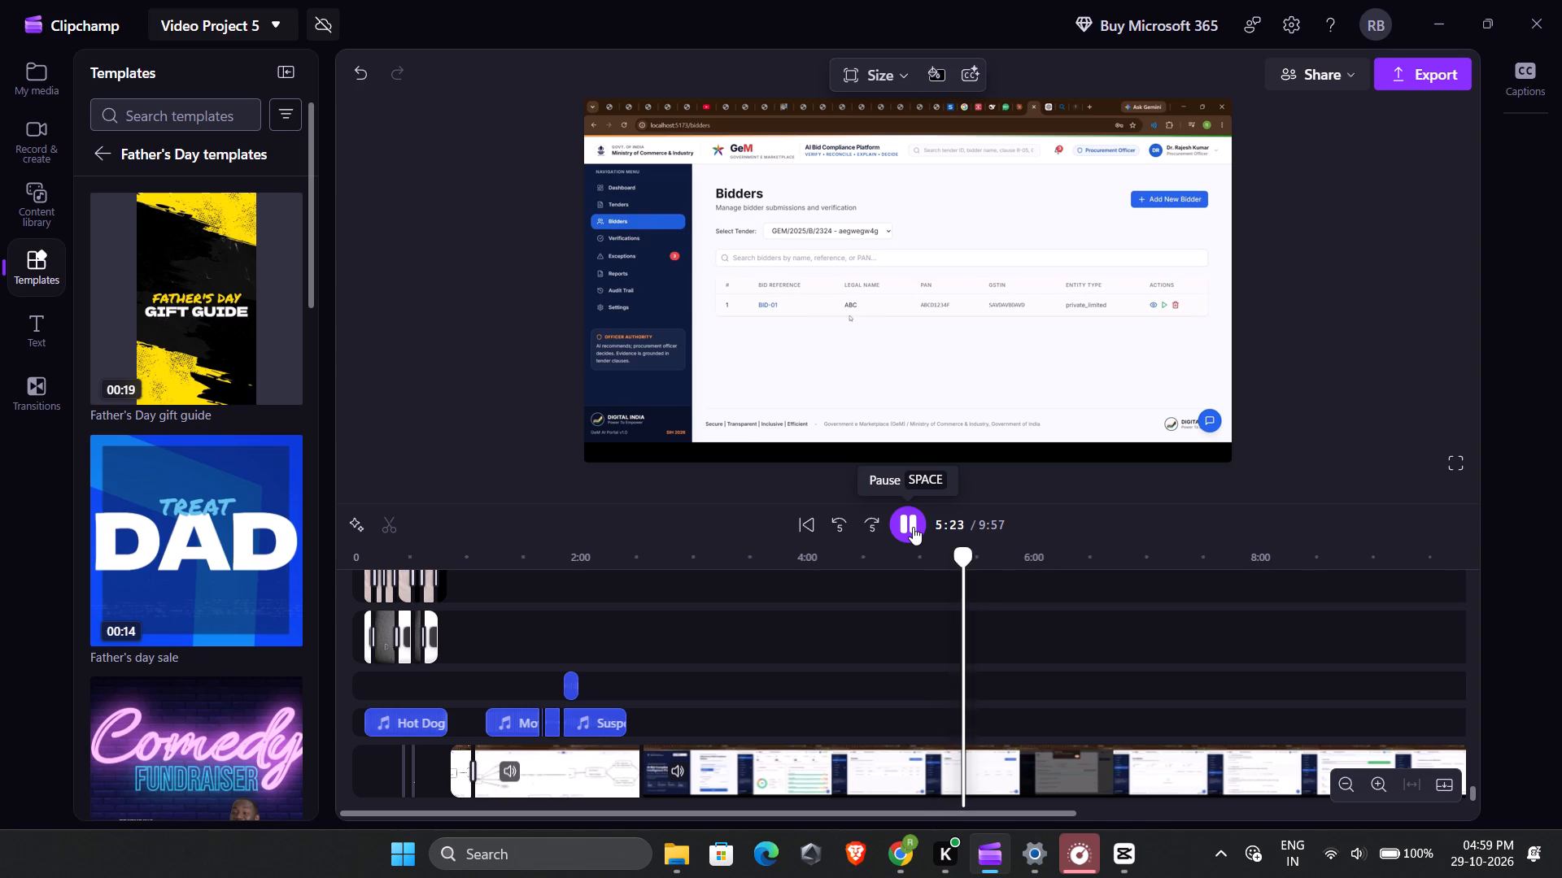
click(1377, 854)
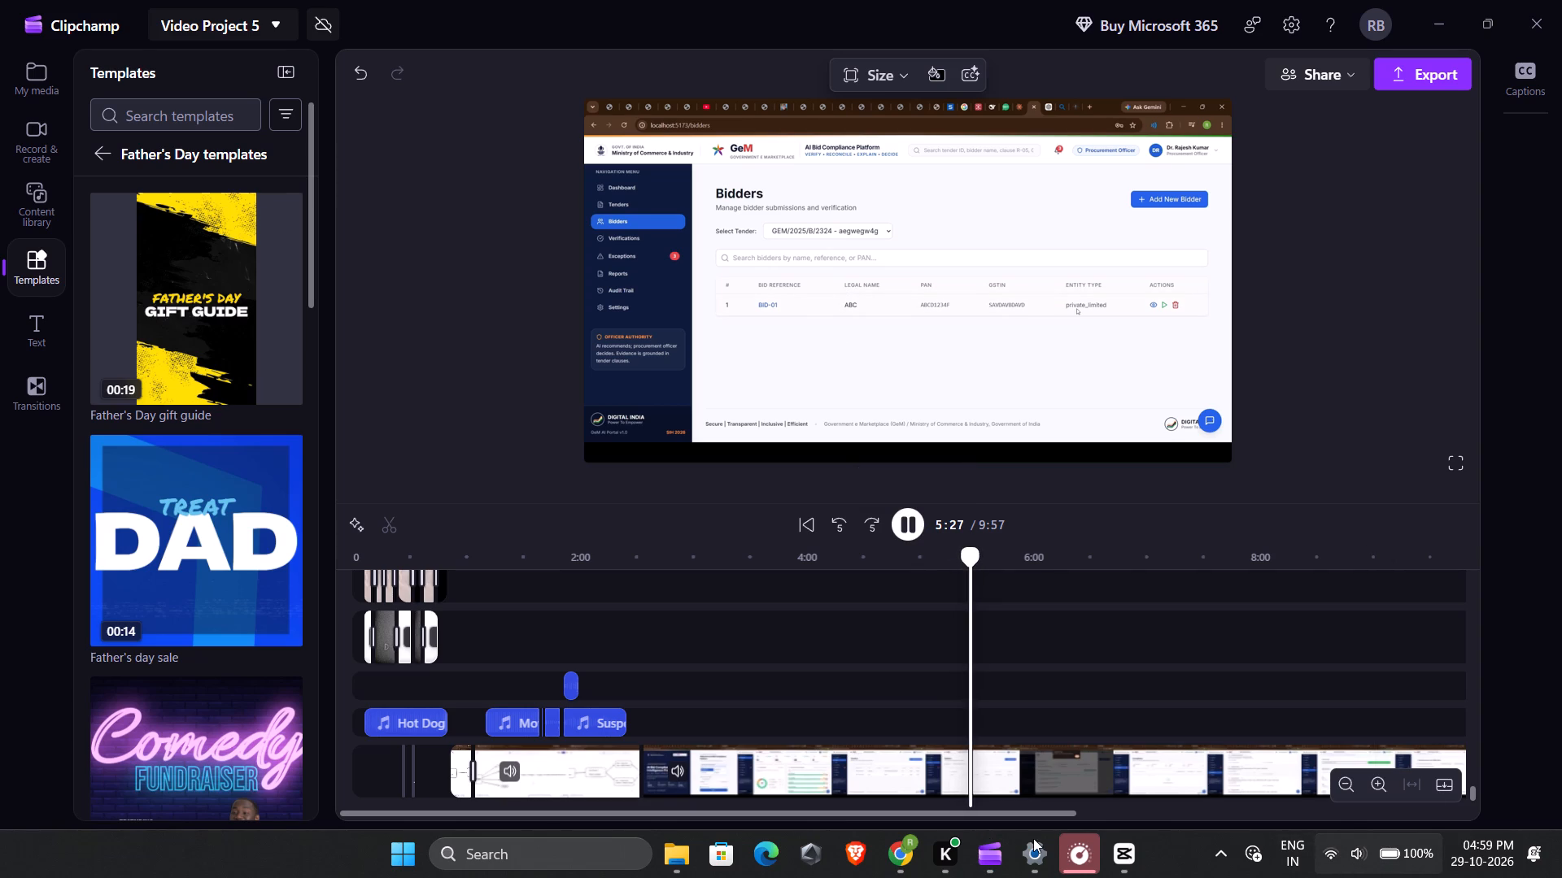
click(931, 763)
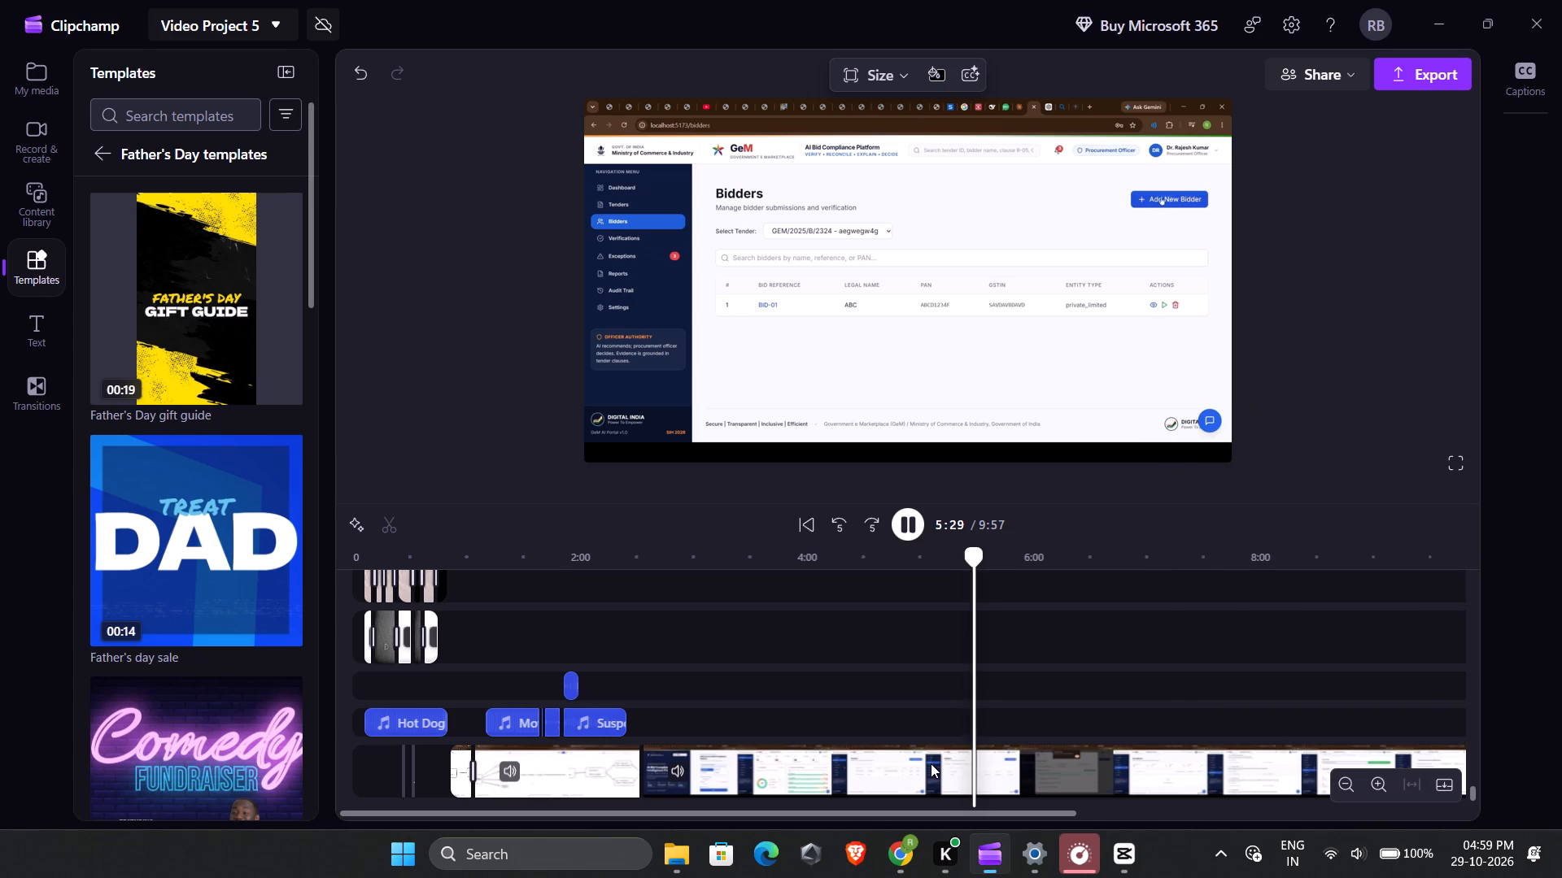
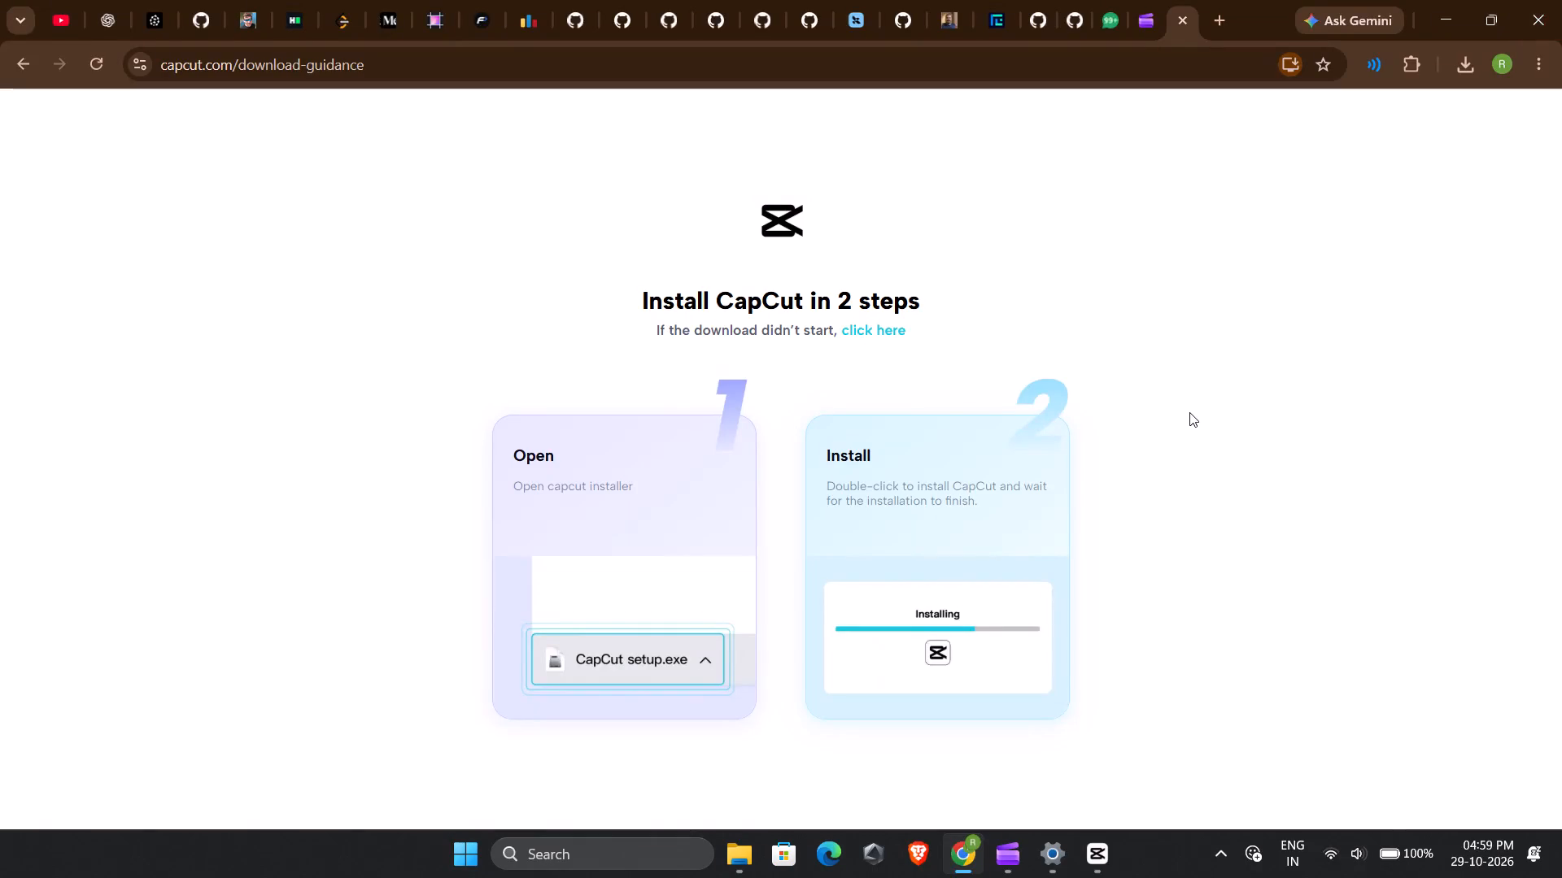
Shut down the computer from the desktop using the Shut down option.
key(alt+F4)
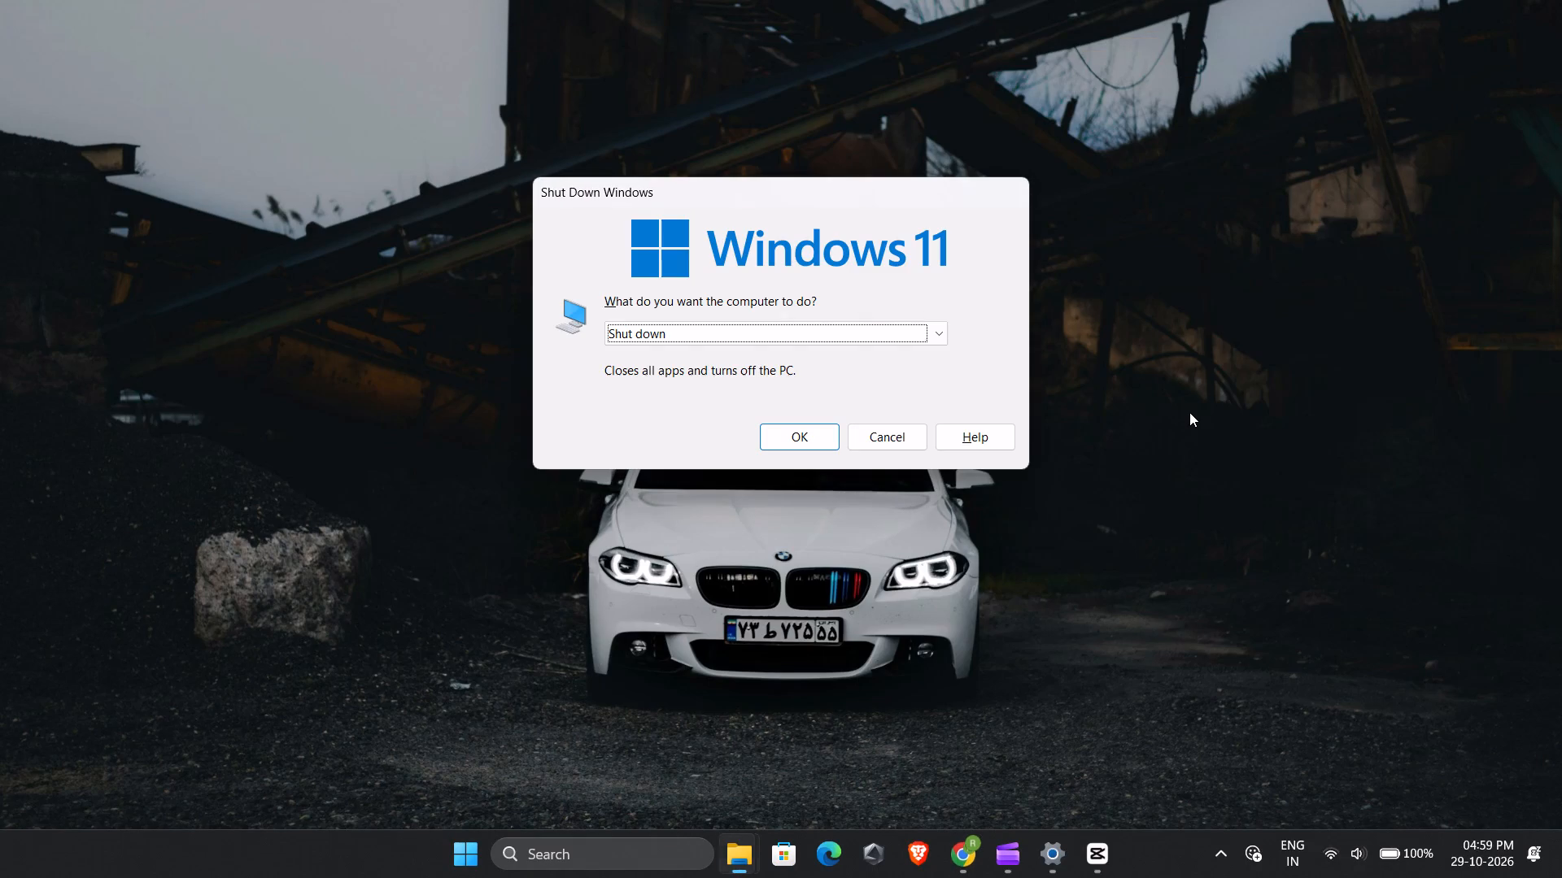
key(Return)
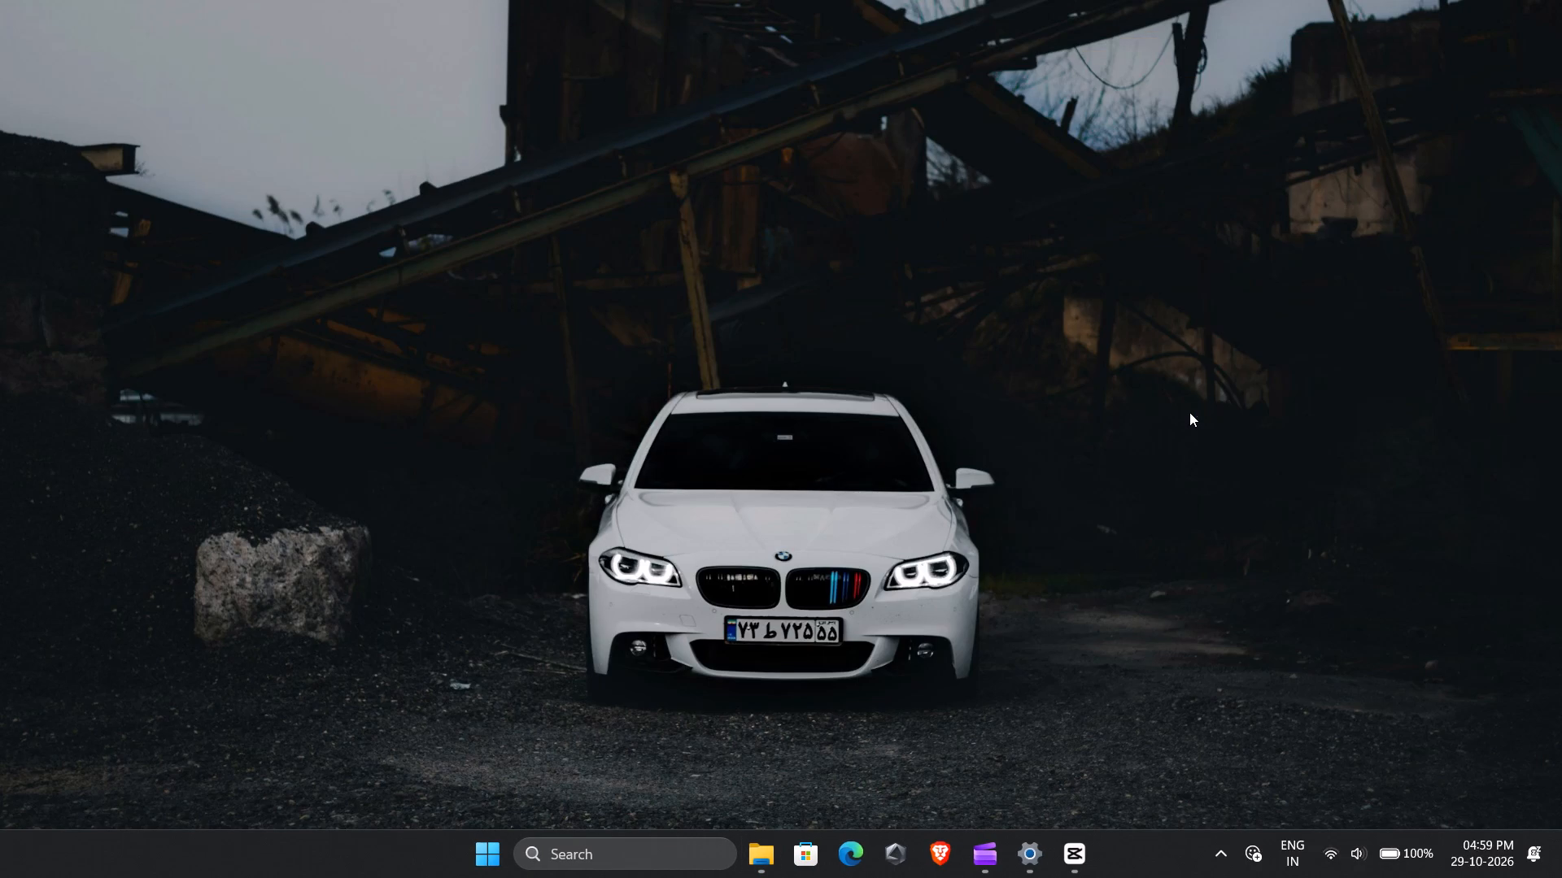